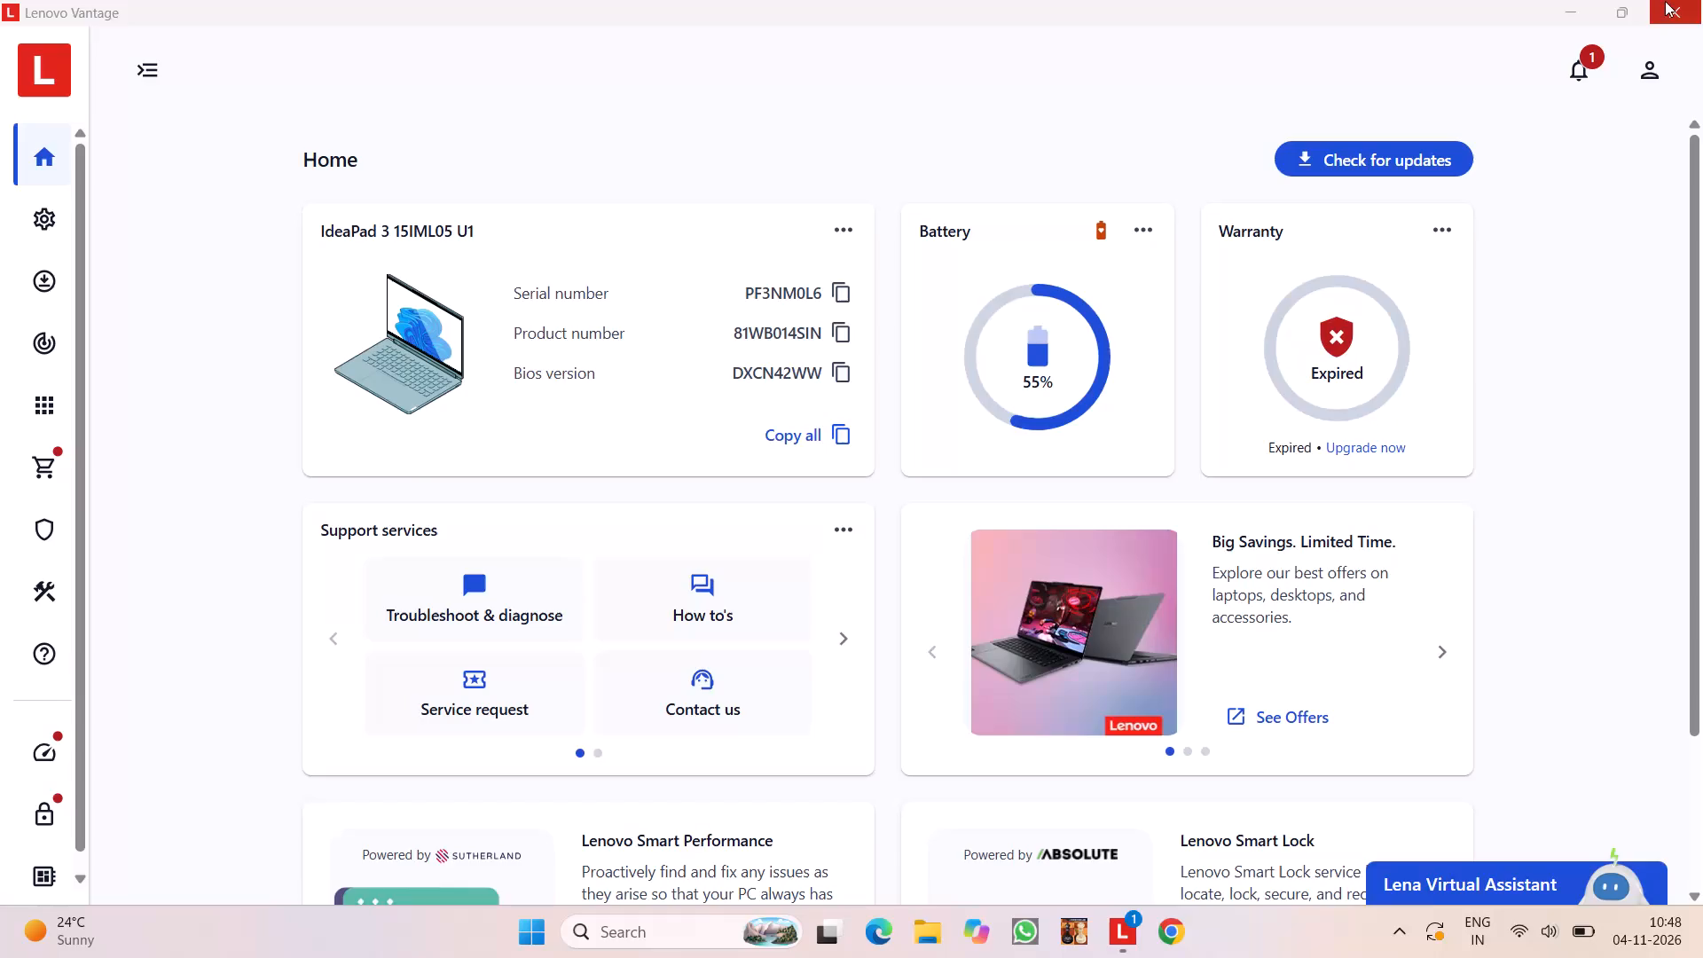
Close the Lenovo Vantage window.
click(1665, 1)
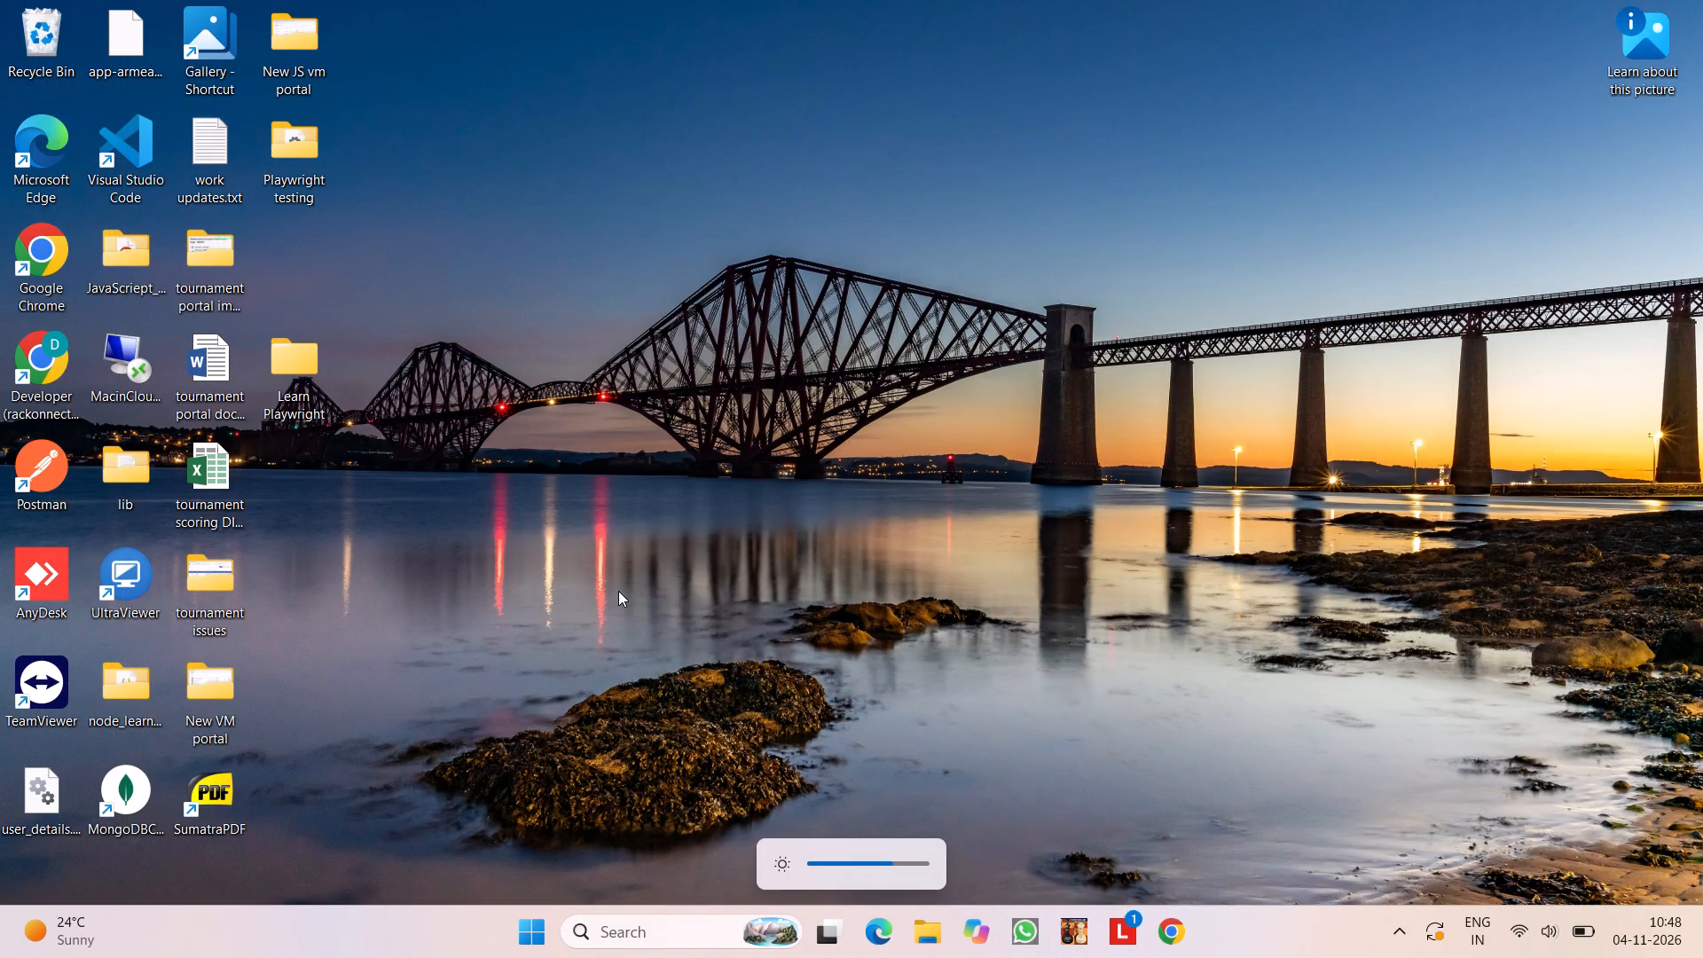
Open Google Chrome with the personal user profile rather than the Developer Rack one.
double_click(35, 248)
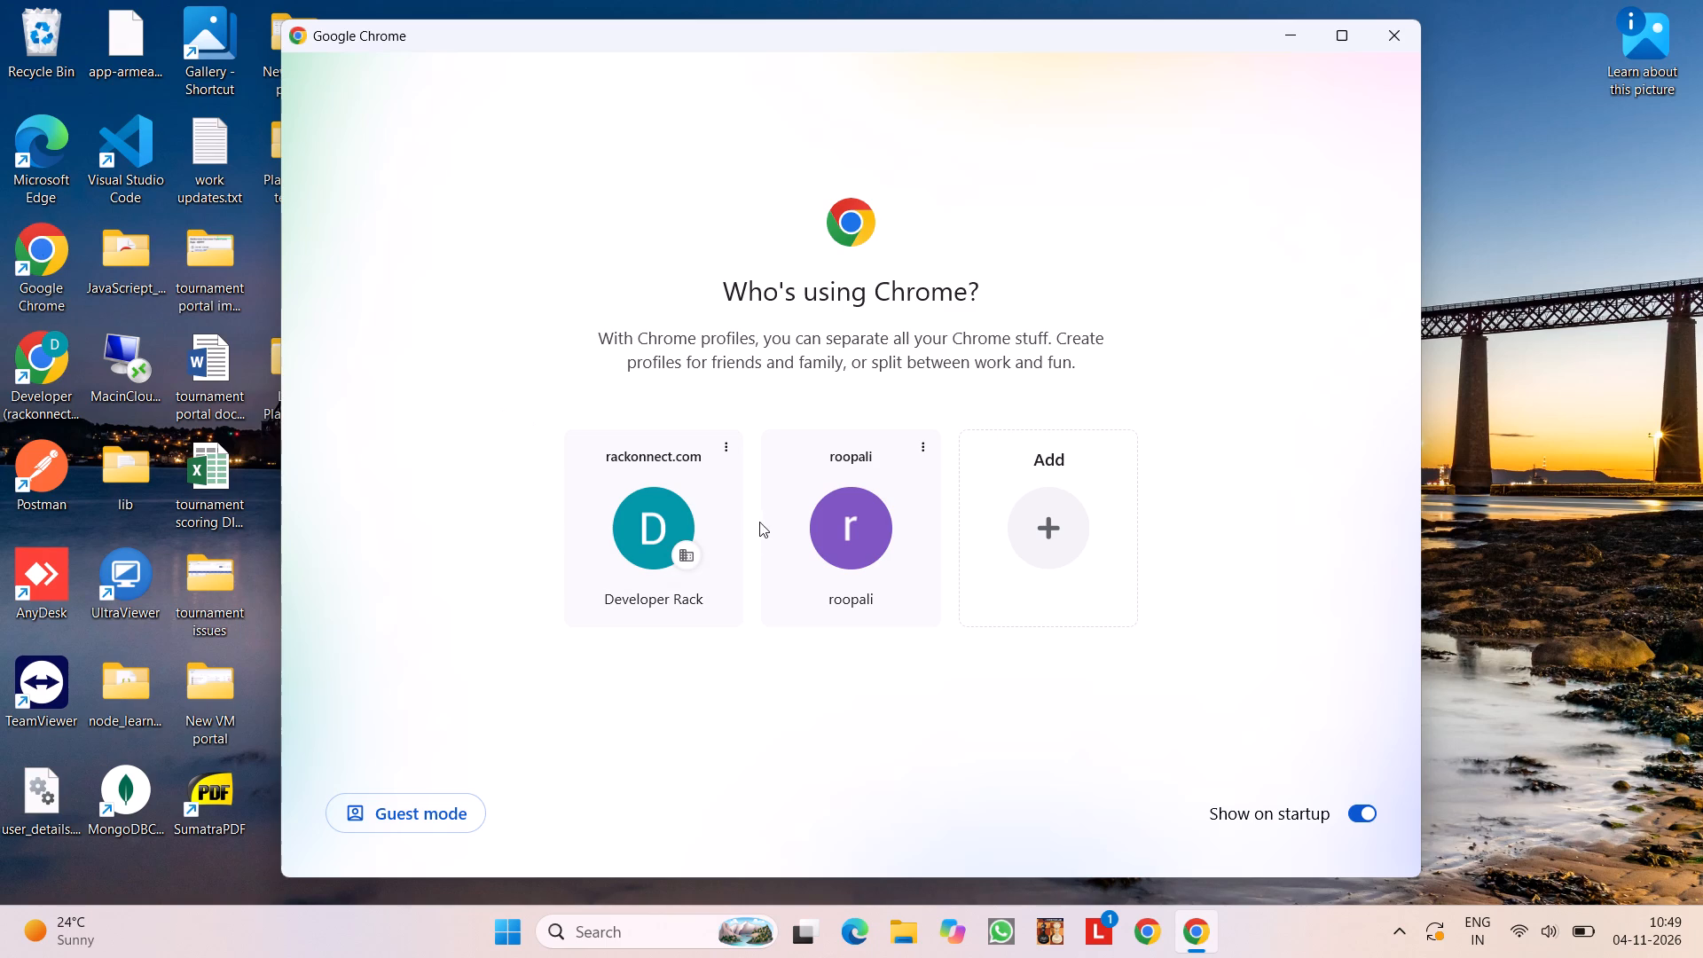
click(820, 542)
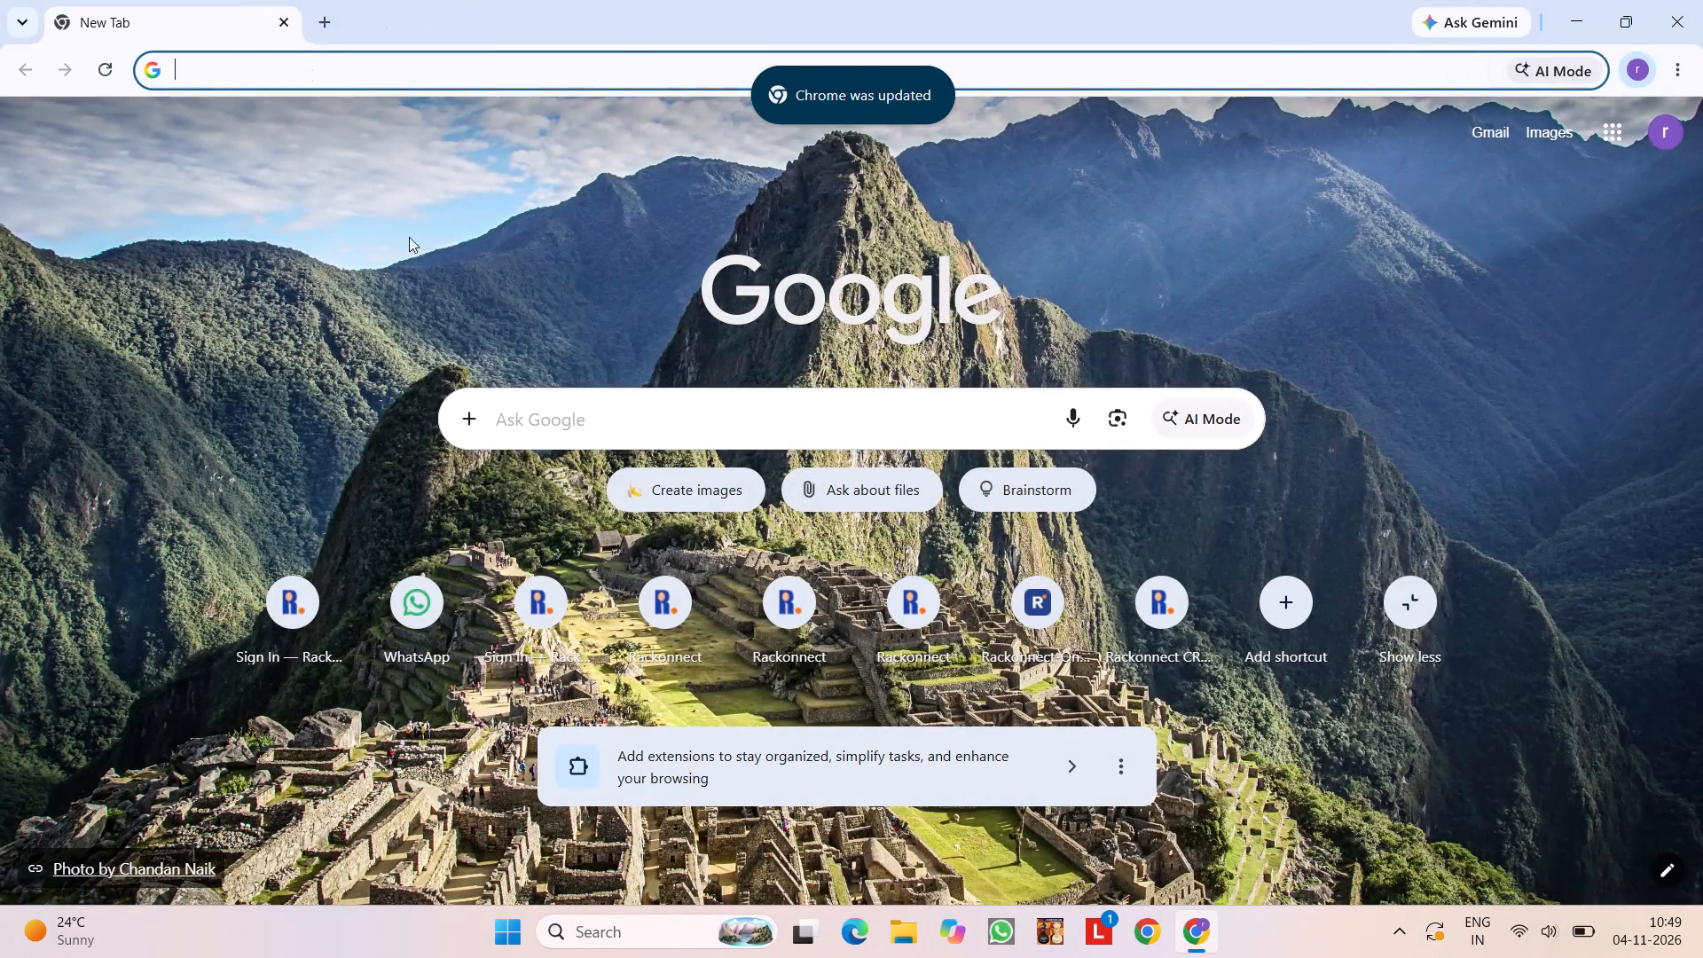
Open the Rackonnect dashboard at vm.rackonnect.com/dashboard in the current tab.
click(420, 72)
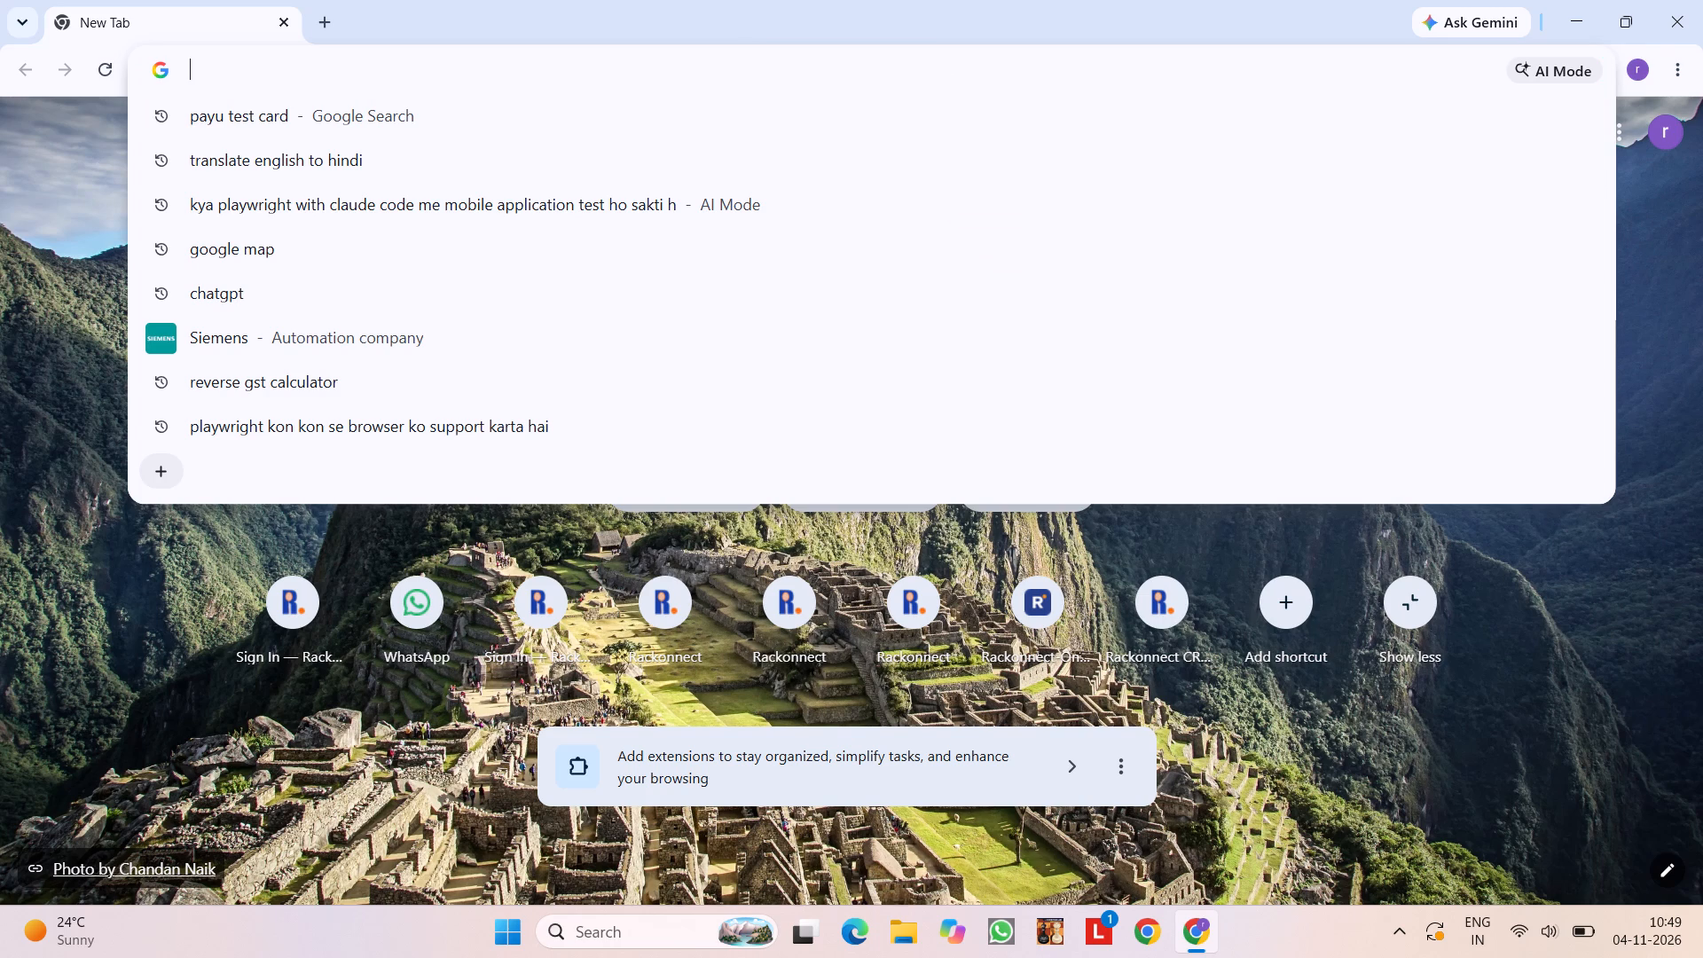
click(423, 62)
text(vm)
key(Return)
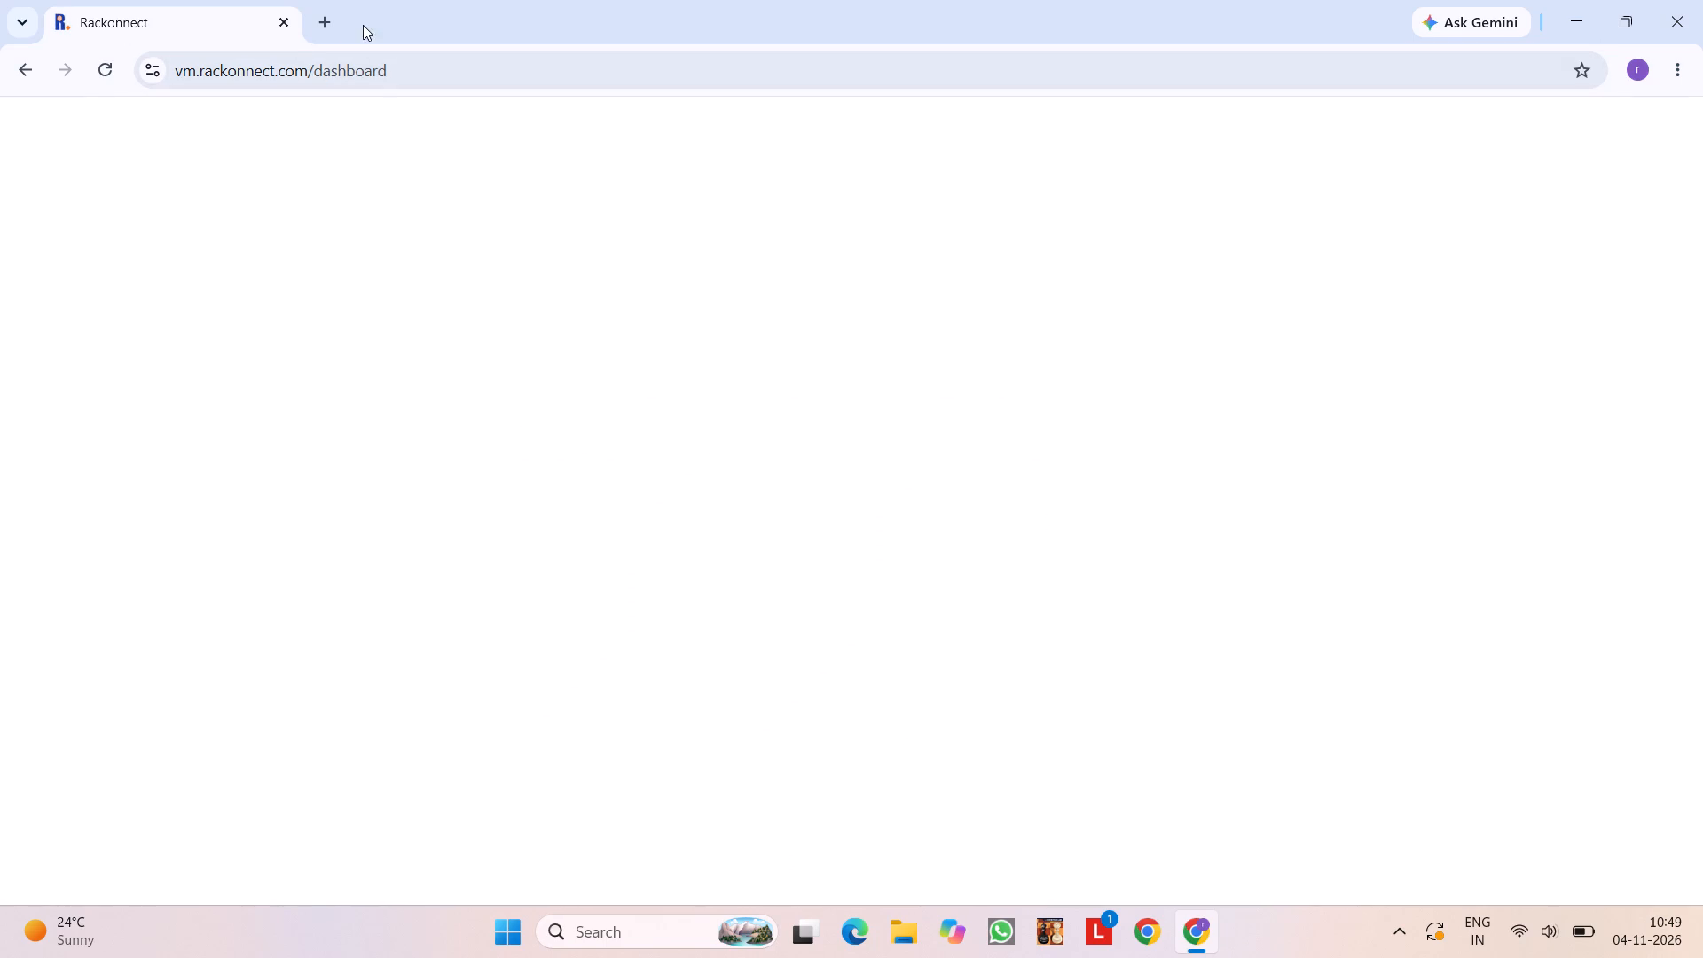
Open the Rackonnect staging site's manage-slots page at cbnewstaging.rackonnect.com in a new tab.
click(326, 24)
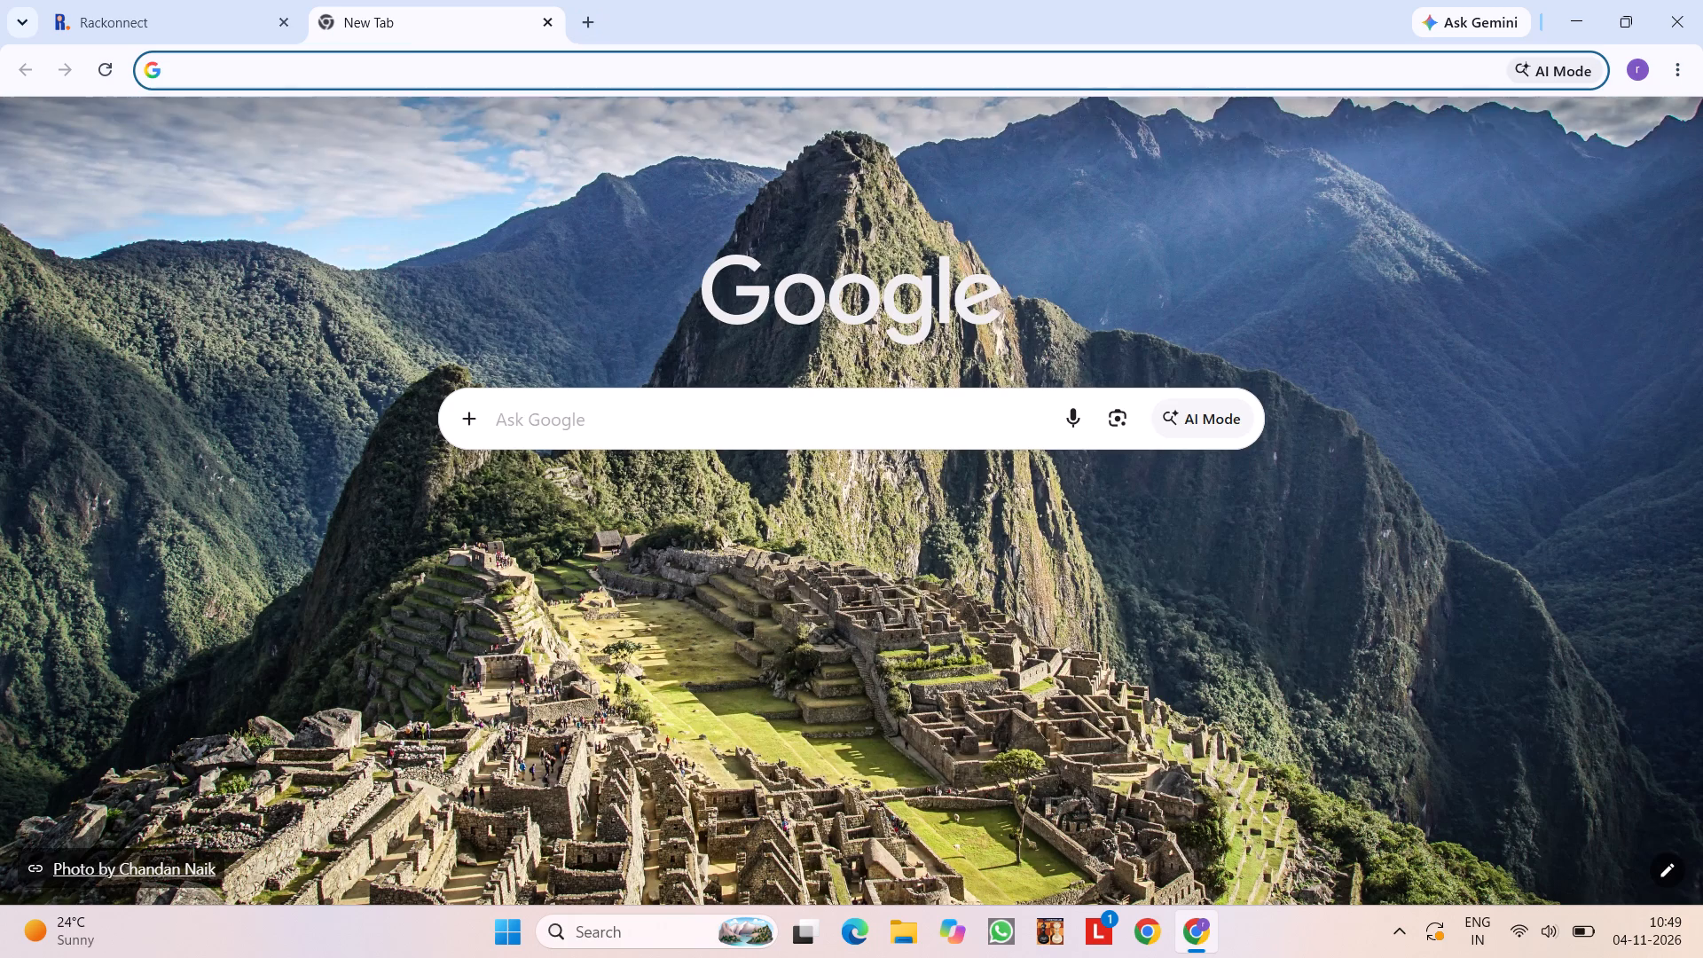
click(341, 62)
text(cbn)
key(Return)
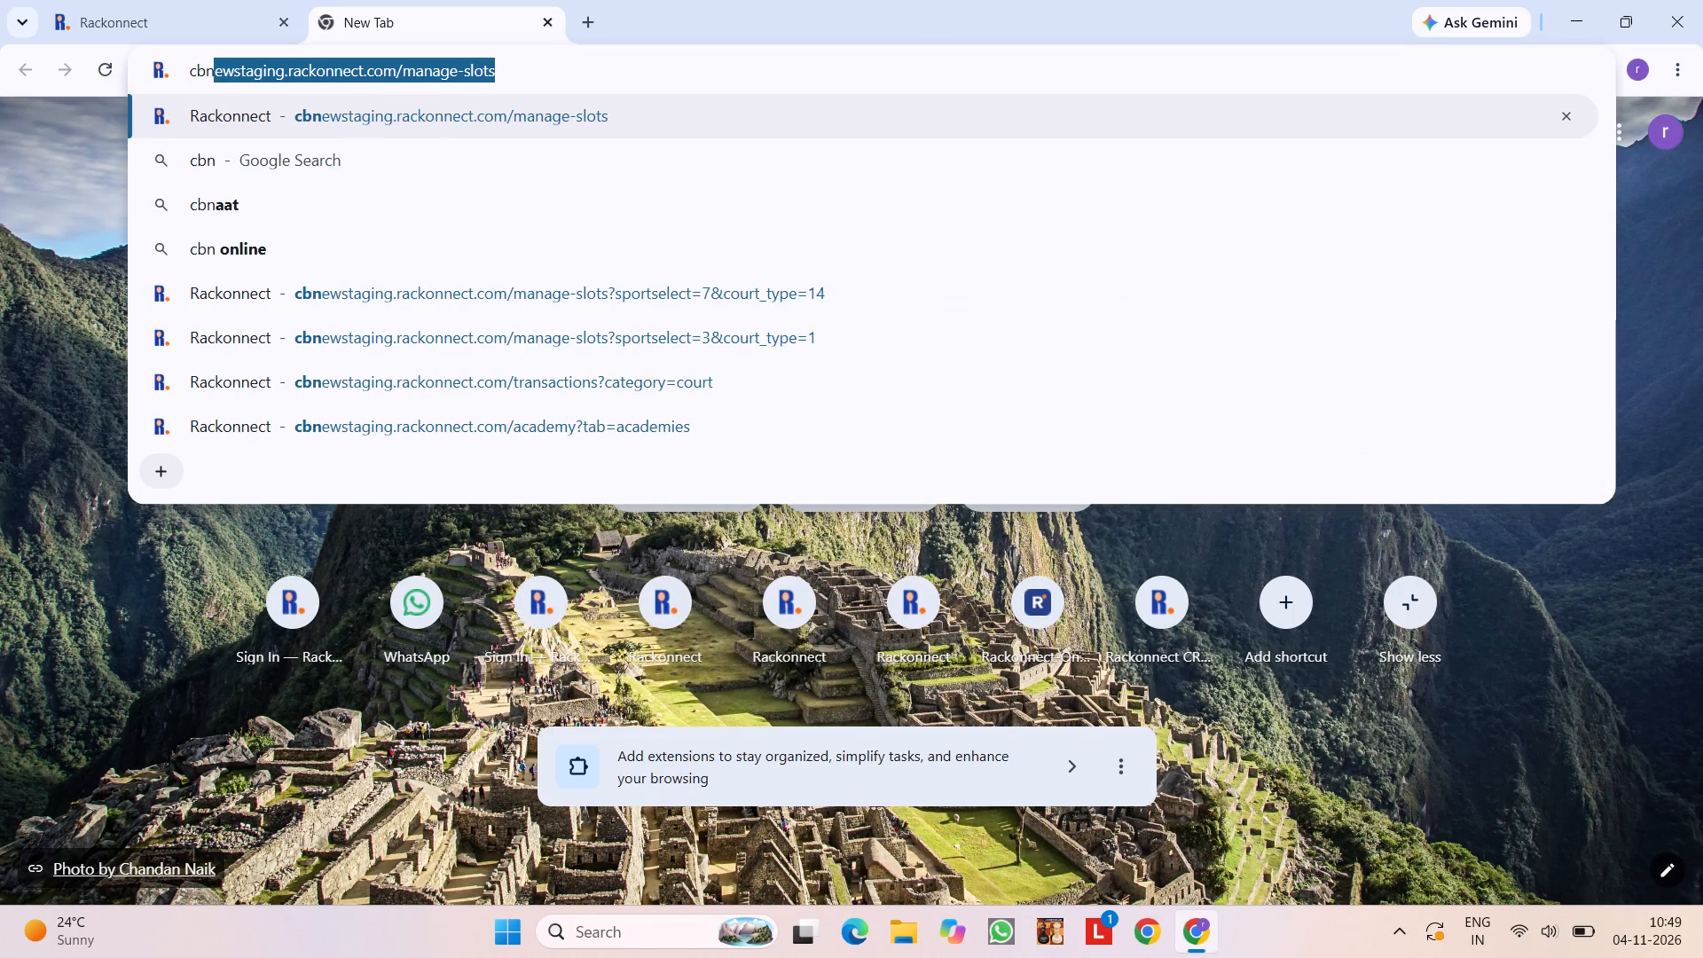
Open Google Drive in another new tab and open the Rackonnect App Sheet Replacement spreadsheet from the suggested files.
click(587, 10)
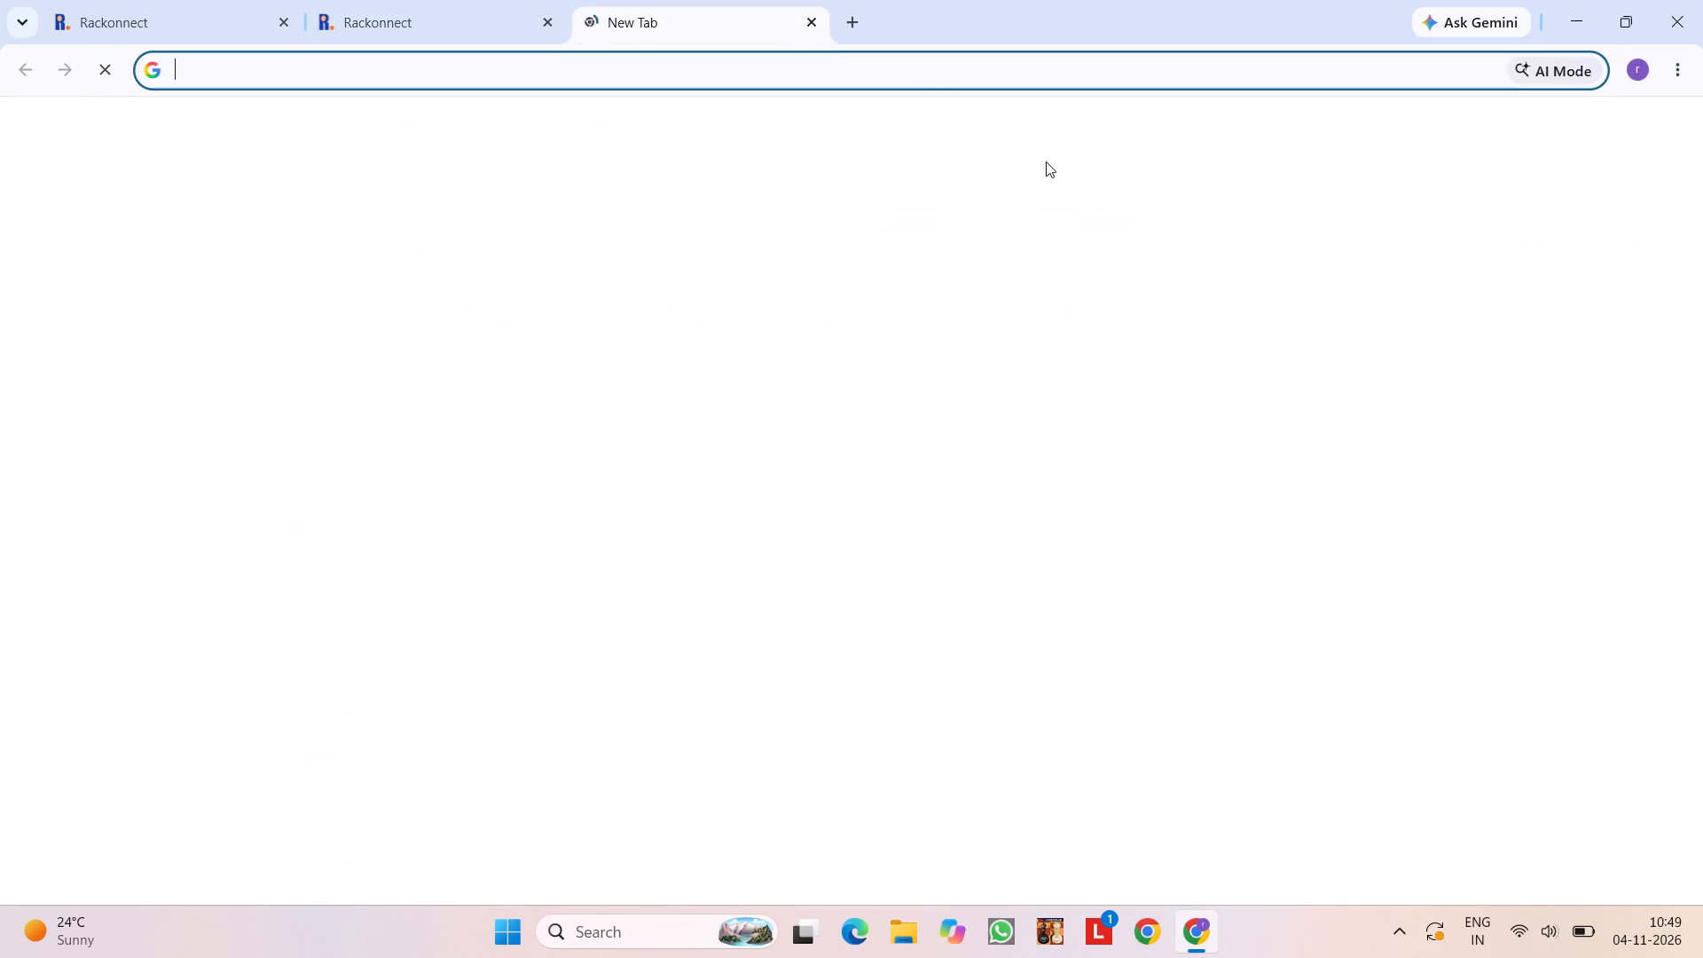
click(1606, 146)
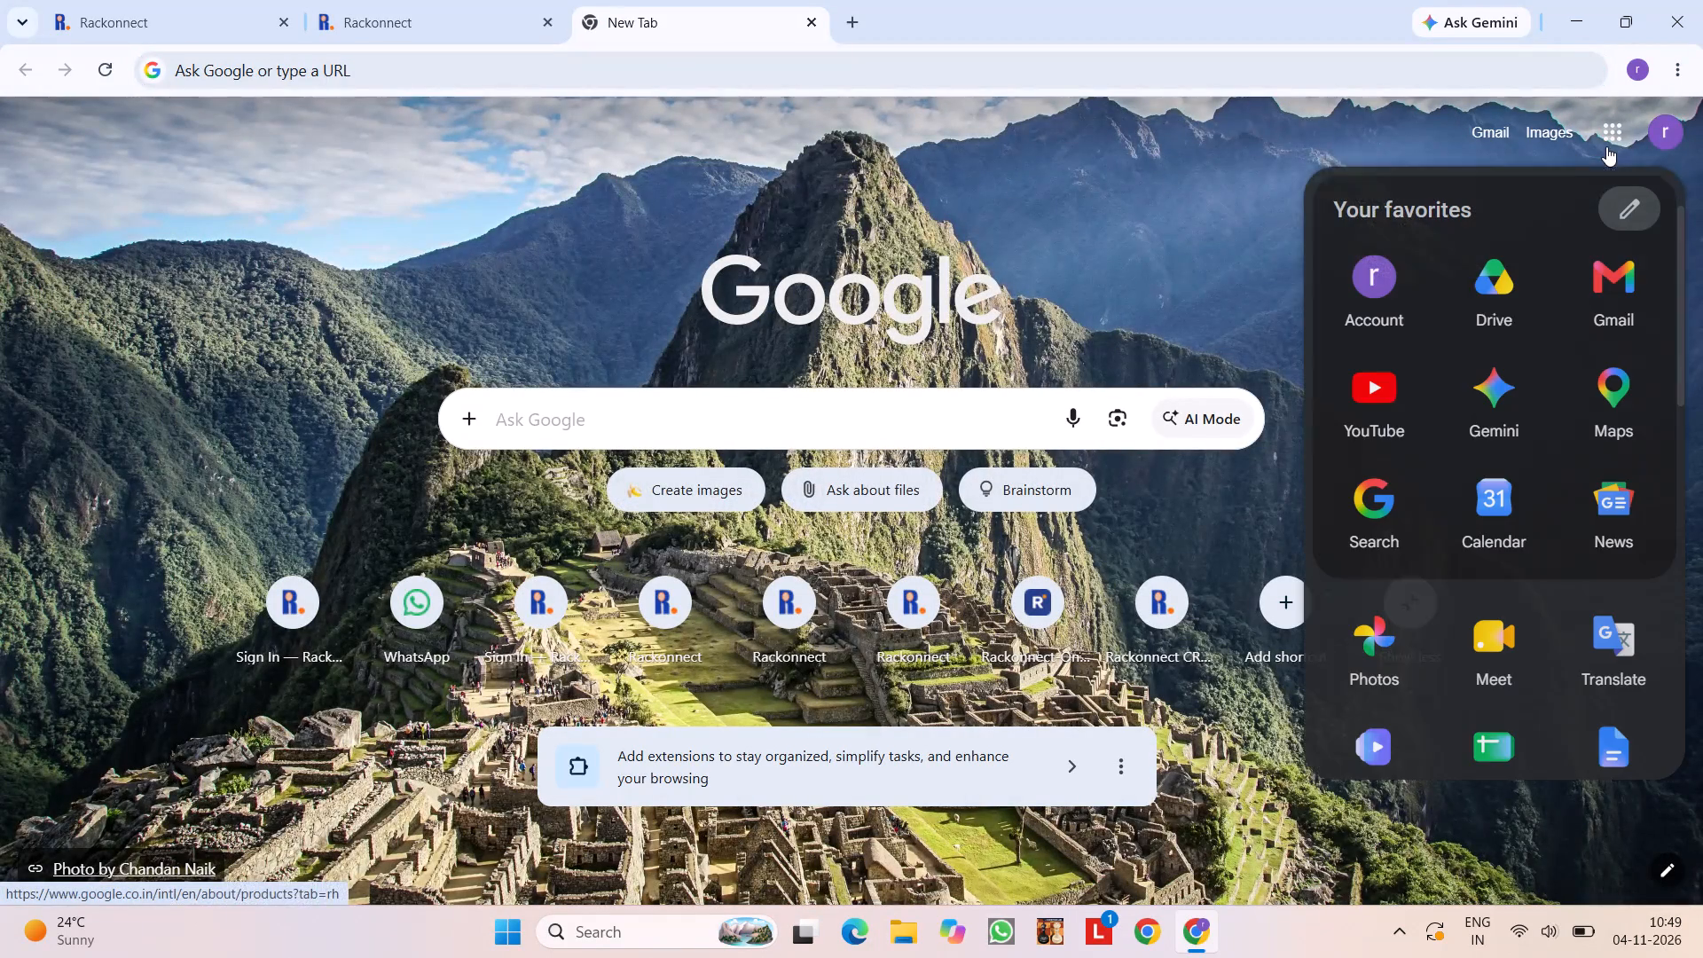
click(1471, 298)
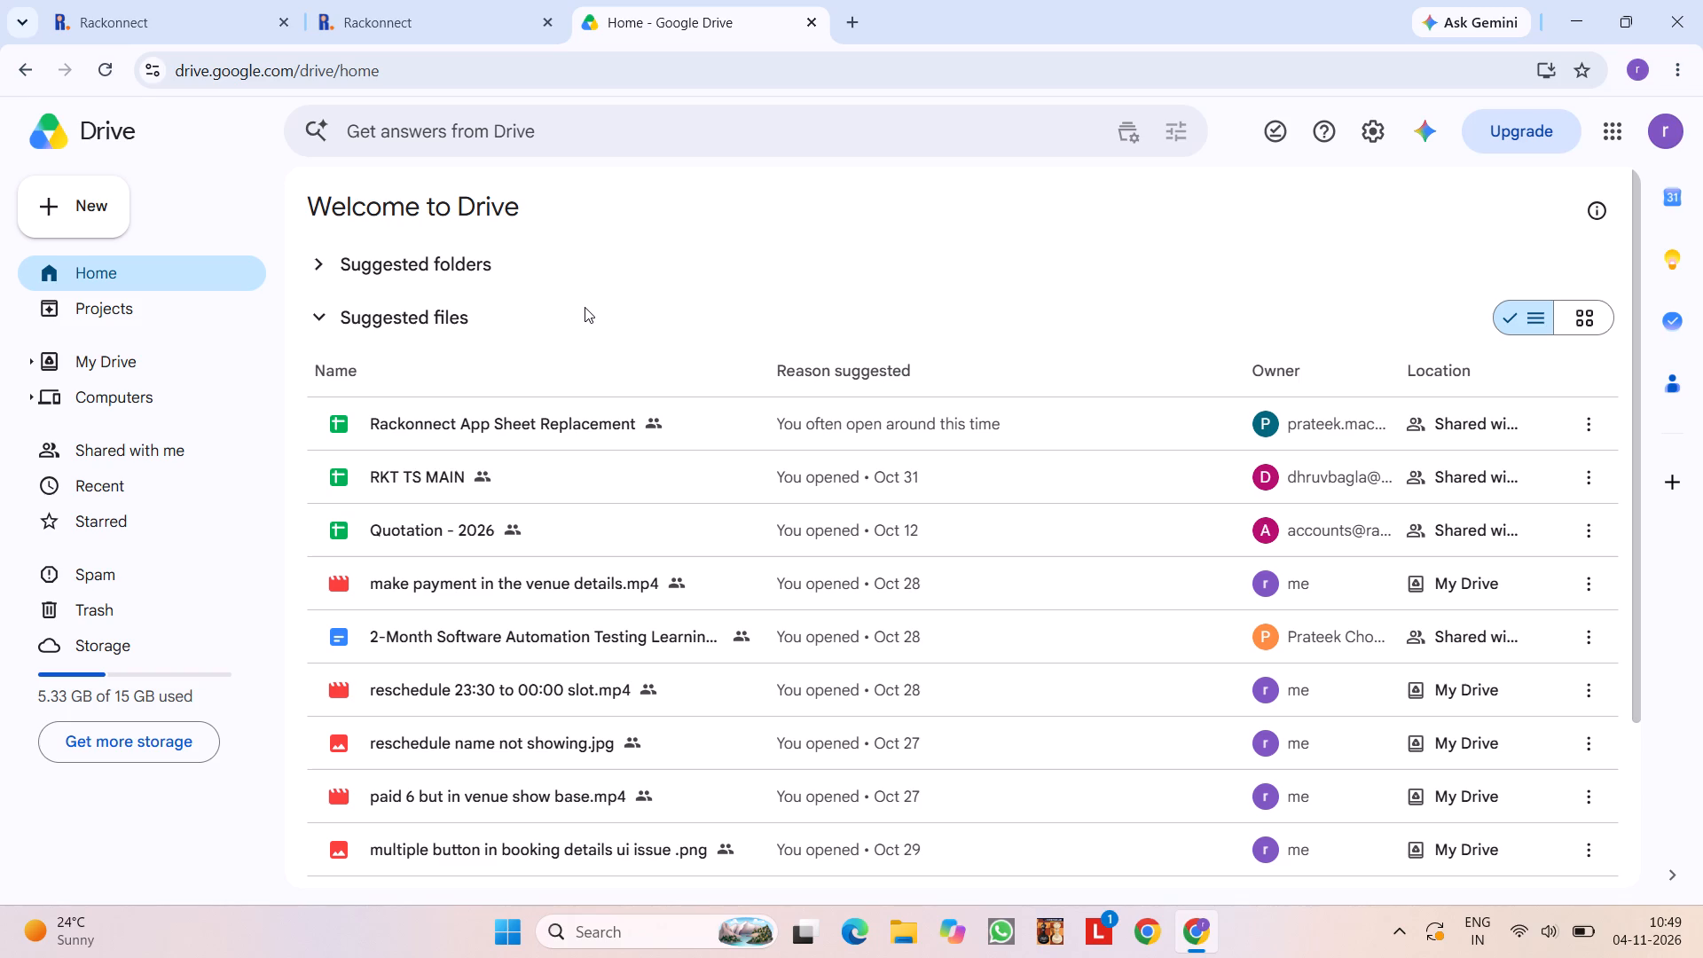
double_click(570, 420)
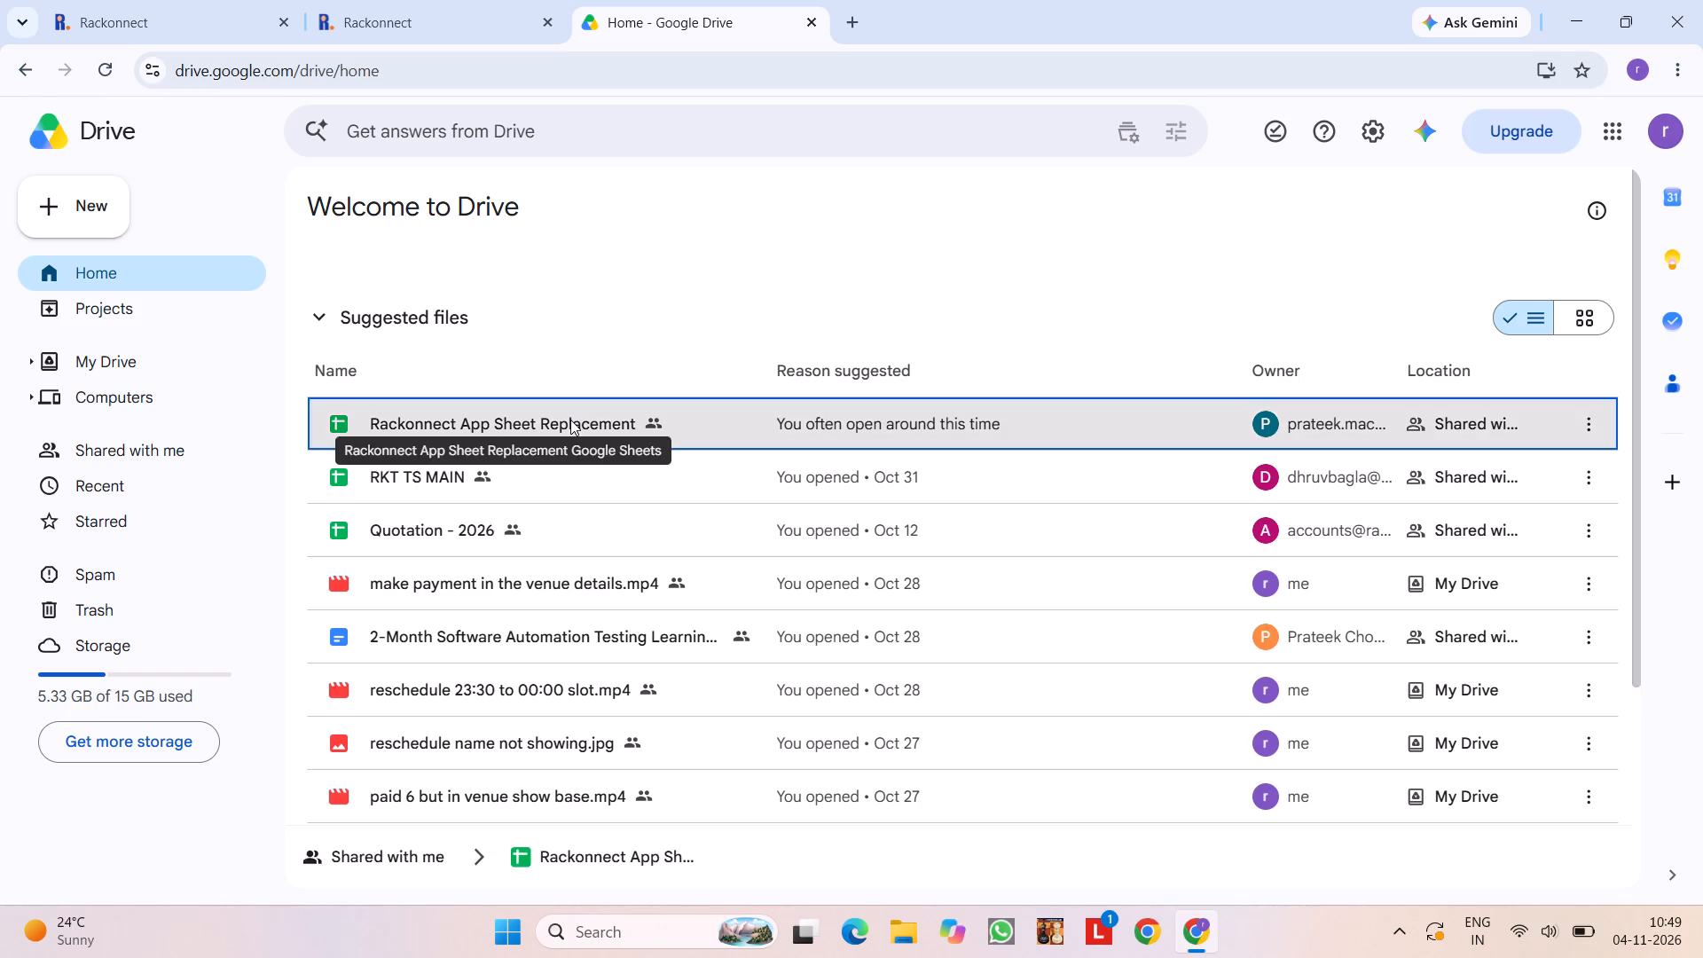
Reorder the browser tabs so Drive and the Rackonnect App Sheet Replacement spreadsheet sit between the two Rackonnect tabs.
drag(643, 0, 292, 0)
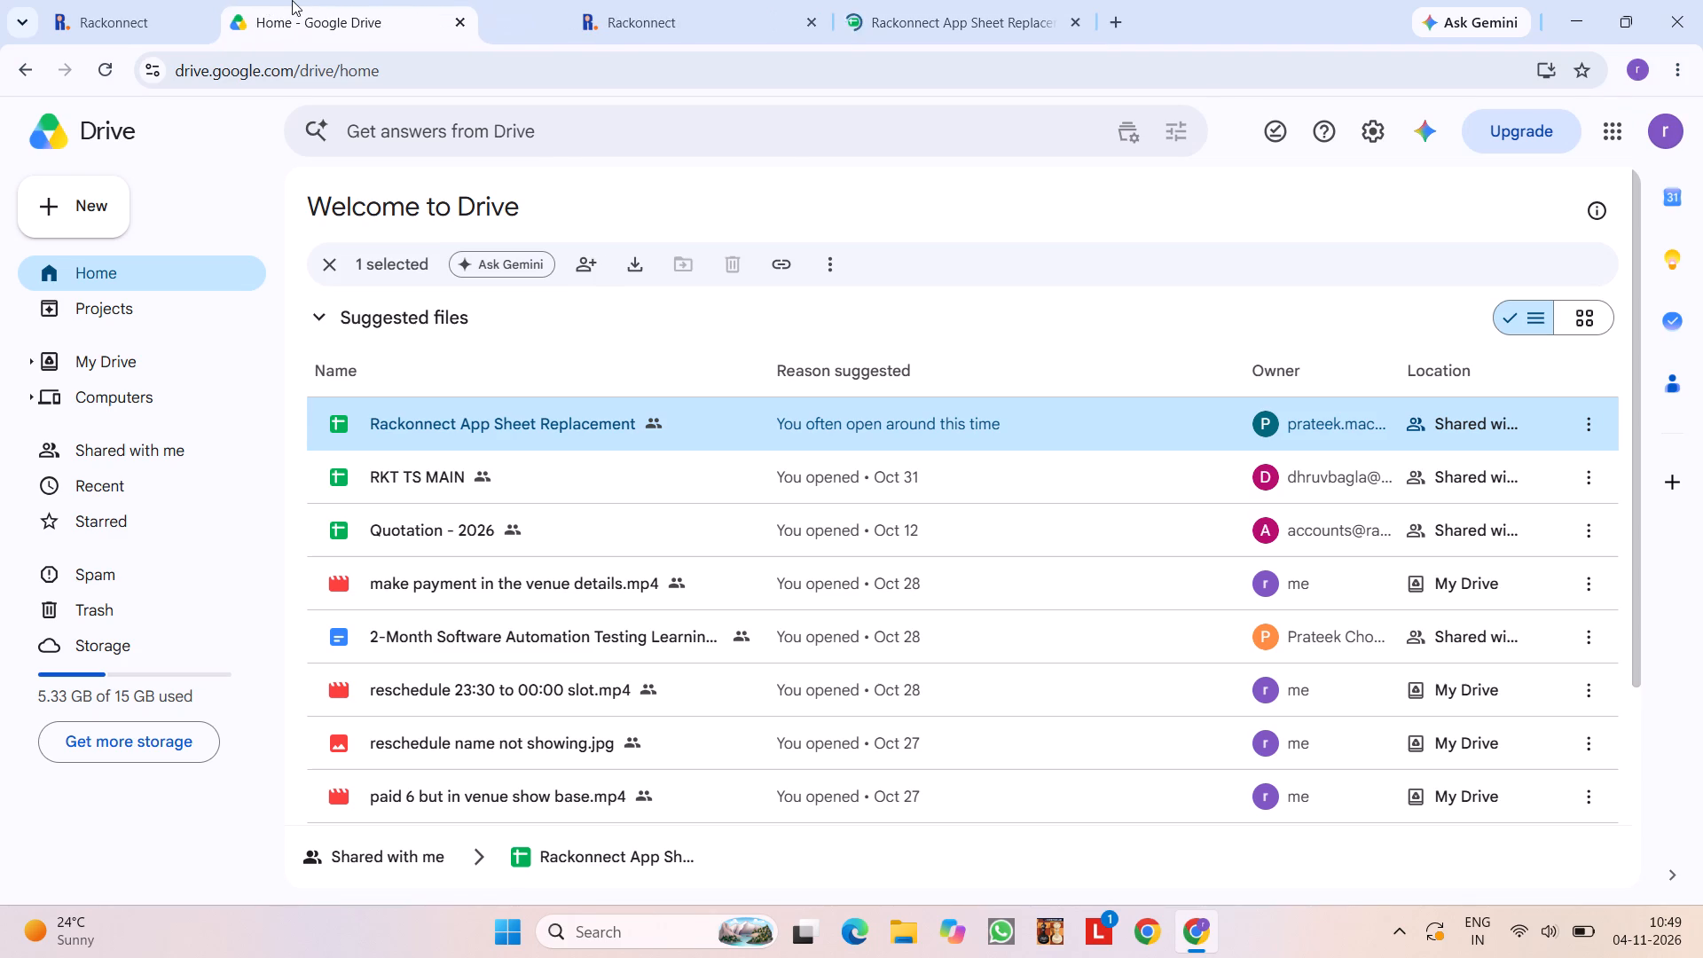
drag(292, 0, 301, 0)
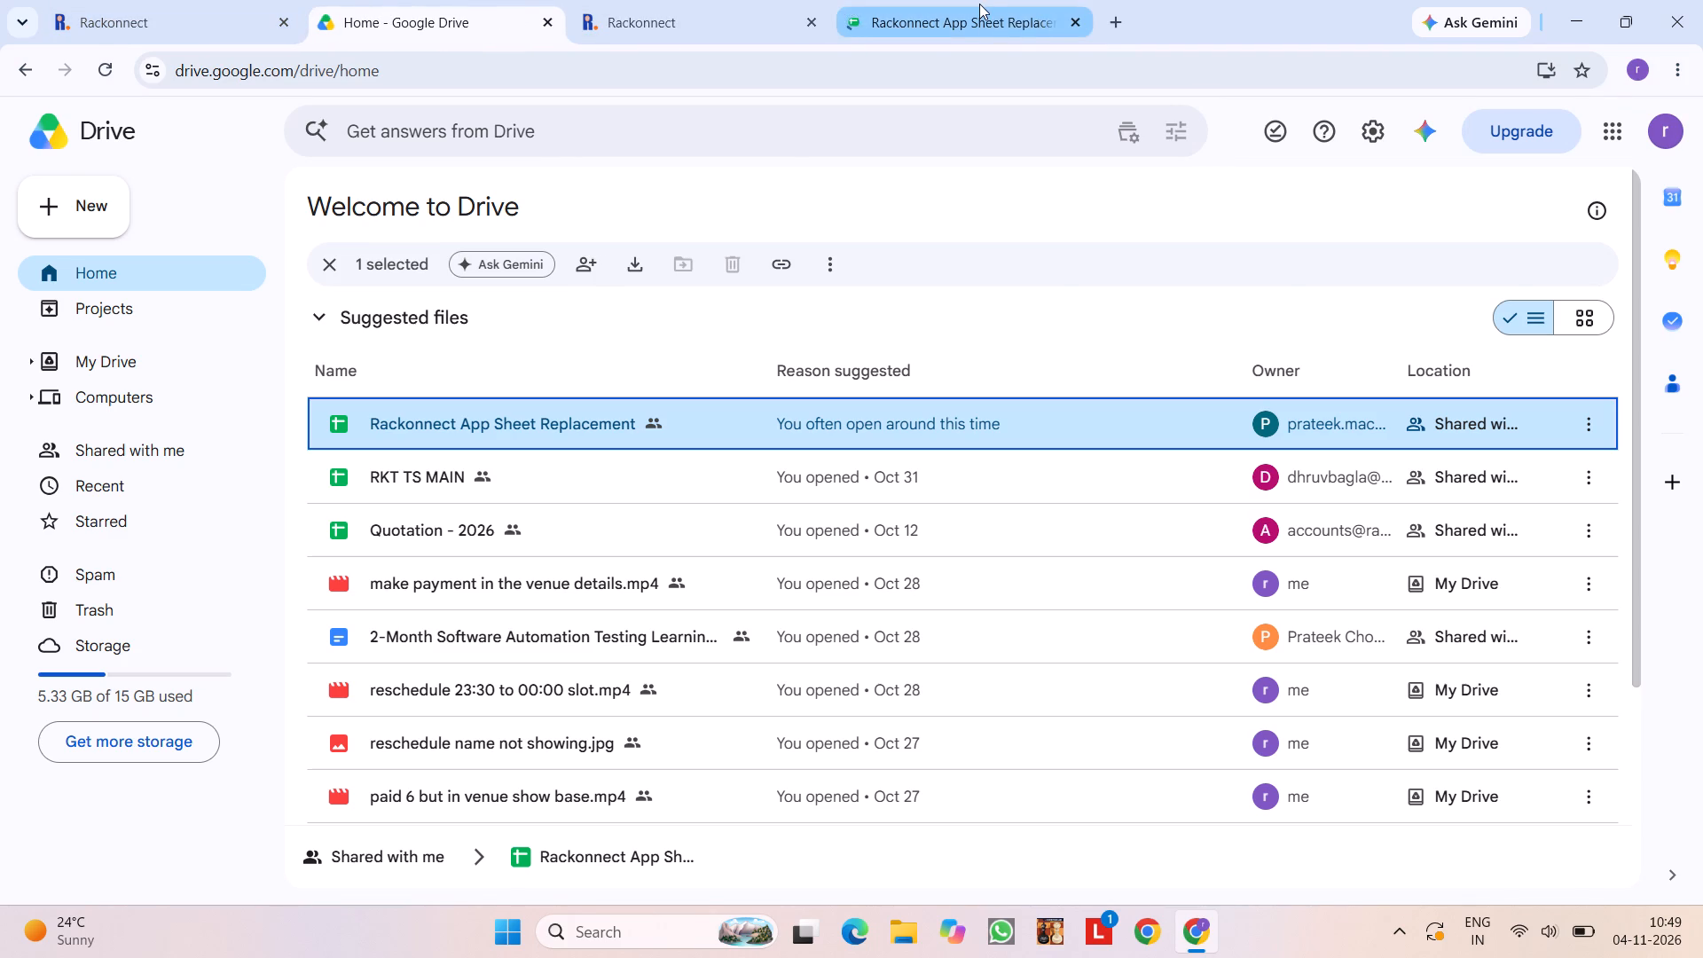
drag(979, 4, 719, 0)
Open a new browser tab, ready for entering another address.
click(1125, 30)
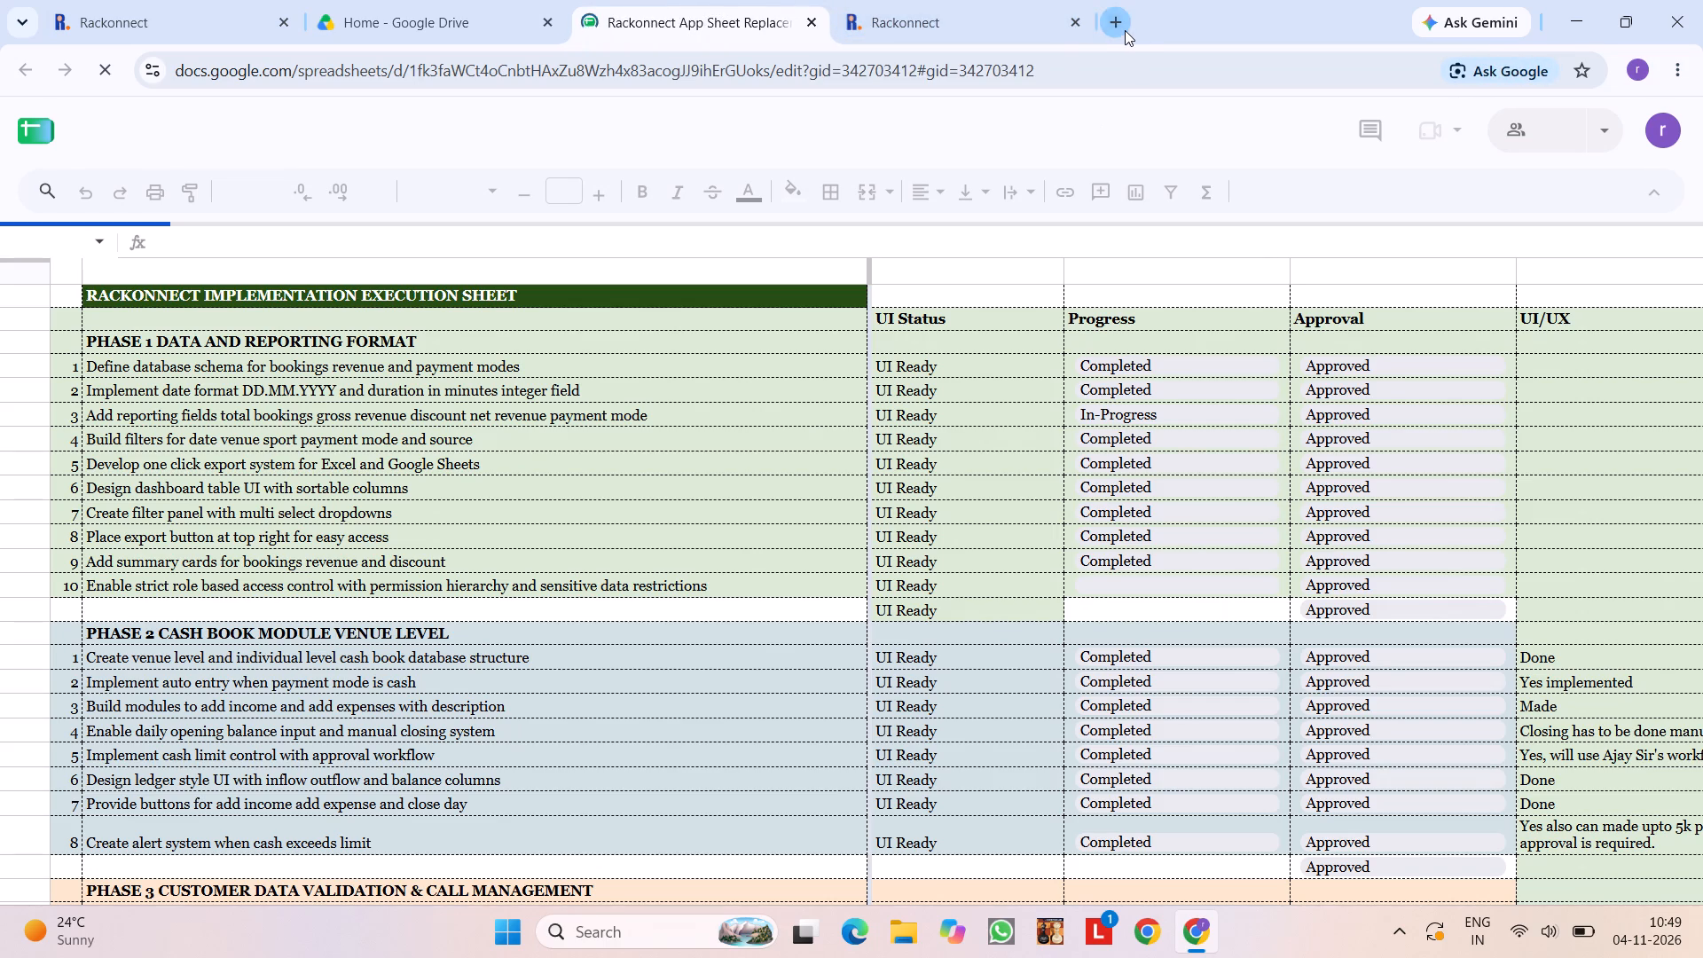
click(1122, 76)
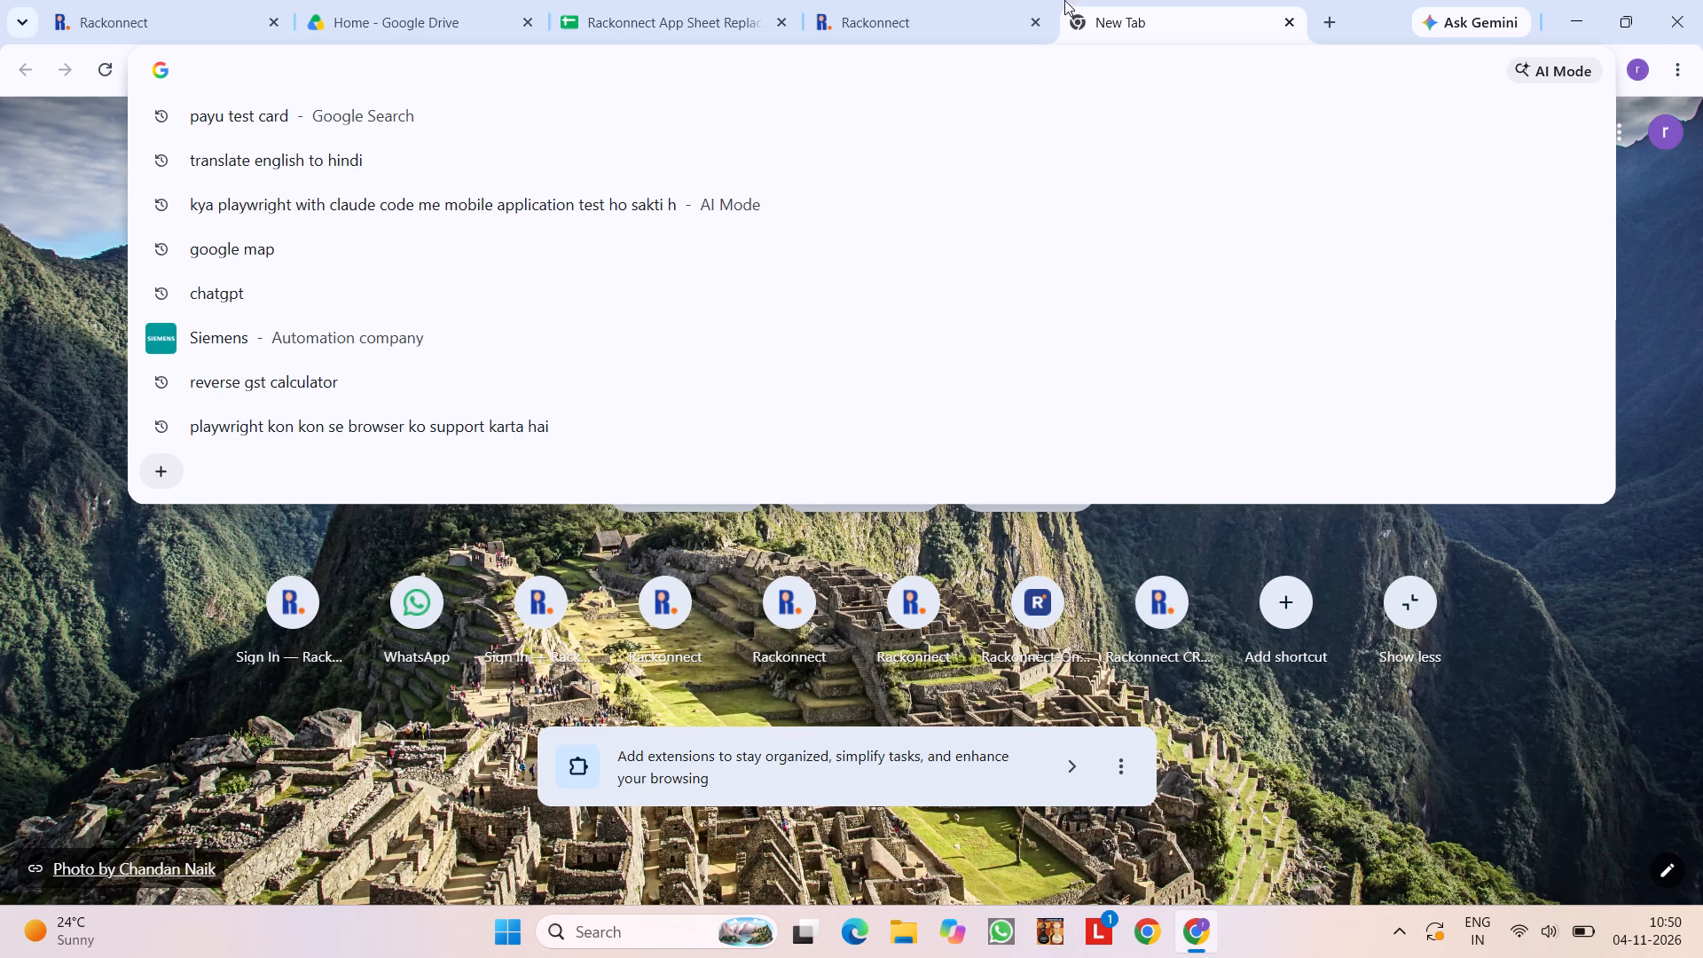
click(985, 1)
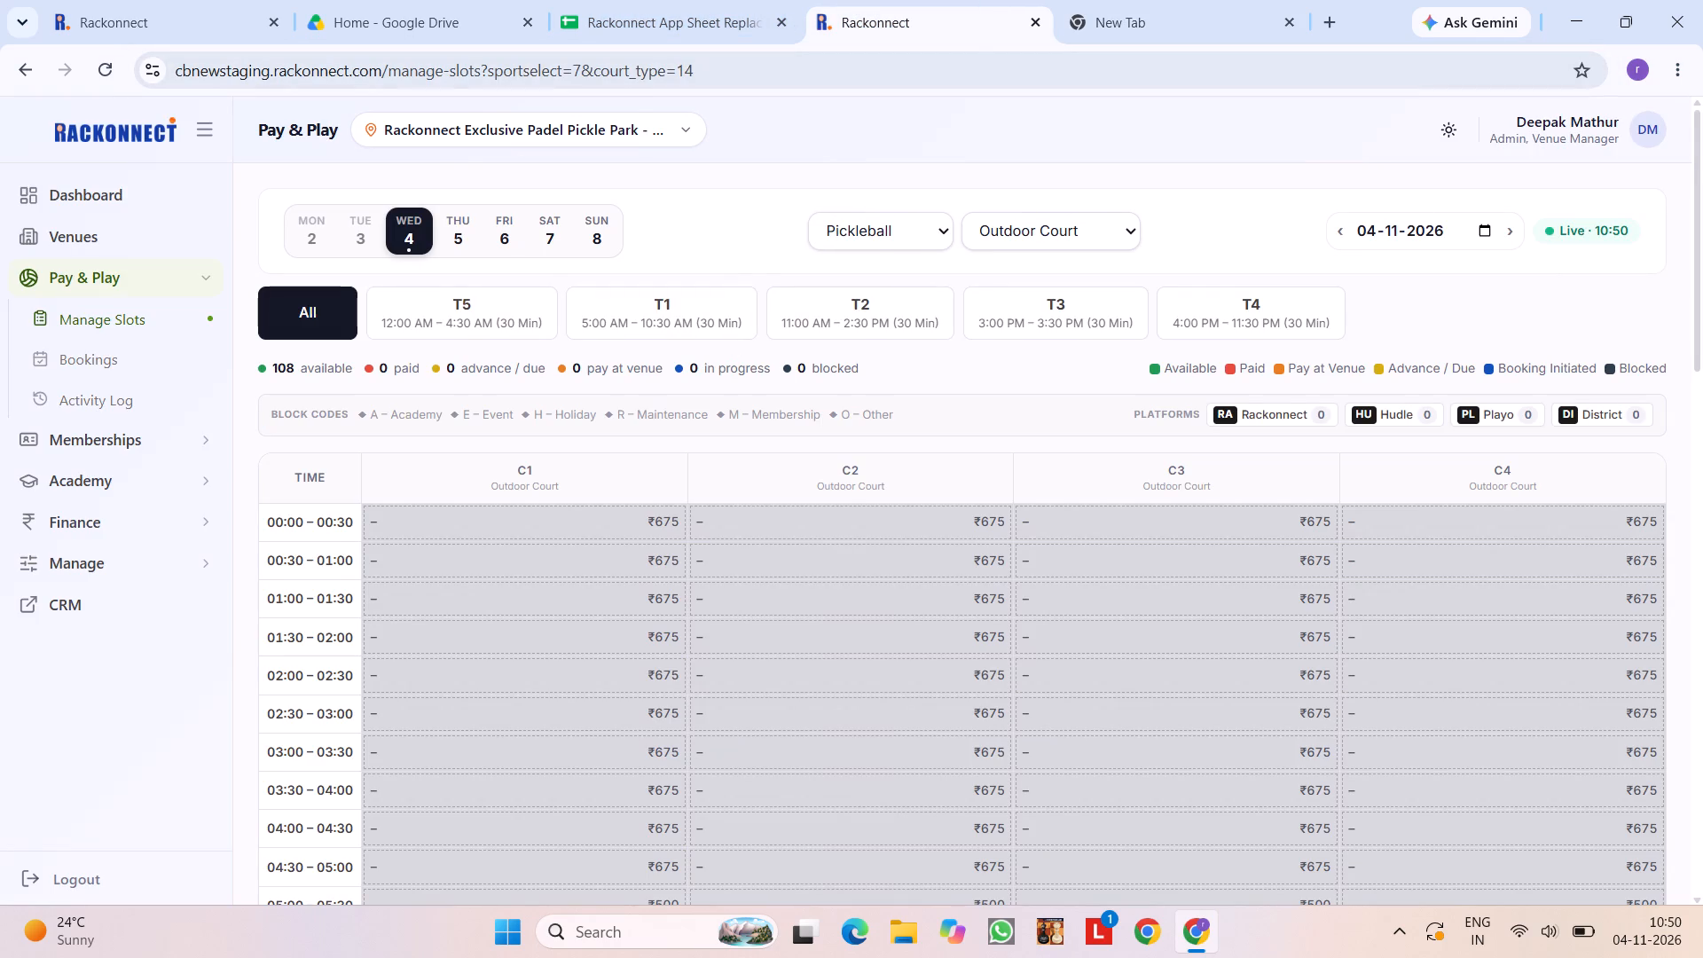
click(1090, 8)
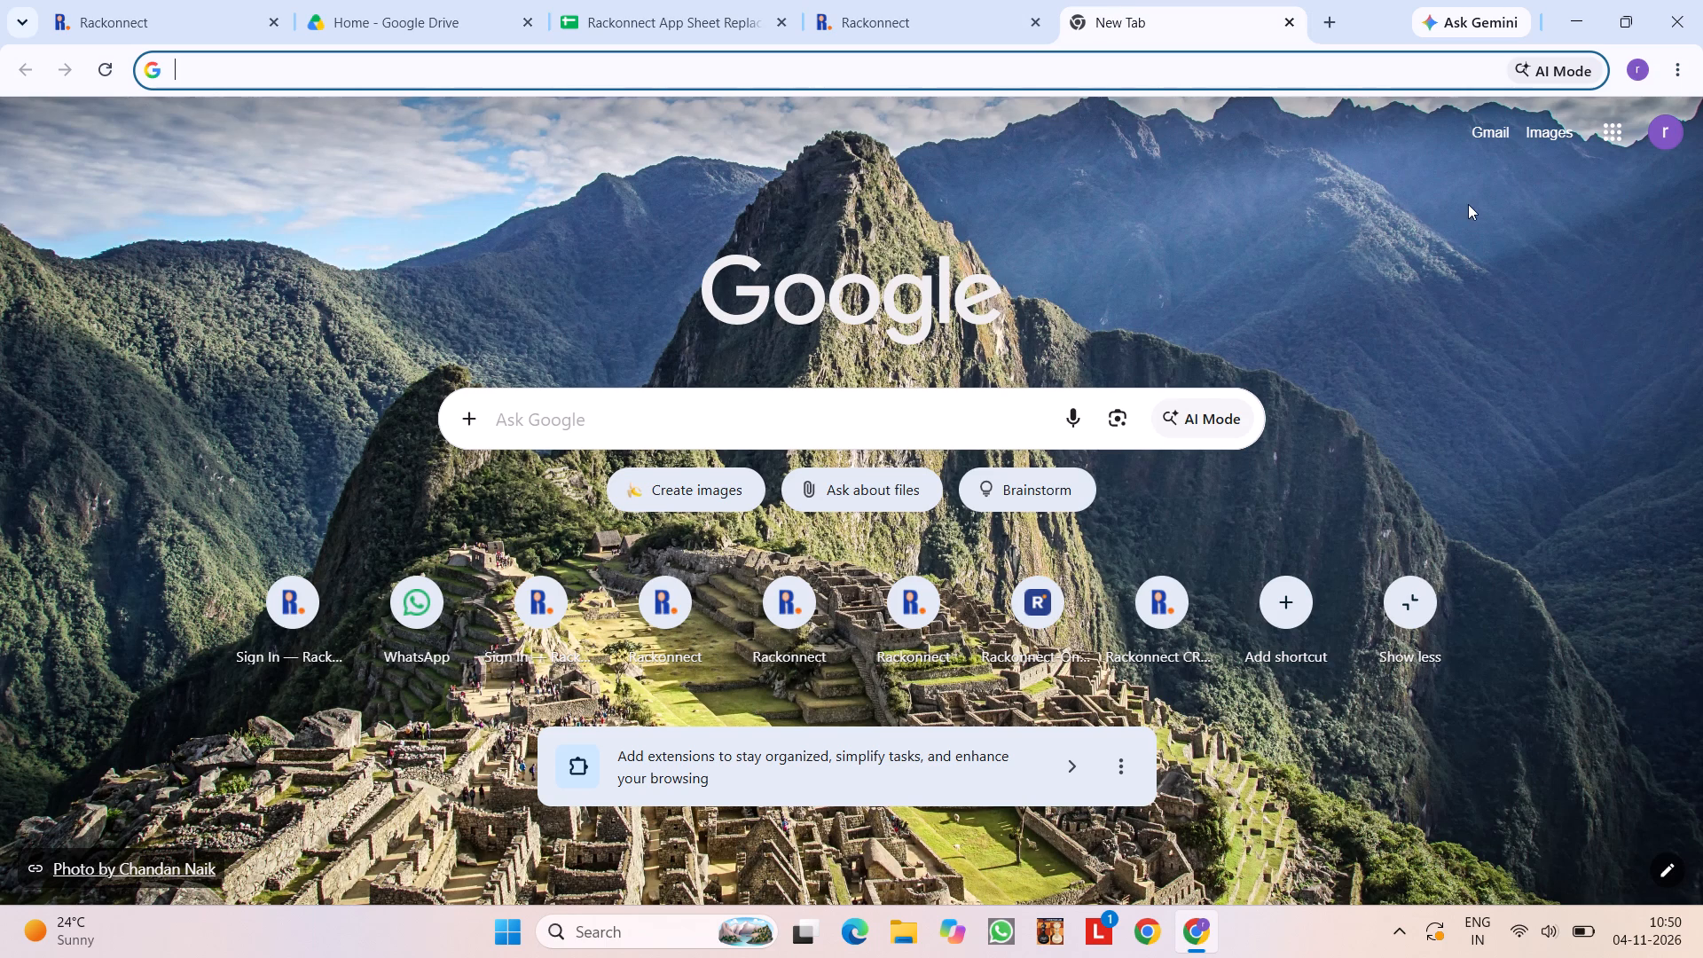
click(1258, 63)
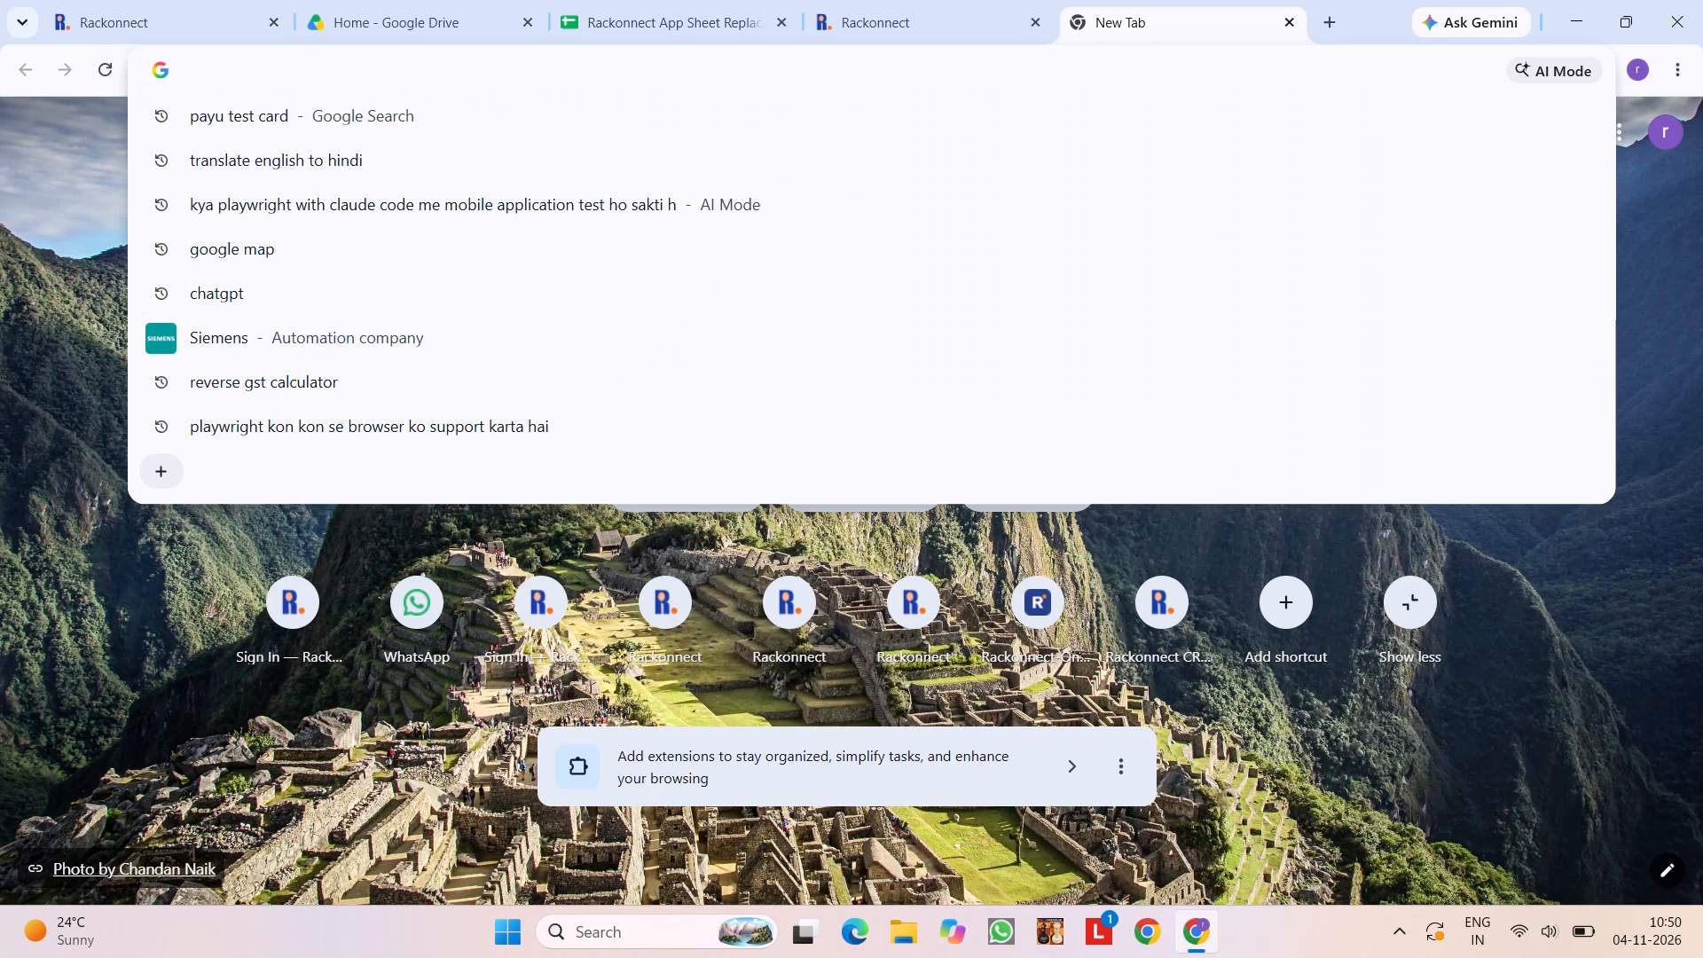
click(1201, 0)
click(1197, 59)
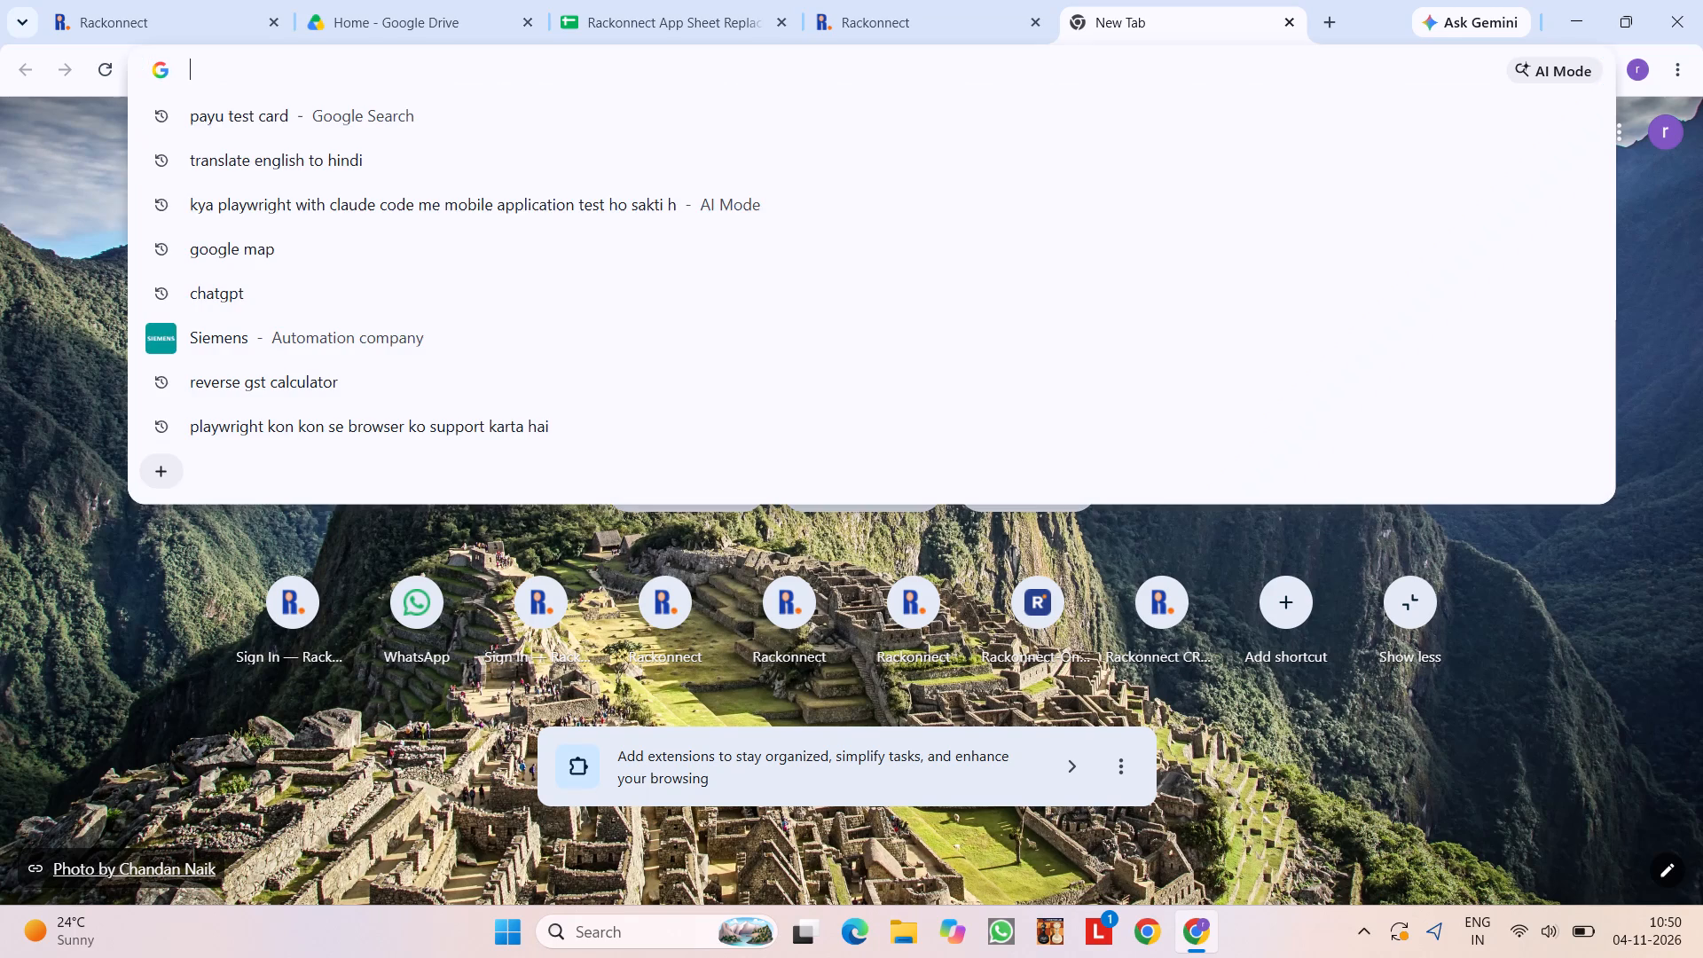
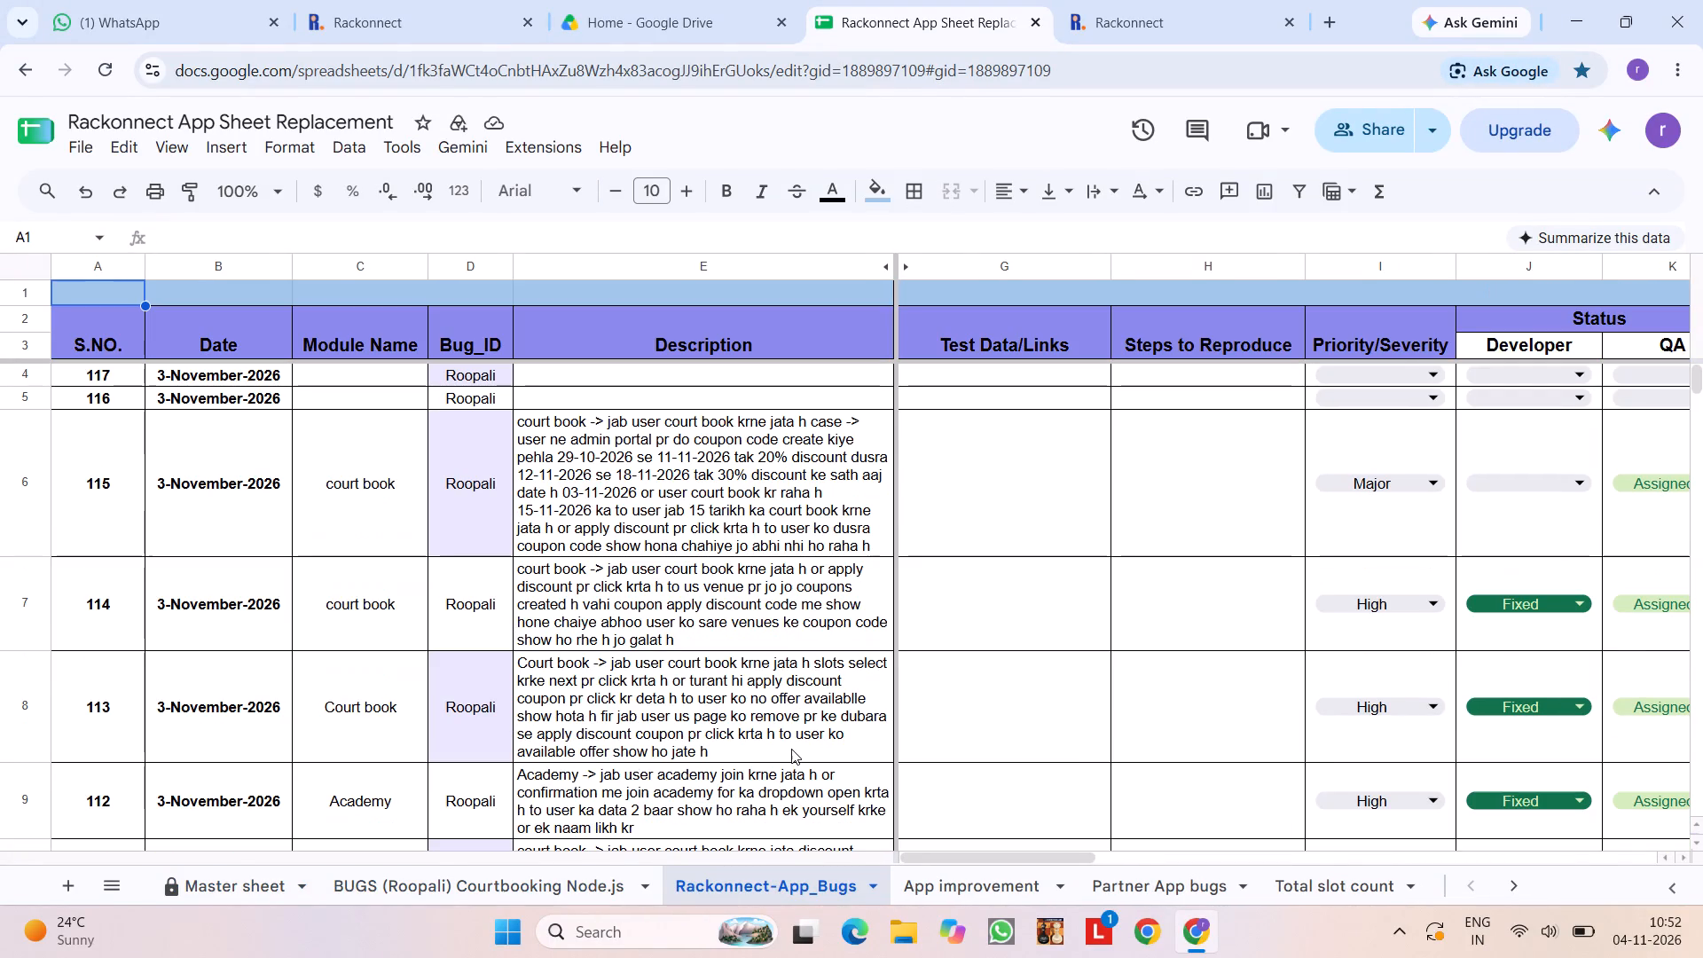
Switch from the Rackonnect-App_Bugs sheet to the Rackonnect staging tab showing the manage-slots page.
scroll(791, 749, up, 1)
click(1143, 0)
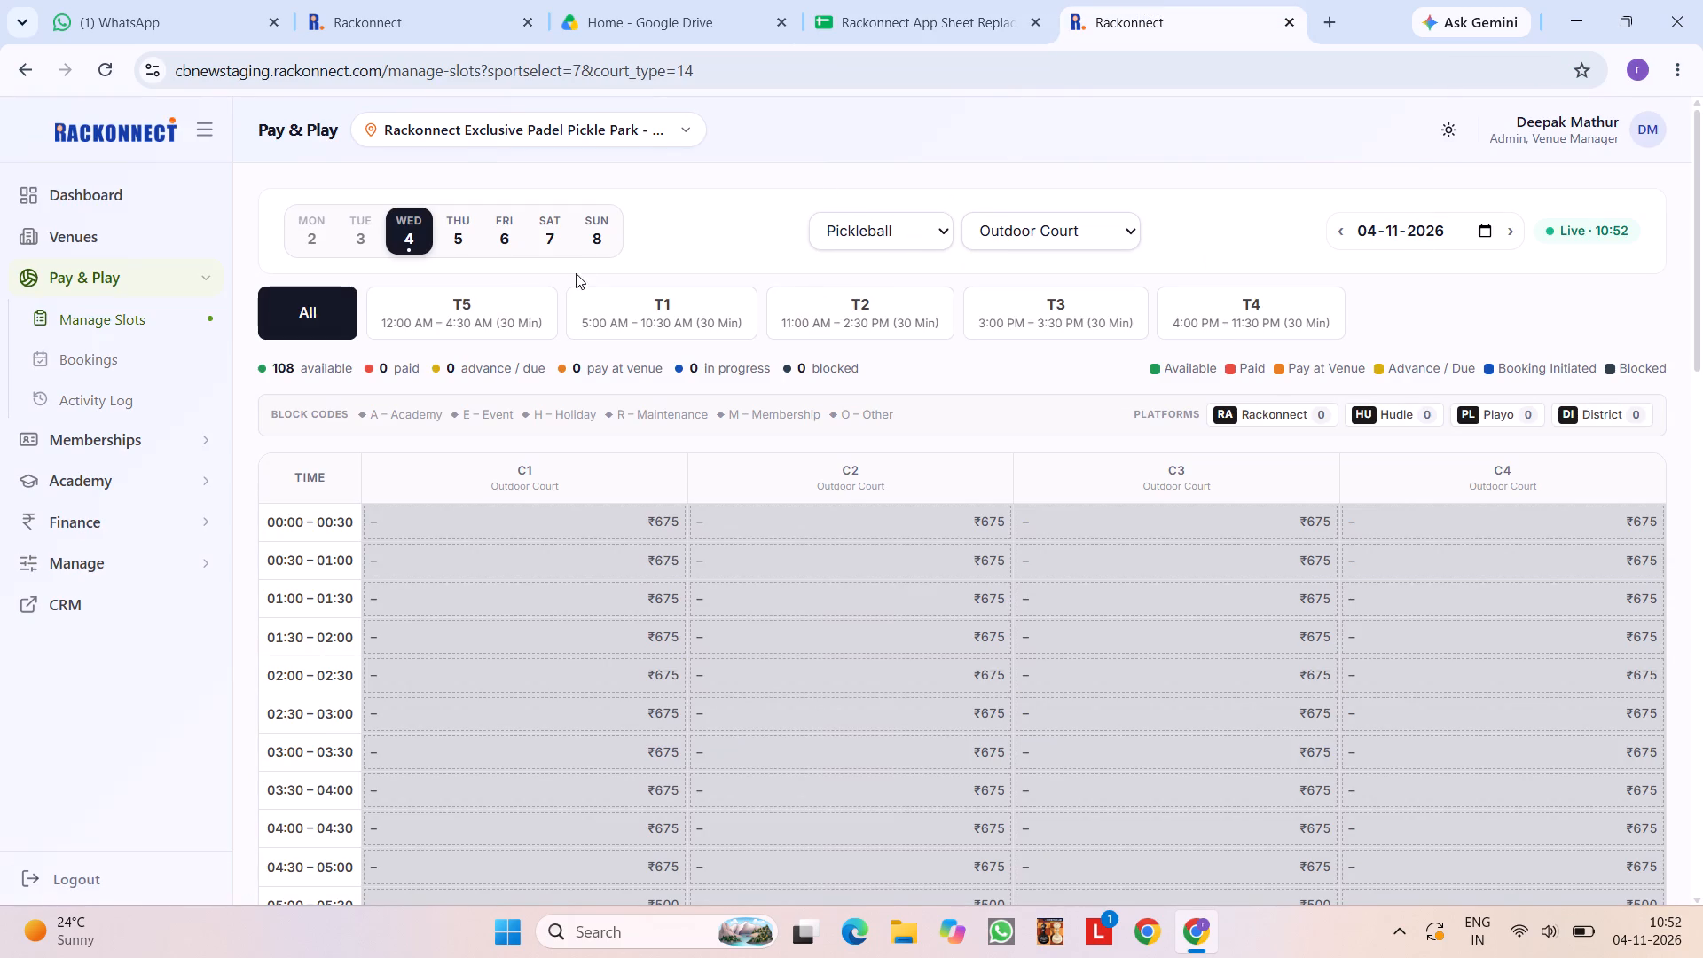
Switch the Pay & Play venue to Only For Internal Team.
click(483, 130)
scroll(486, 263, up, 1)
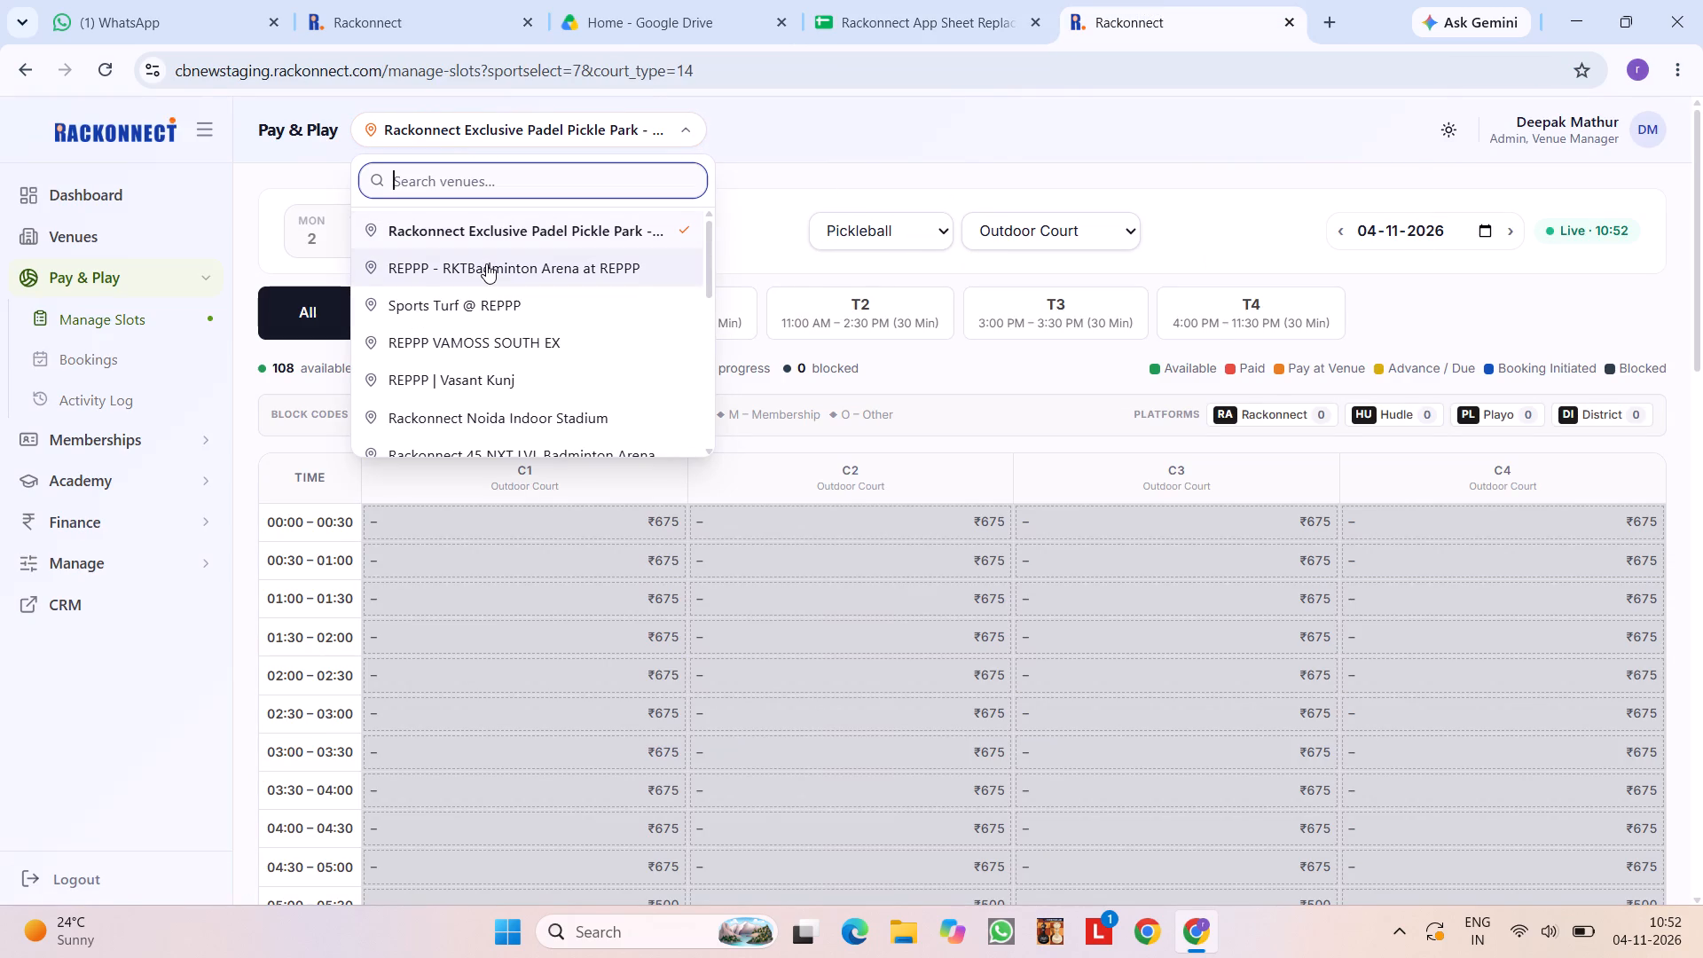
scroll(486, 263, up, 1)
scroll(486, 263, down, 4)
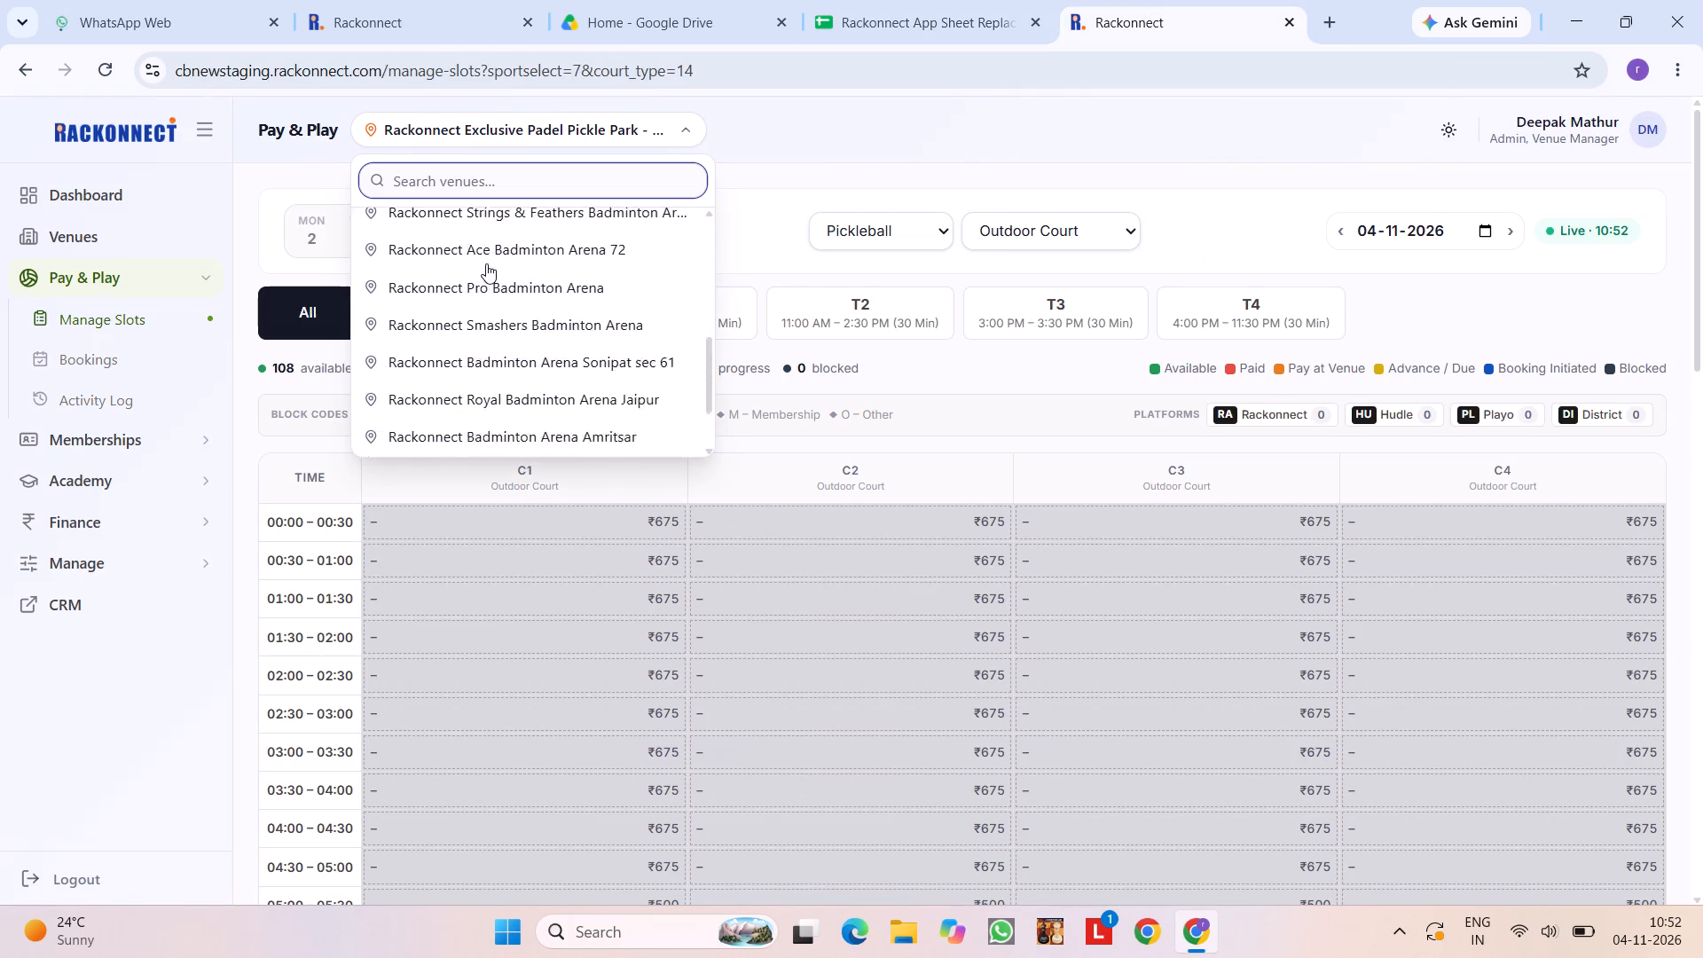
scroll(486, 263, down, 3)
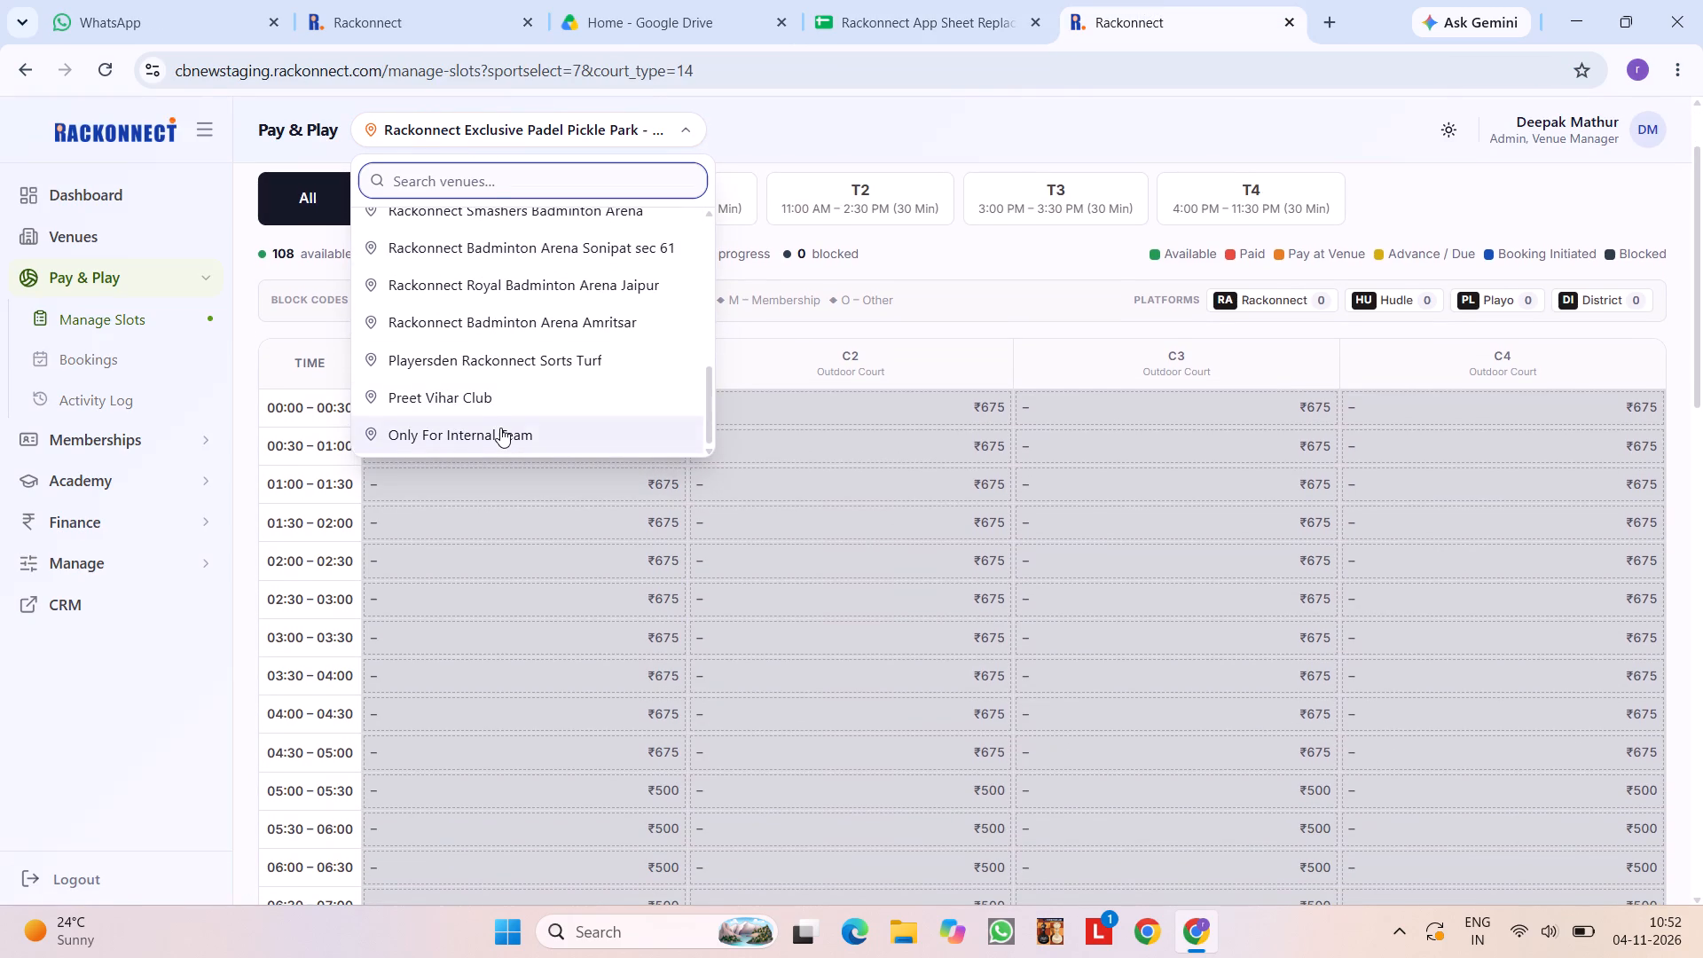
click(500, 428)
scroll(500, 428, up, 3)
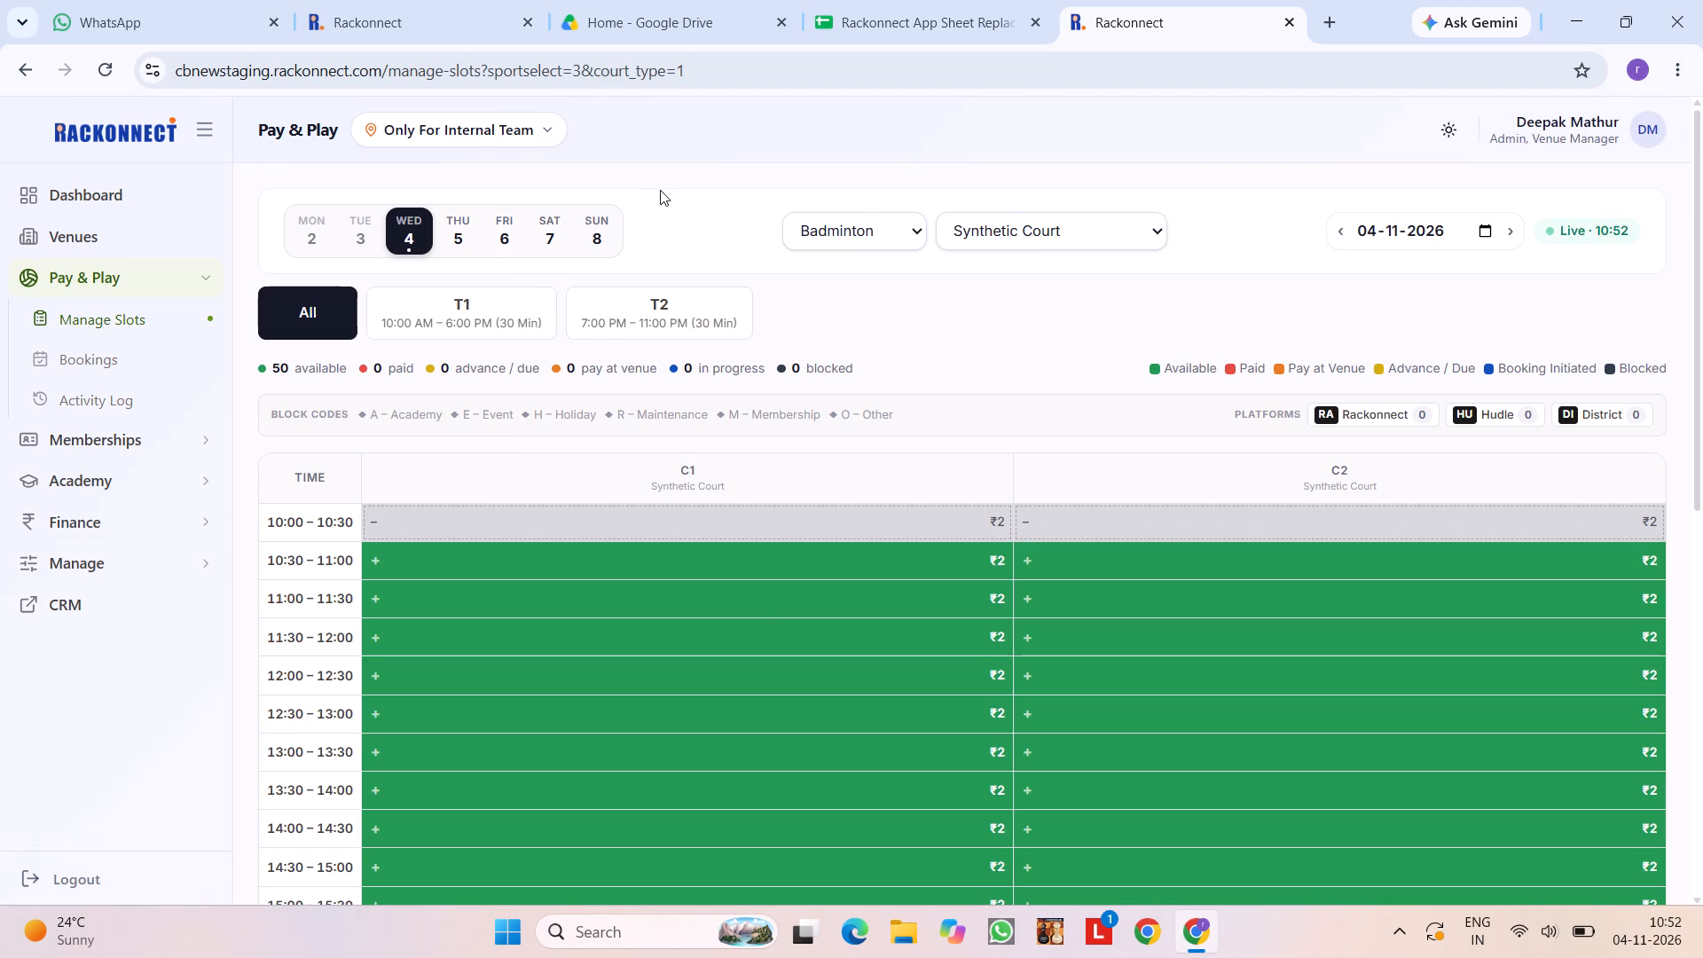
scroll(762, 600, up, 1)
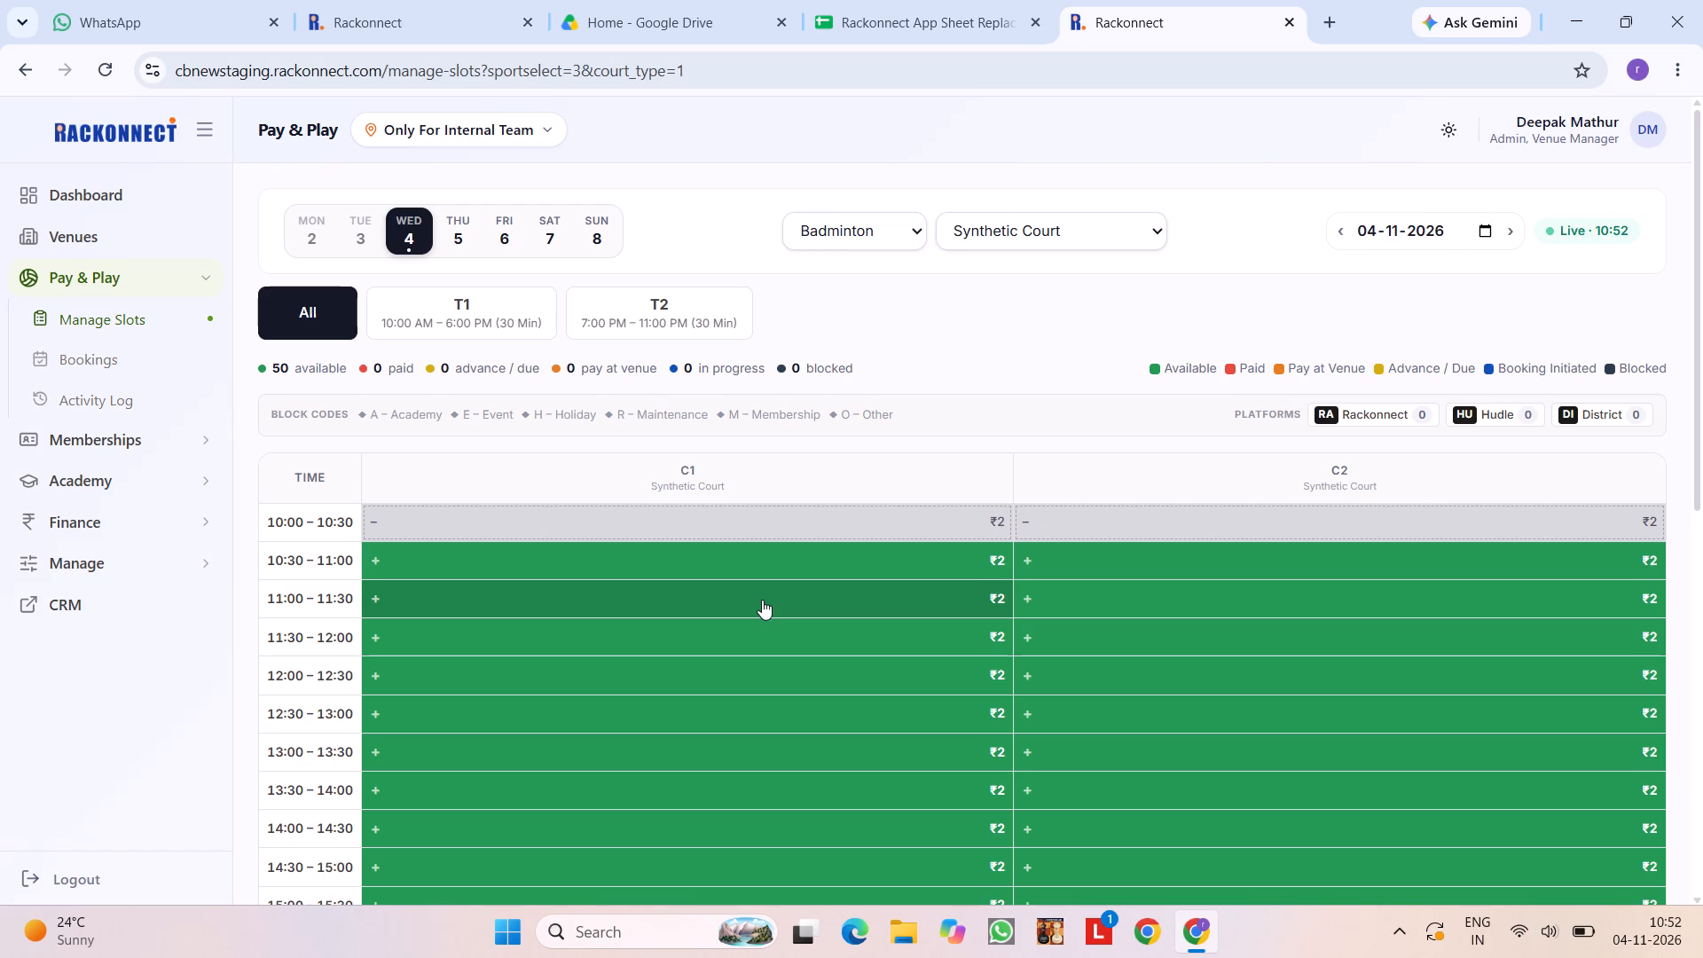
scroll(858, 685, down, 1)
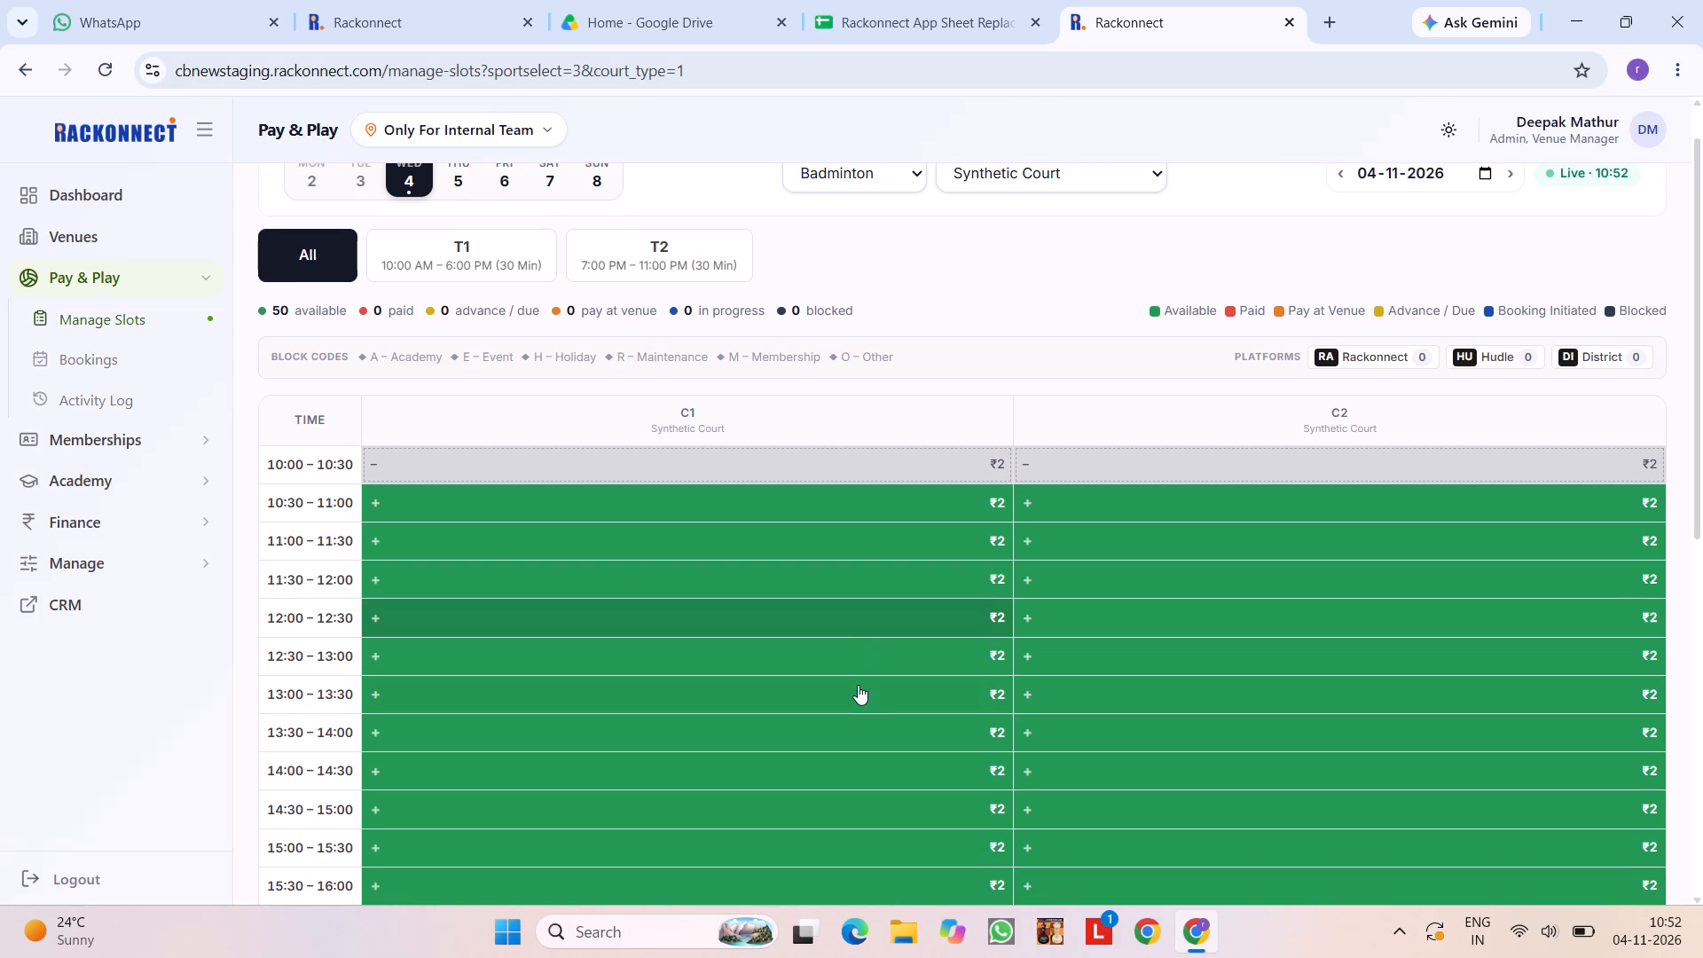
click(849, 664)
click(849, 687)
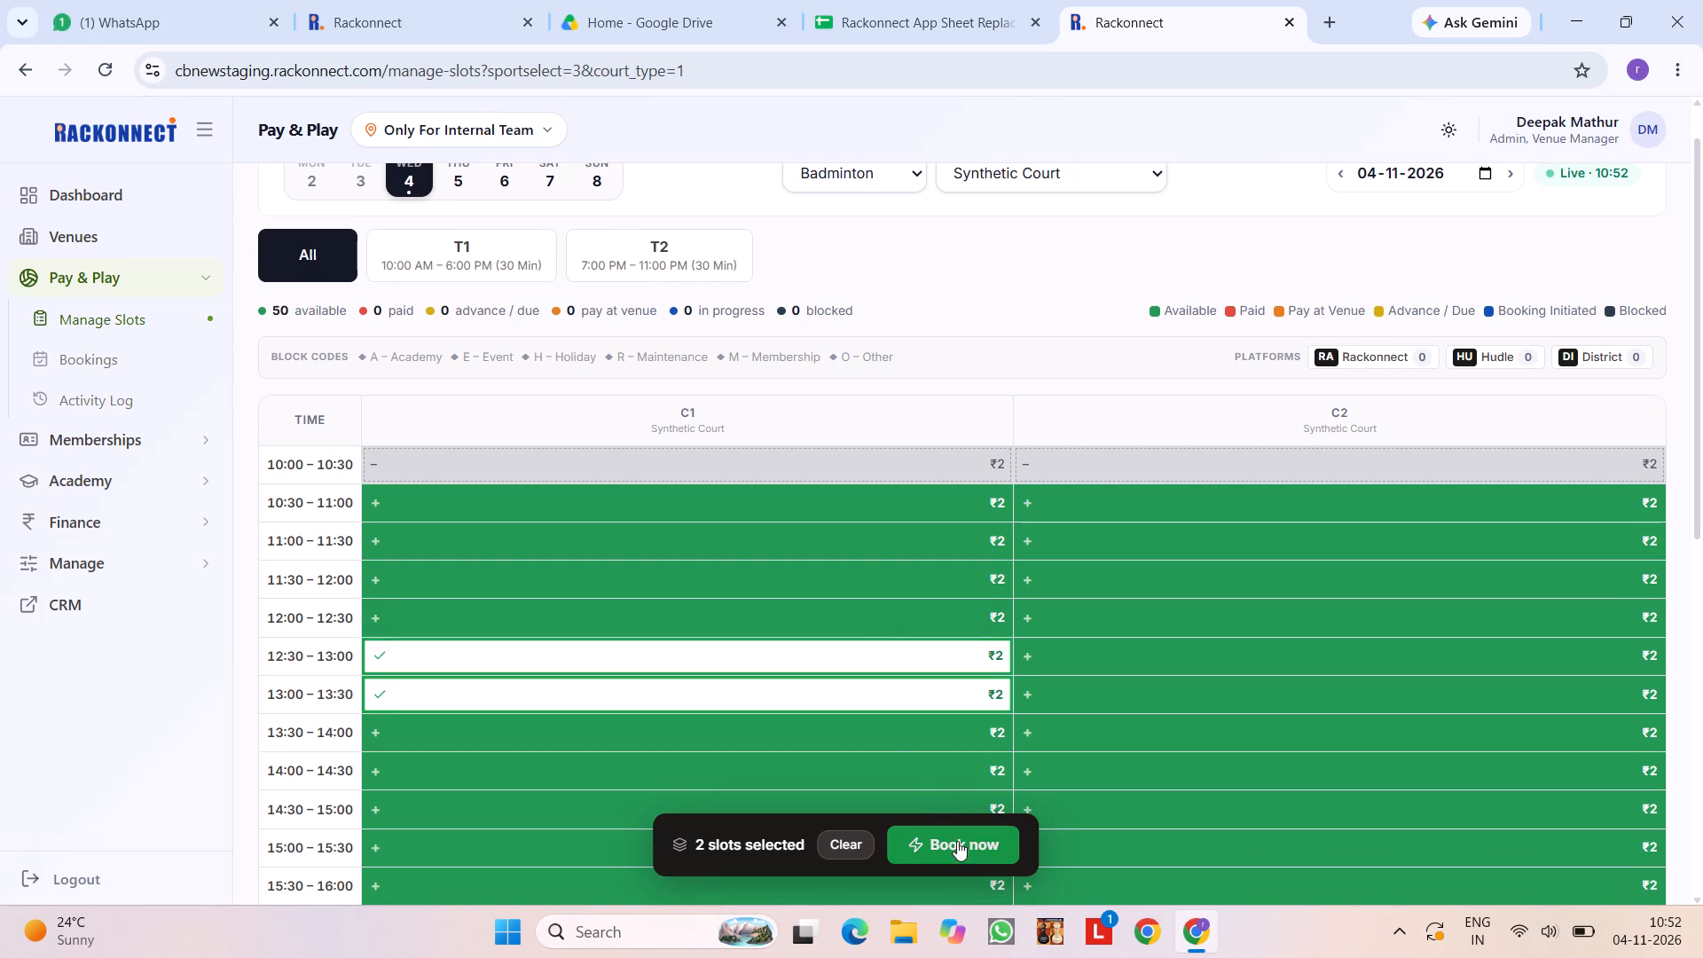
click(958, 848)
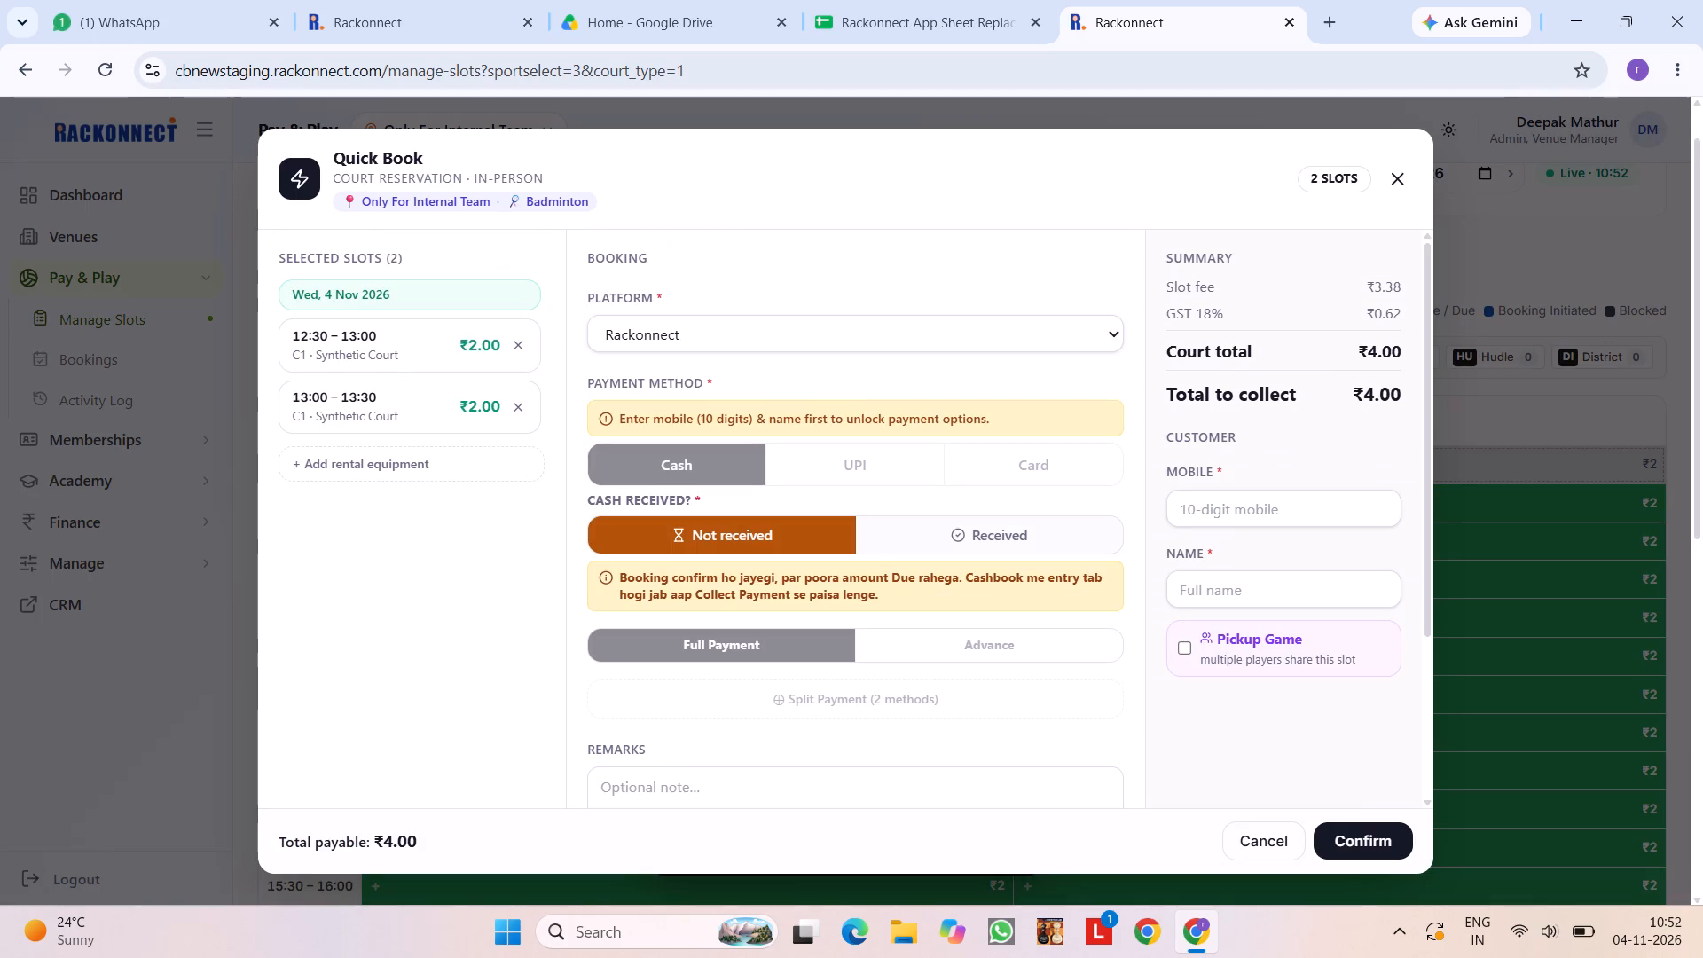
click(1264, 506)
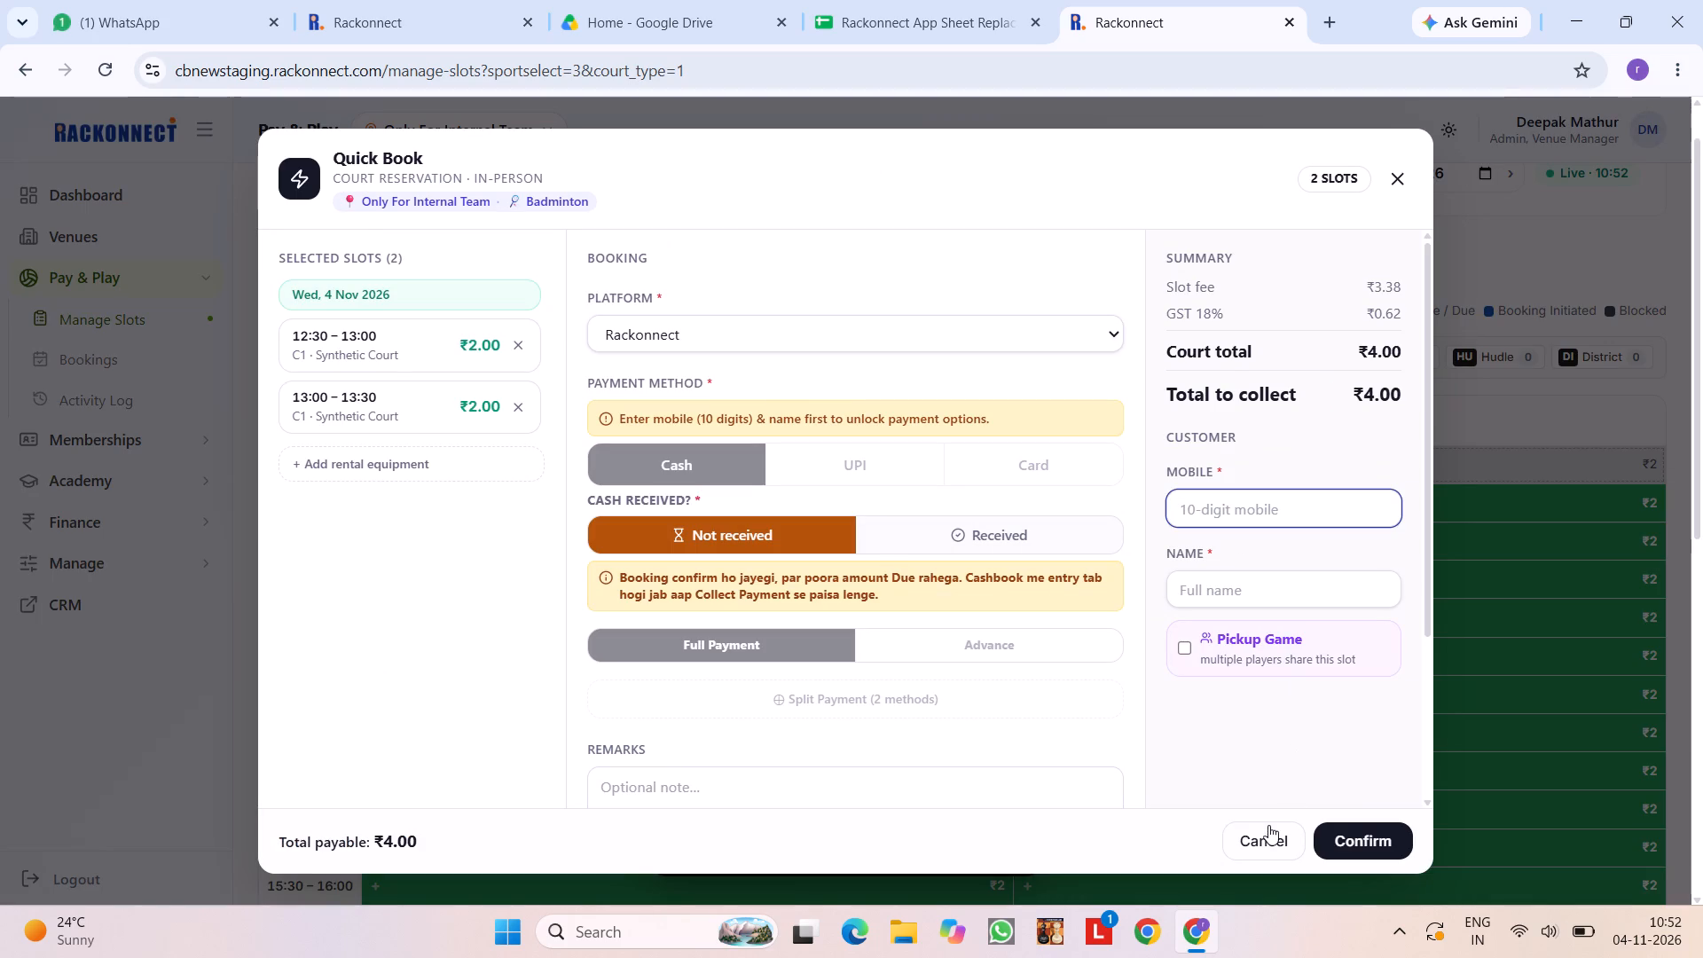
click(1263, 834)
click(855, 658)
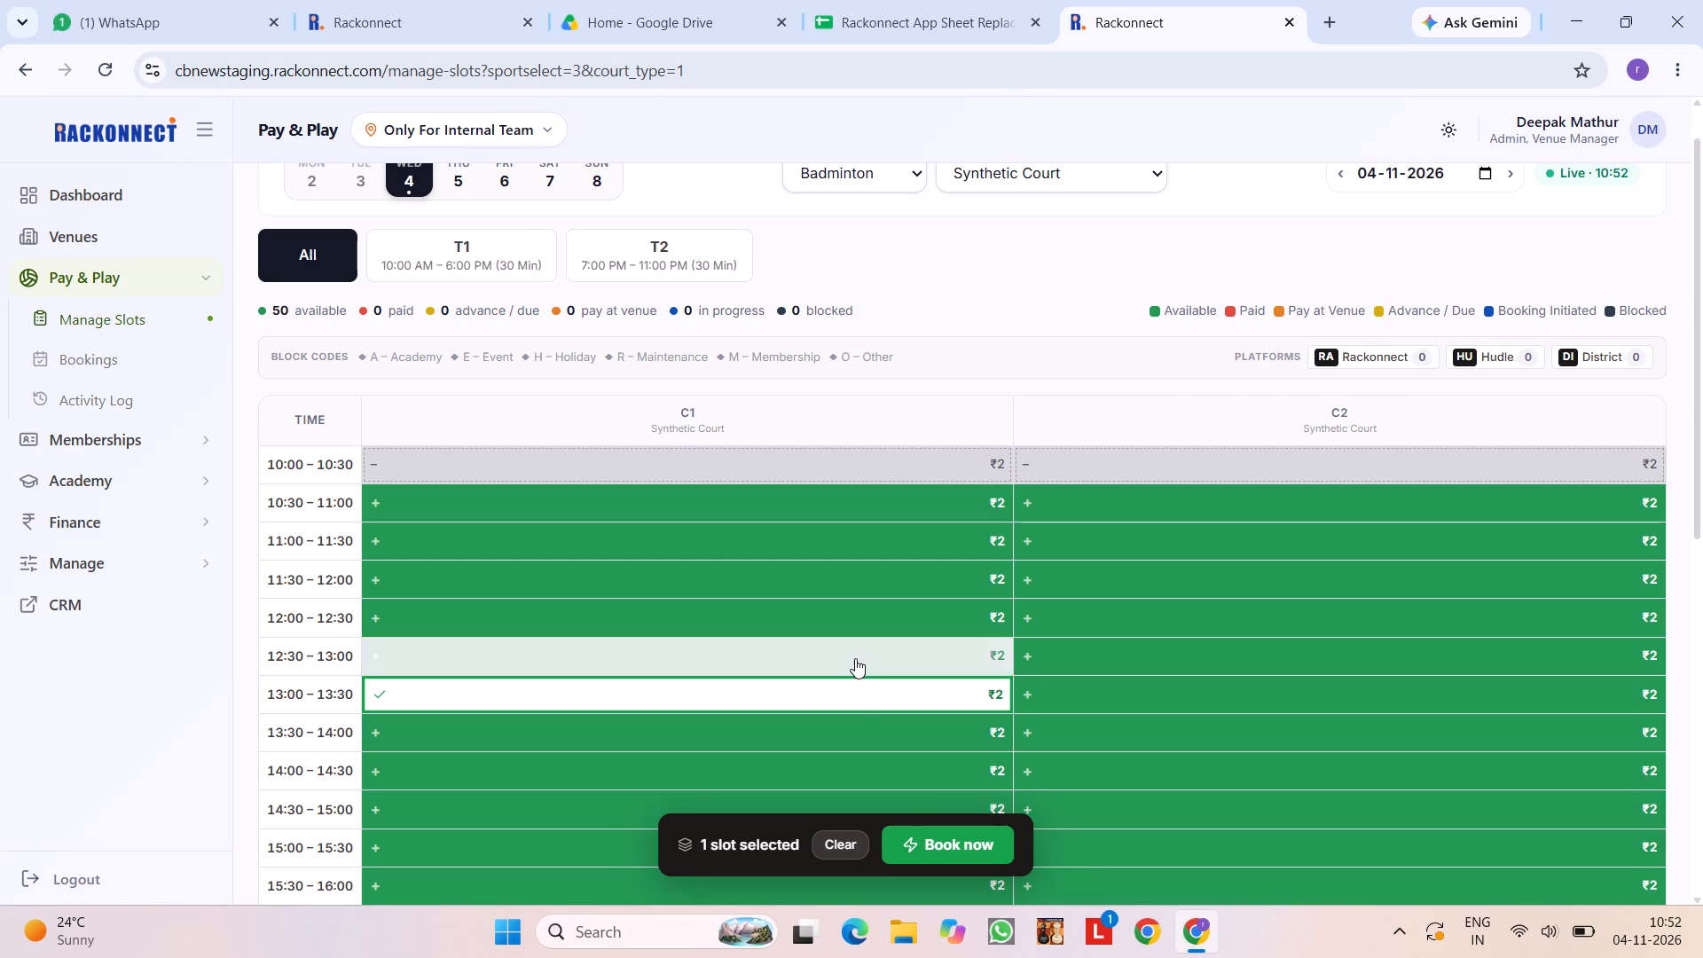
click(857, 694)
Select the 20:30–21:00 and 21:00–21:30 slots on court C1 and open the Quick Book form for them.
scroll(956, 710, down, 3)
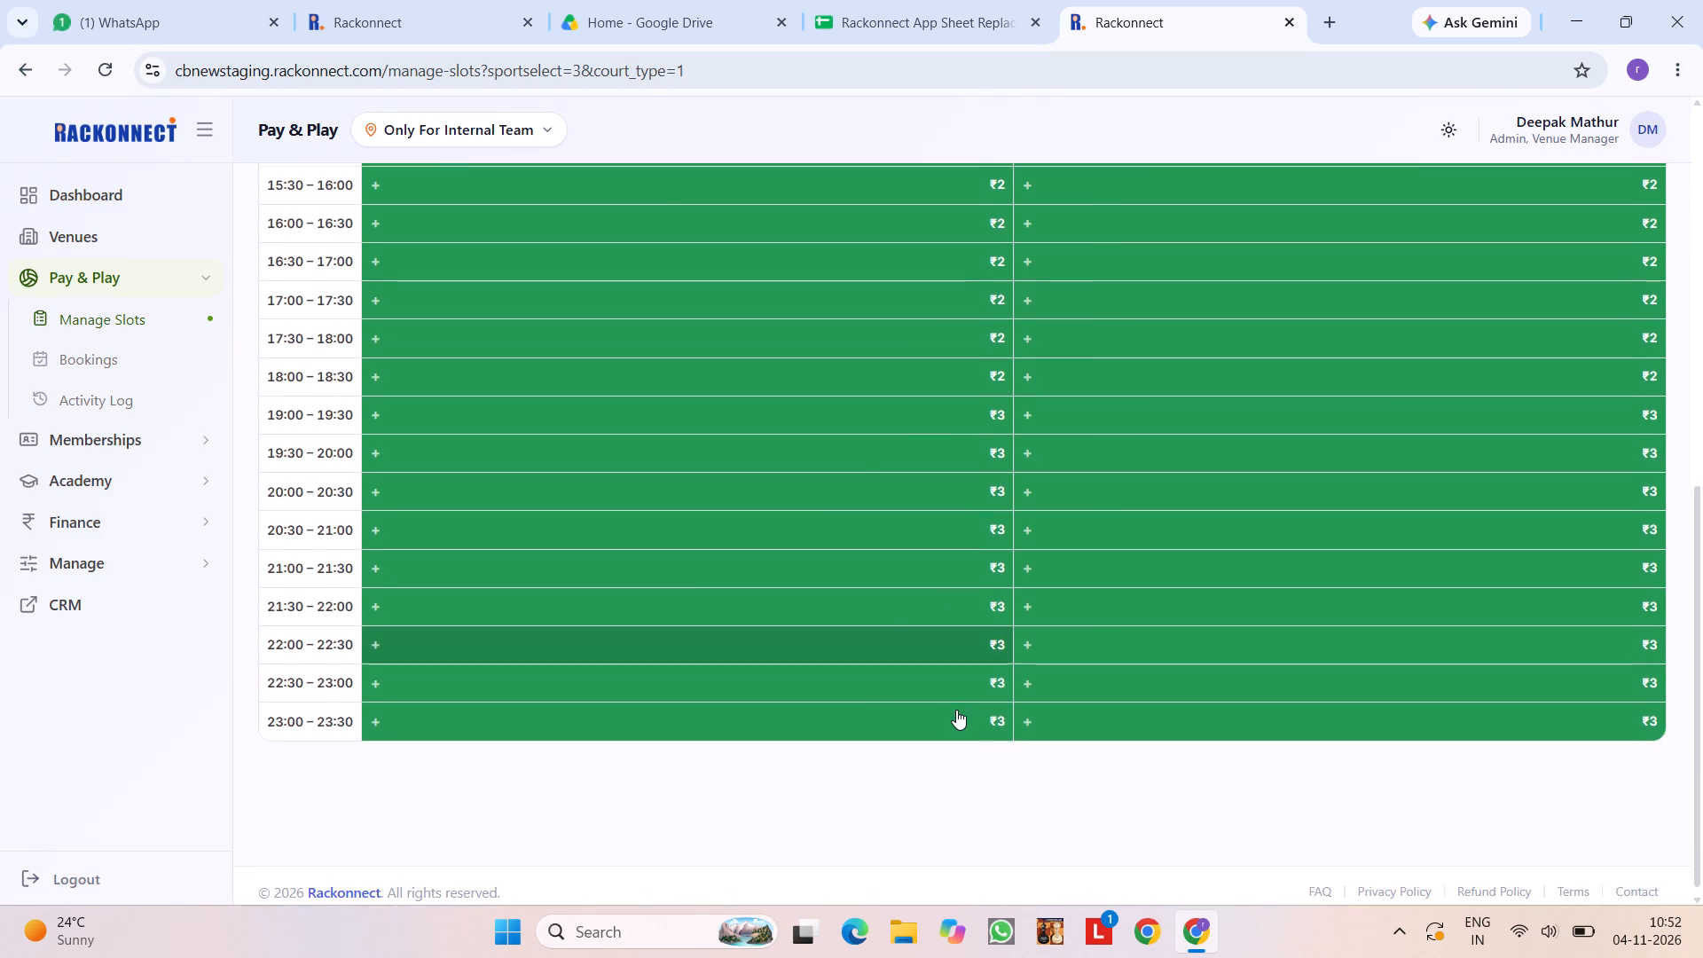
scroll(956, 710, down, 1)
scroll(956, 710, up, 2)
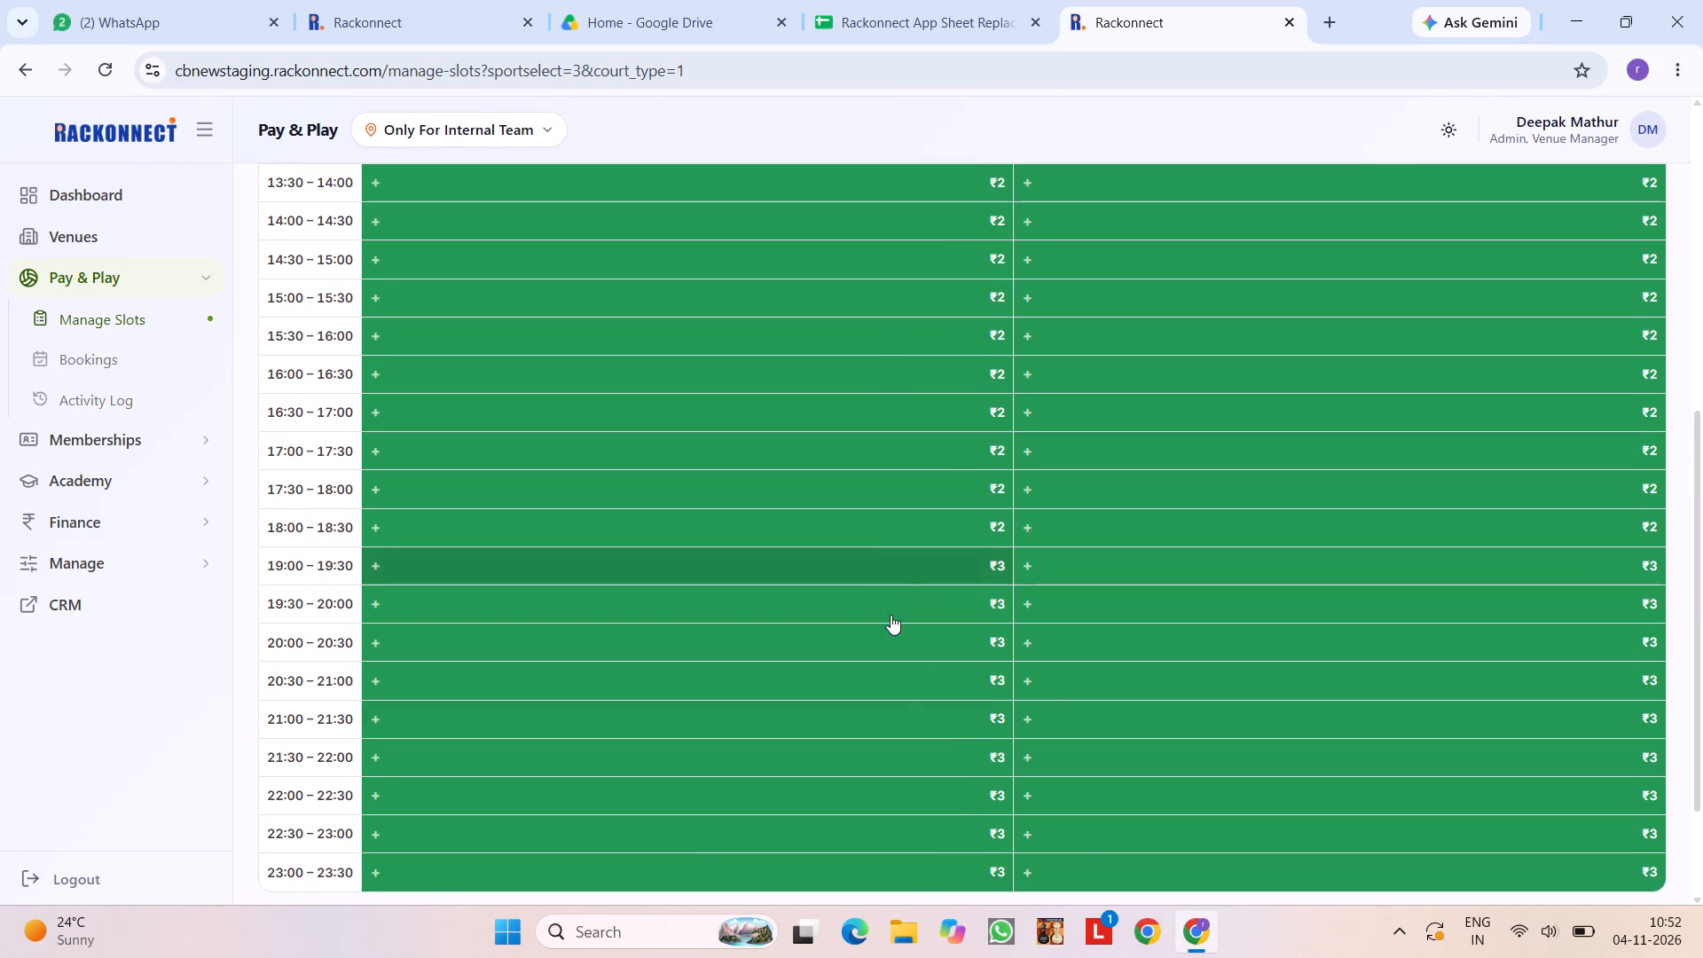
click(889, 666)
click(881, 719)
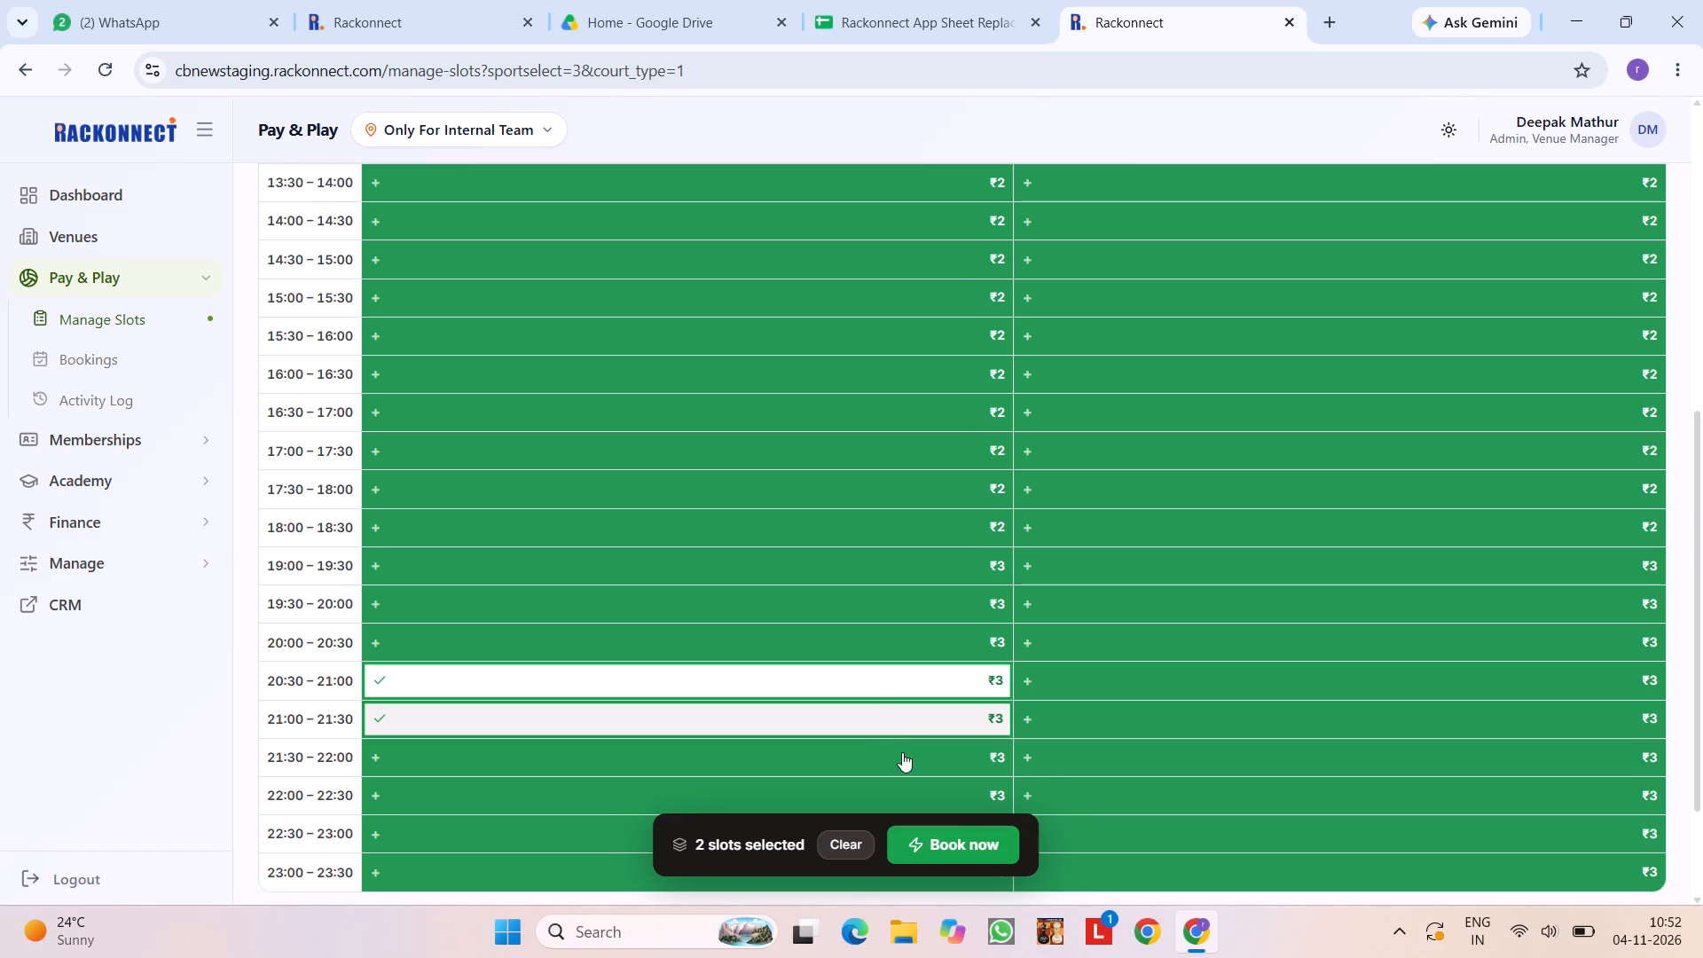
click(945, 852)
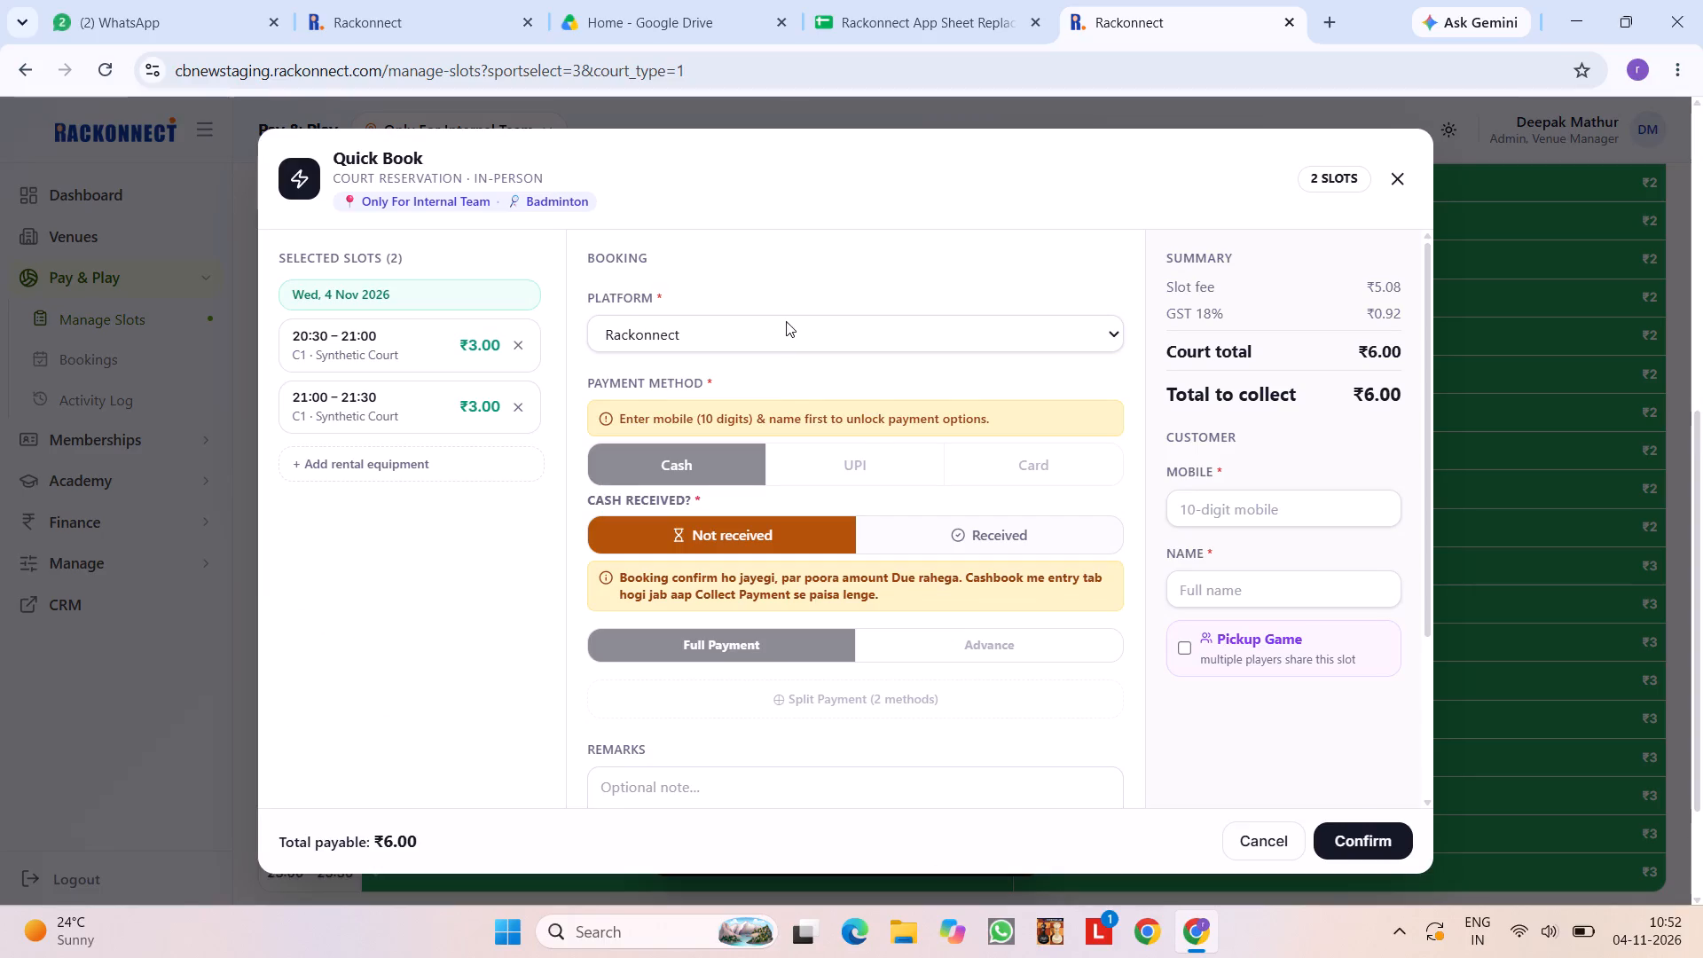
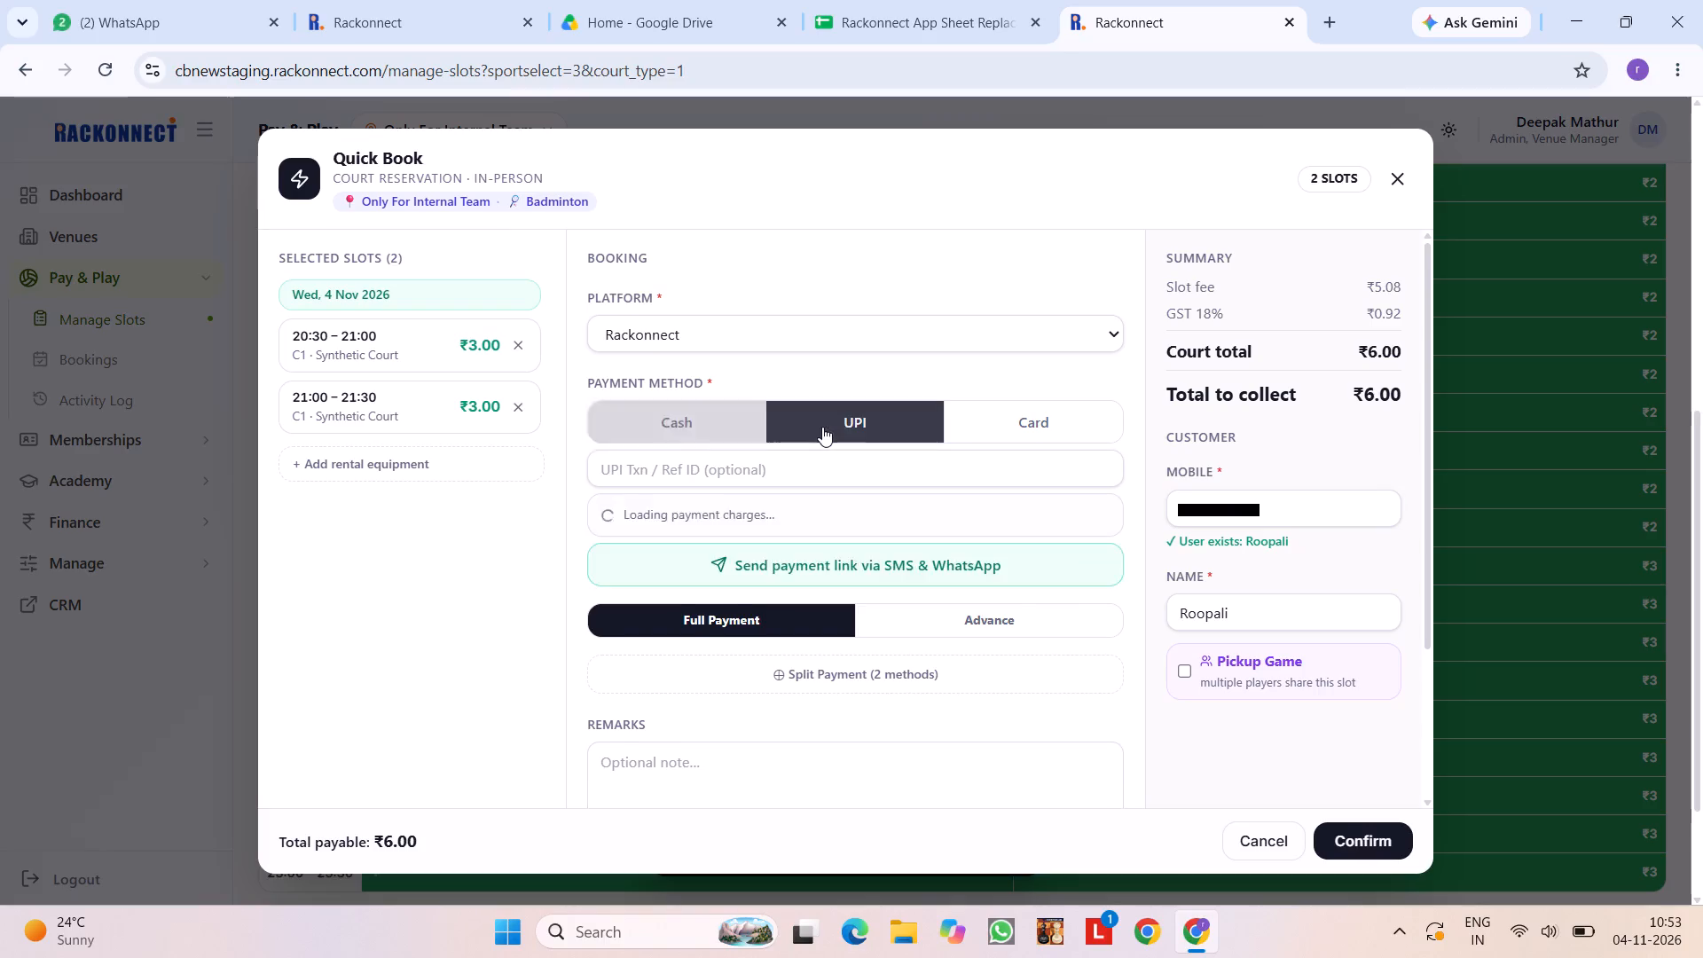
Check the Debit Card charge breakdown among the gateway payment options and collapse it again.
scroll(853, 625, down, 1)
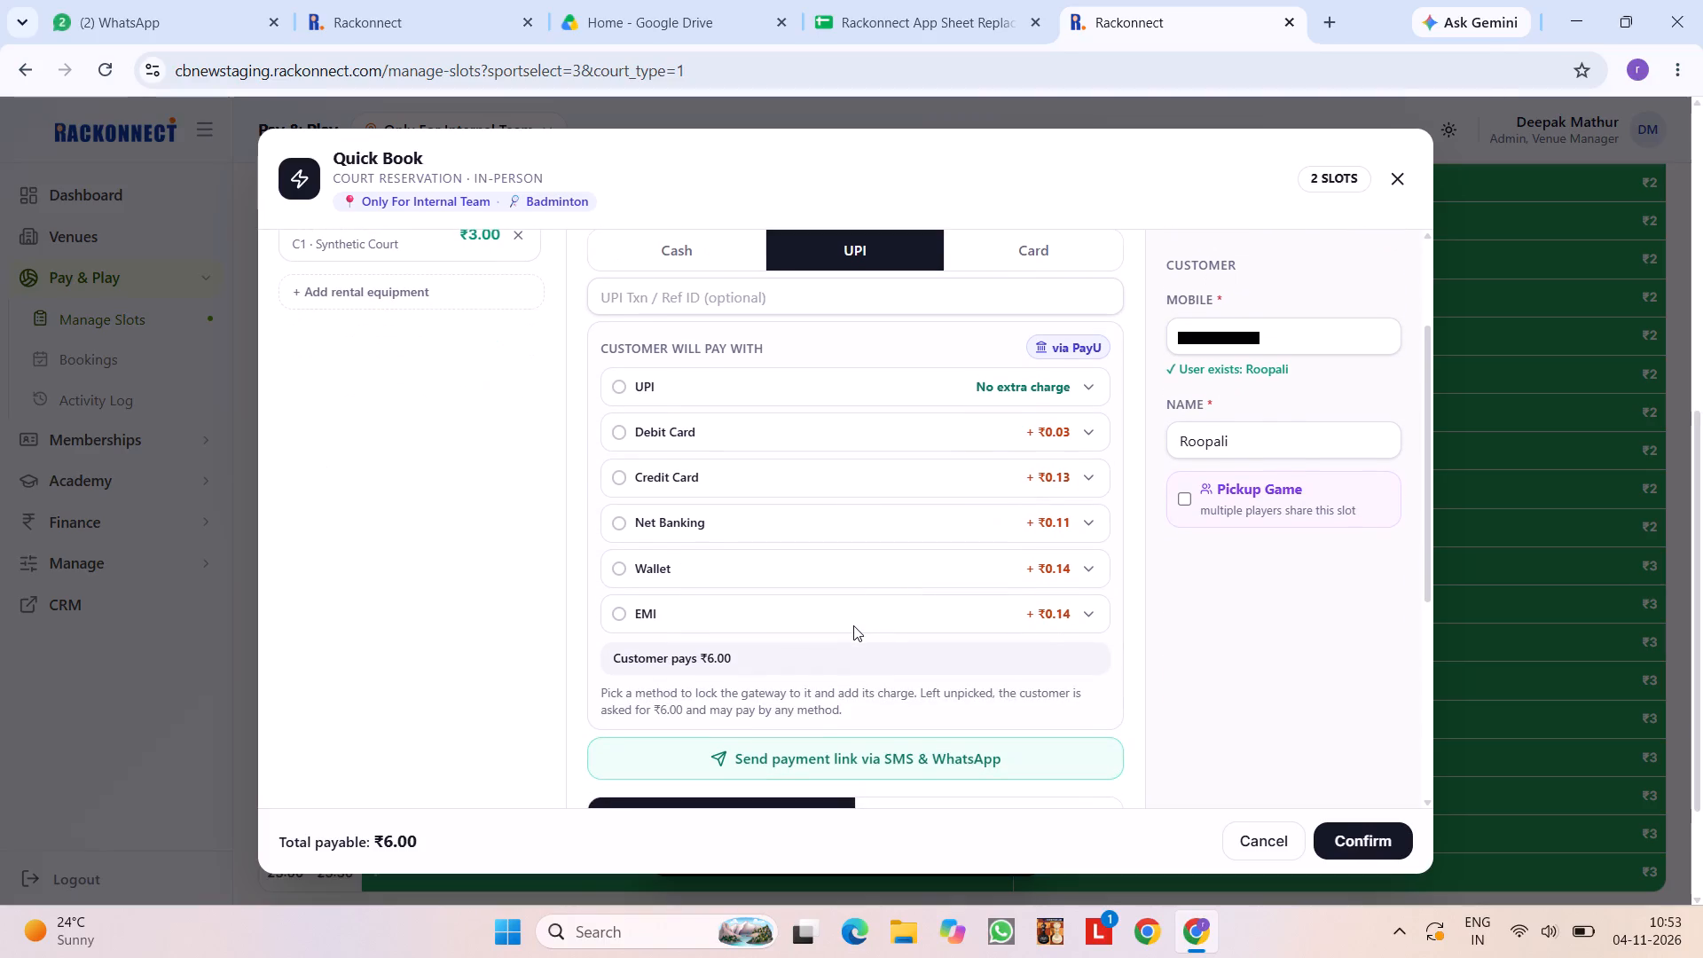
scroll(853, 625, down, 1)
click(1091, 427)
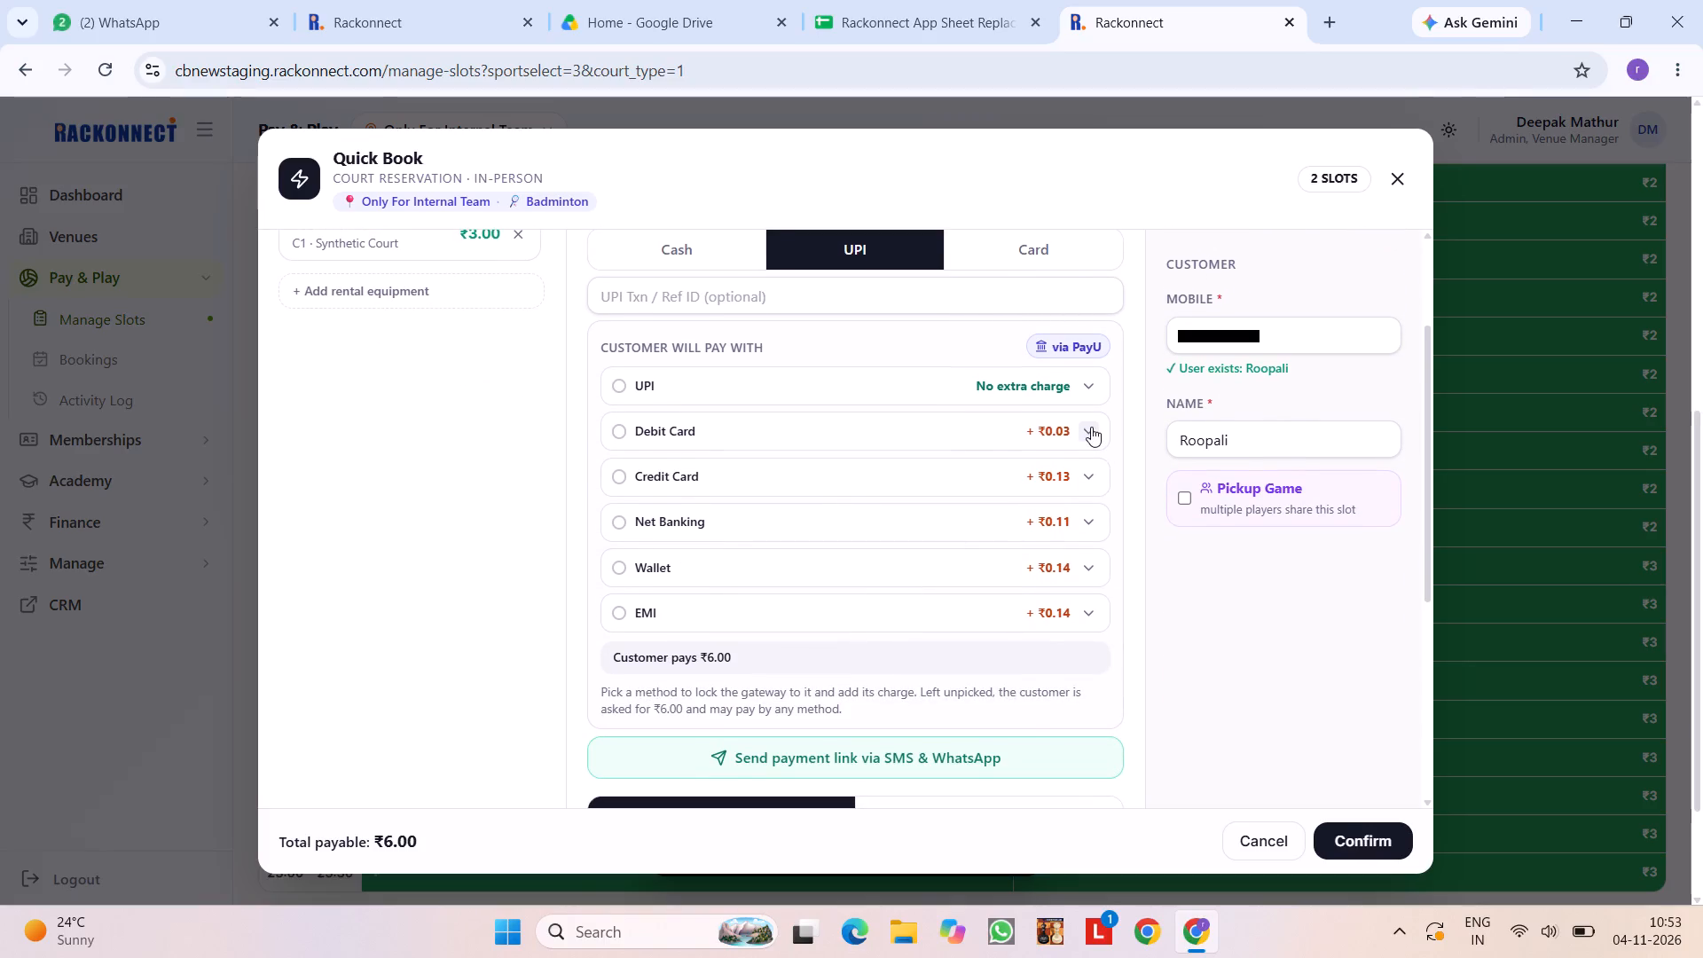
click(1091, 427)
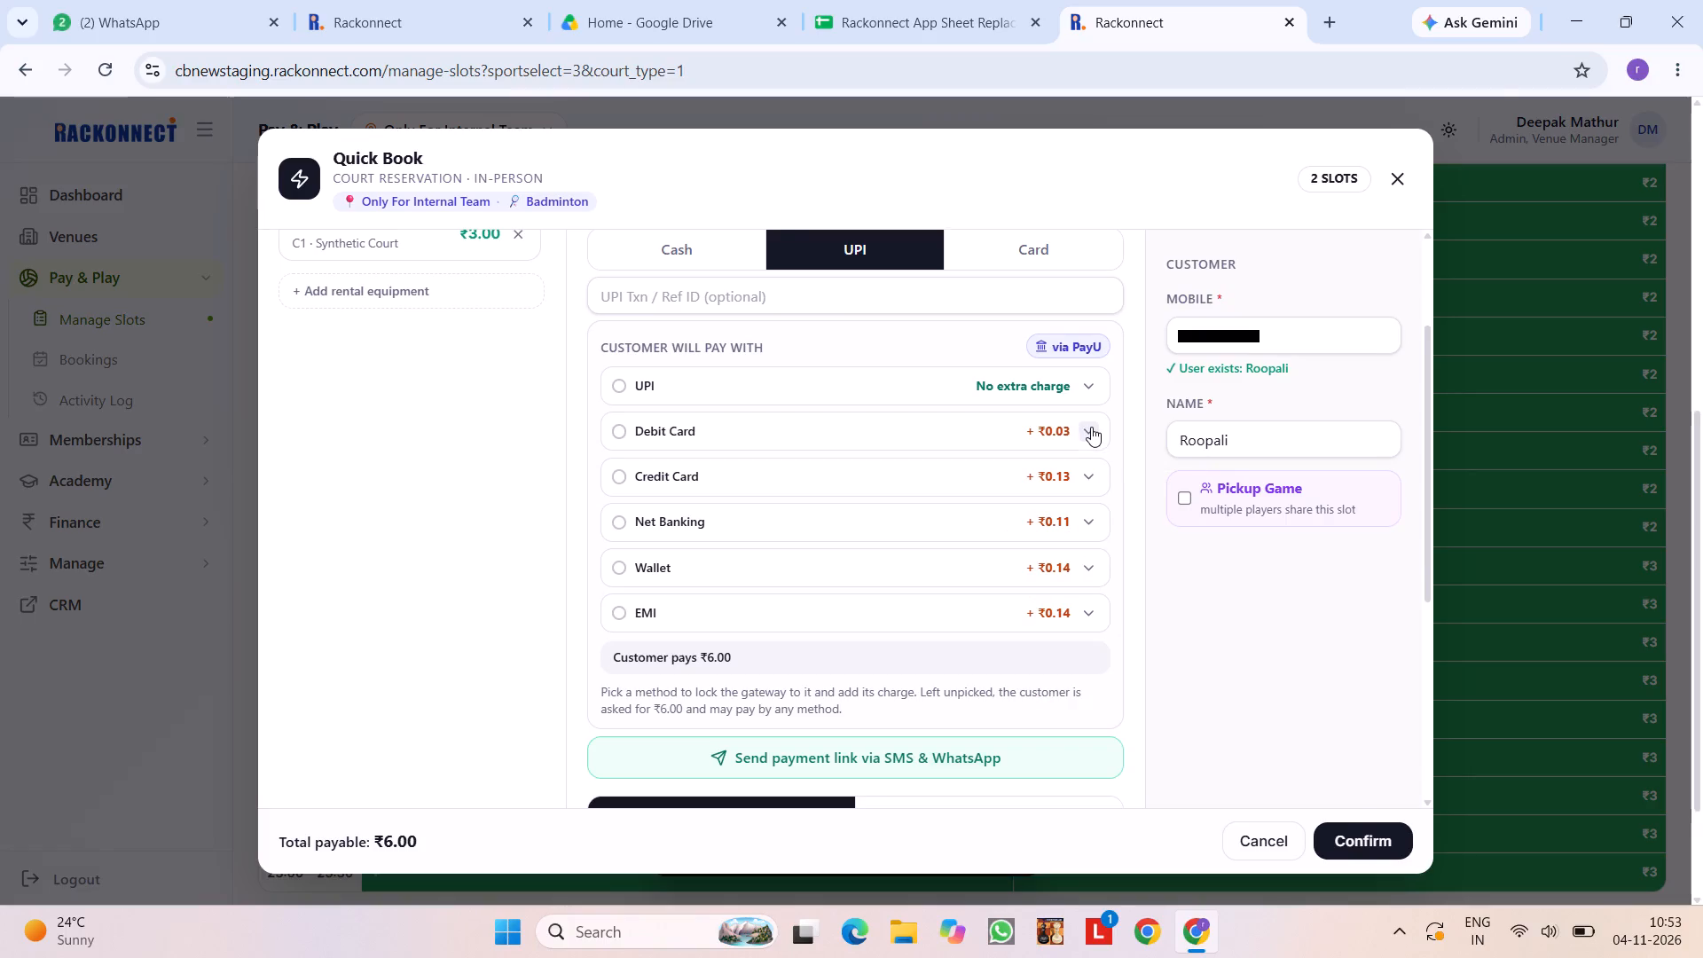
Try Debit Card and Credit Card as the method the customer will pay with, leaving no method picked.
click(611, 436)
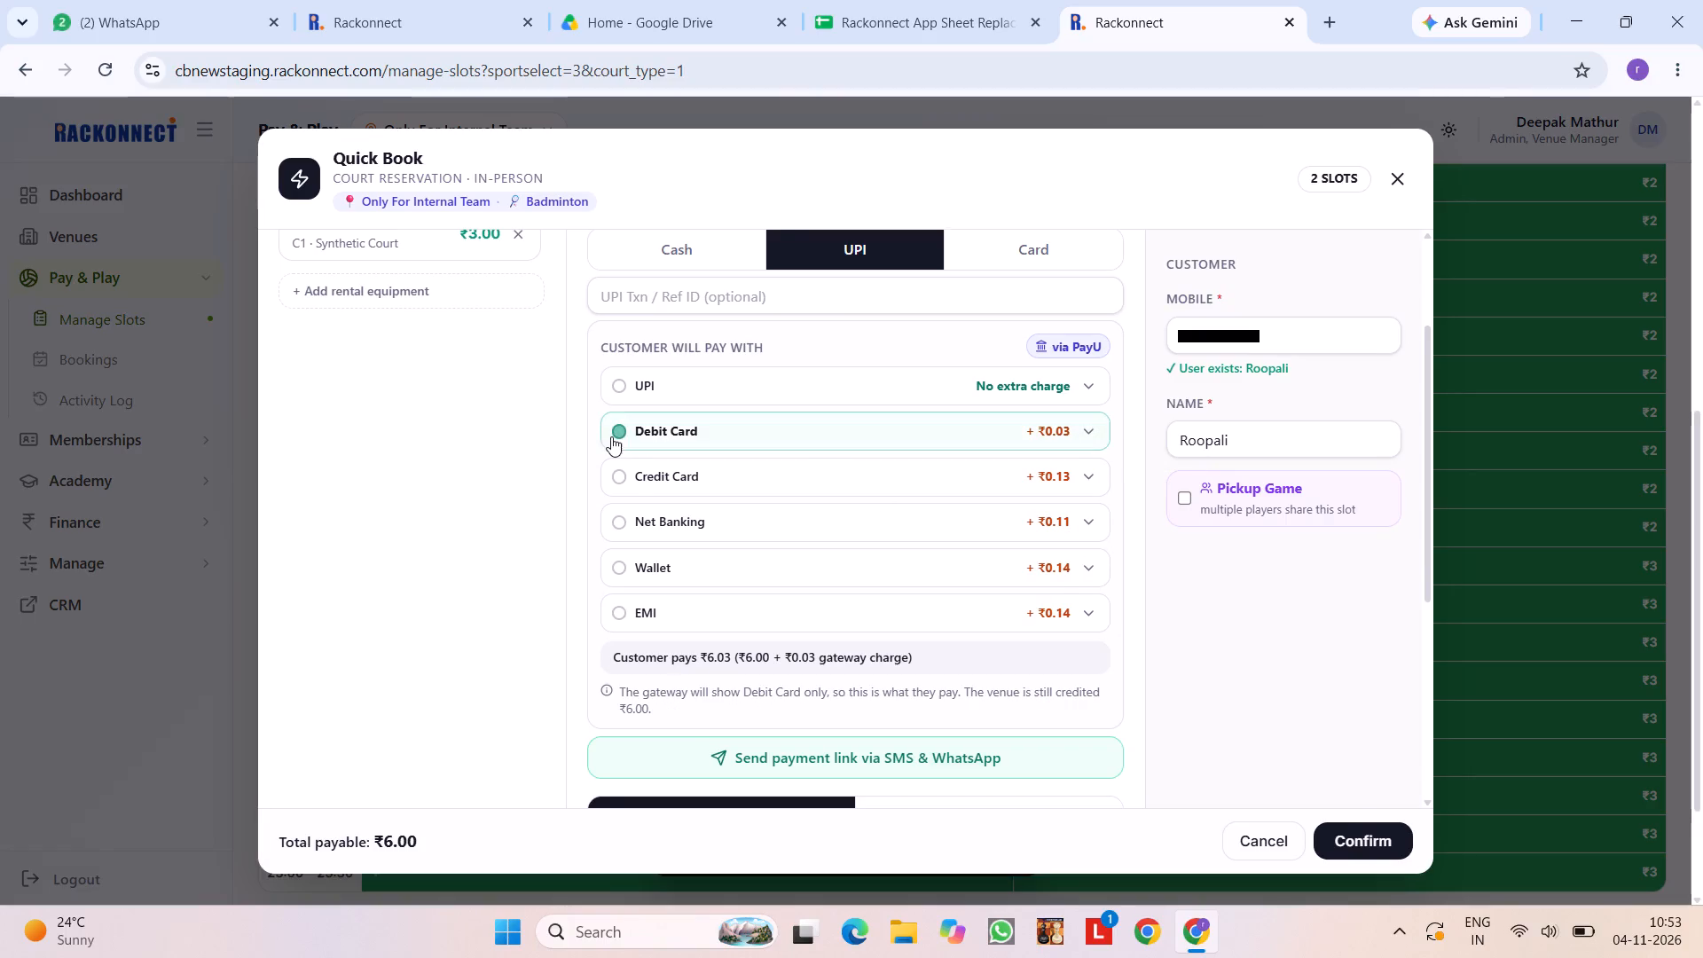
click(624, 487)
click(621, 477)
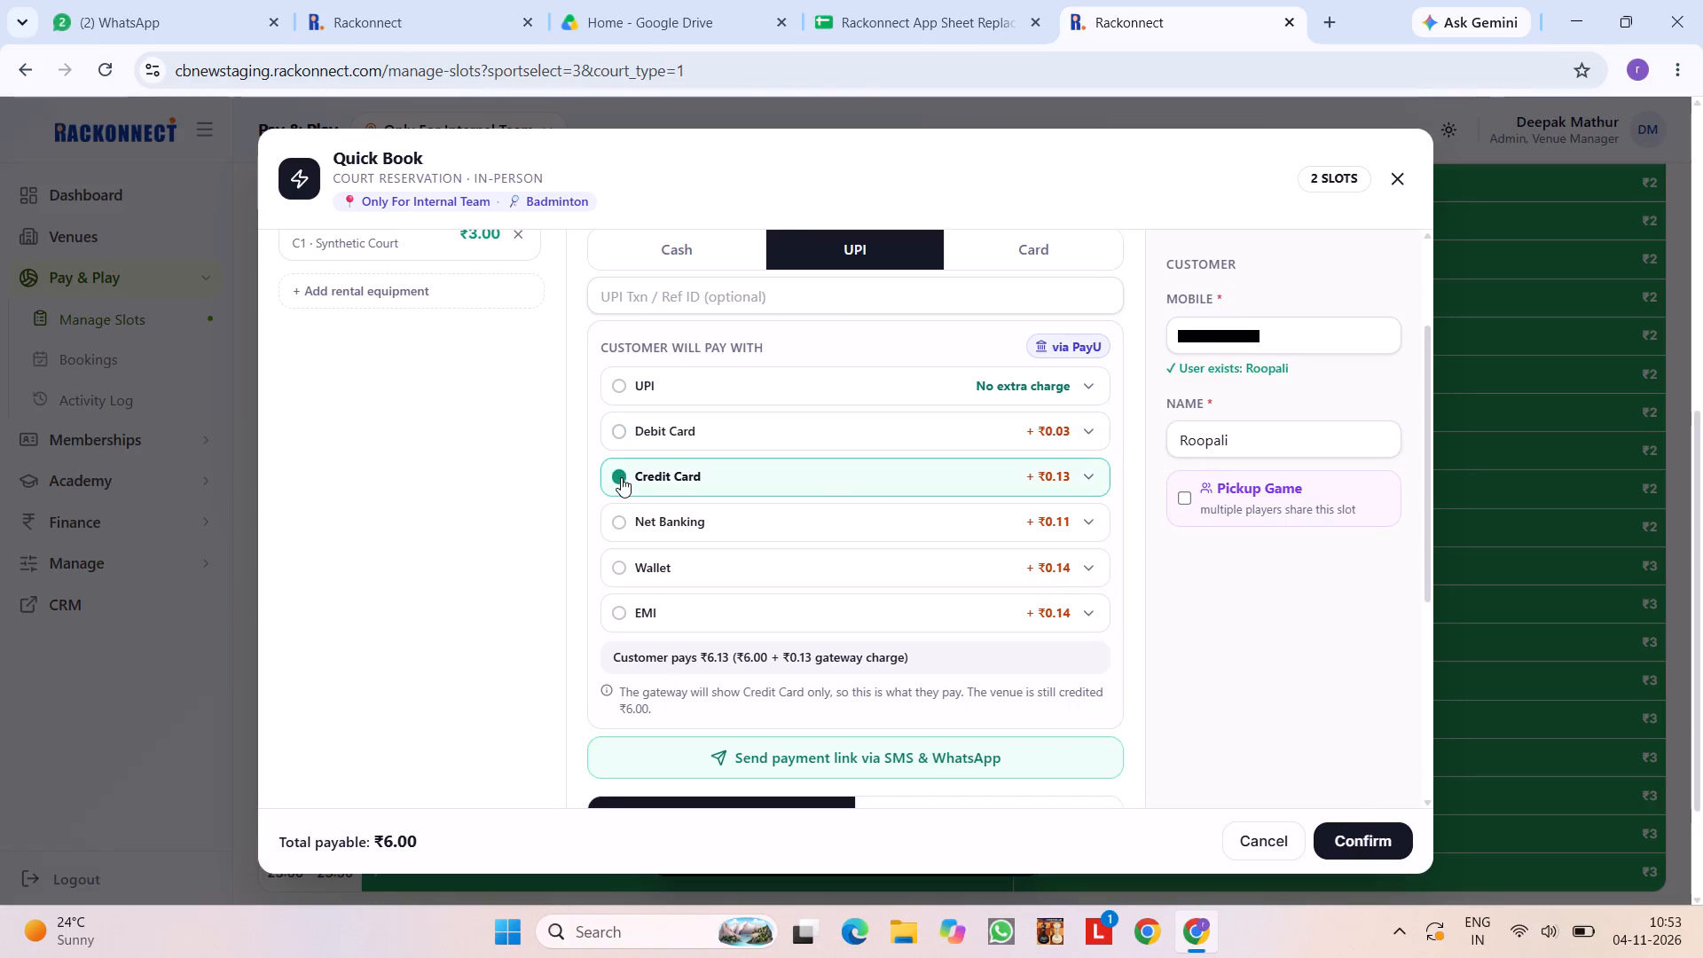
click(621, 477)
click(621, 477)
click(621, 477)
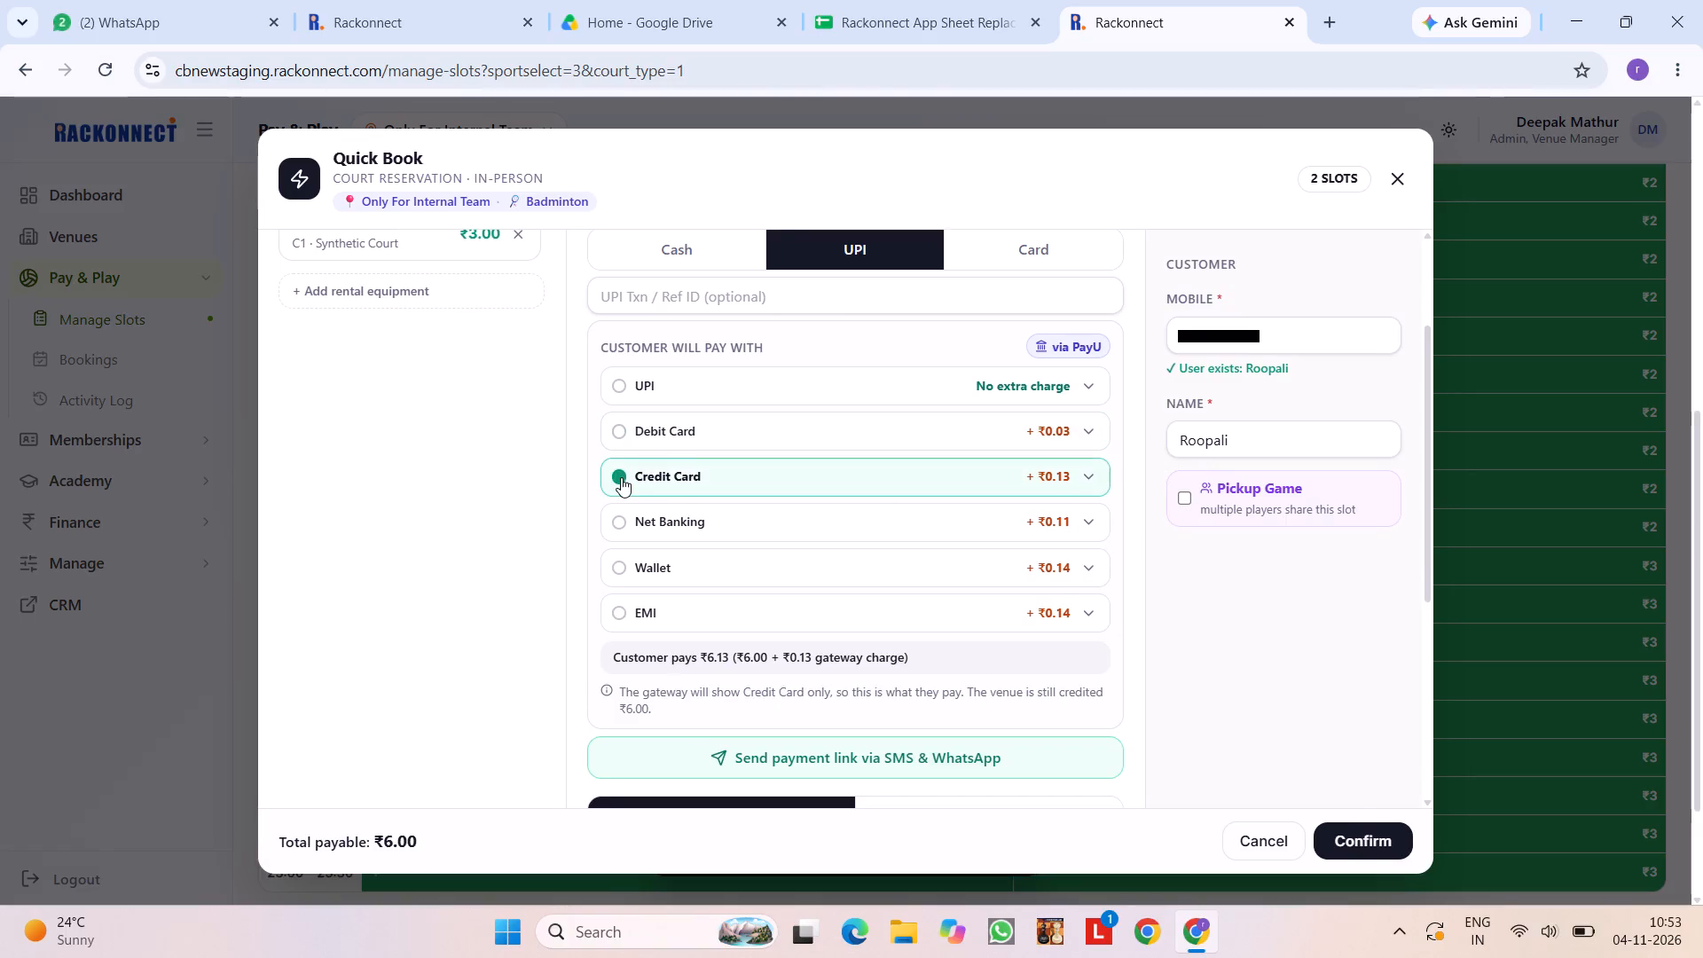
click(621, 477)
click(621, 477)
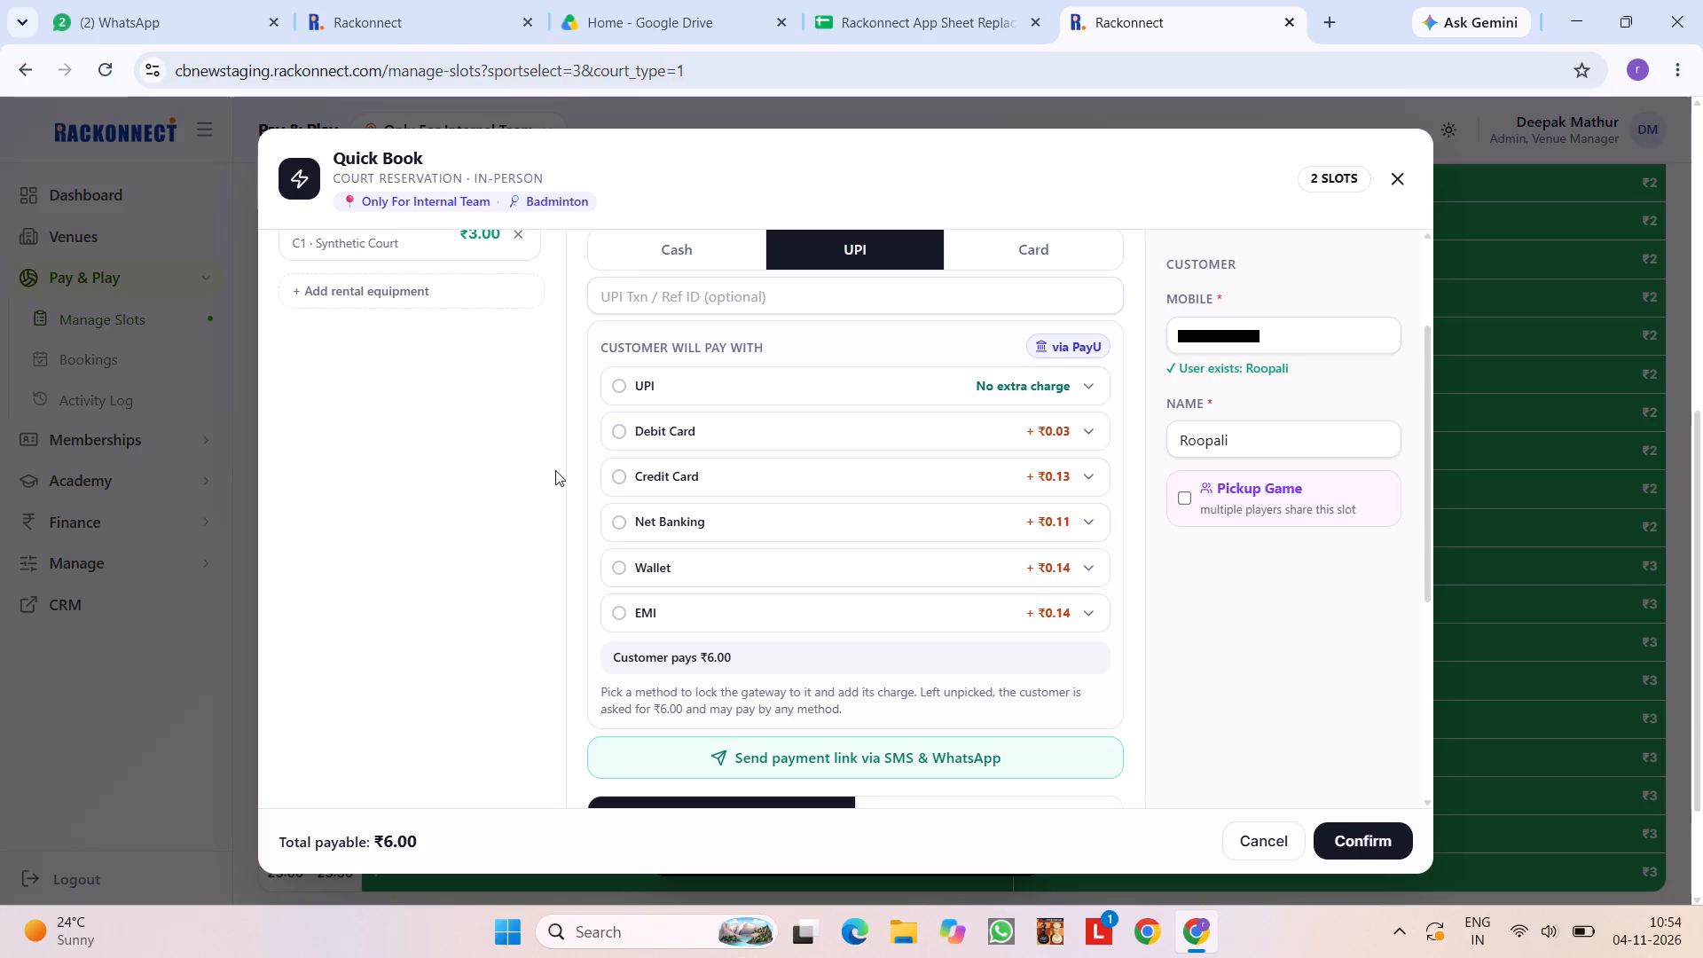
Review the Quick Book form's payment fields and check the UPI option's charge breakdown, leaving it collapsed.
scroll(667, 482, up, 2)
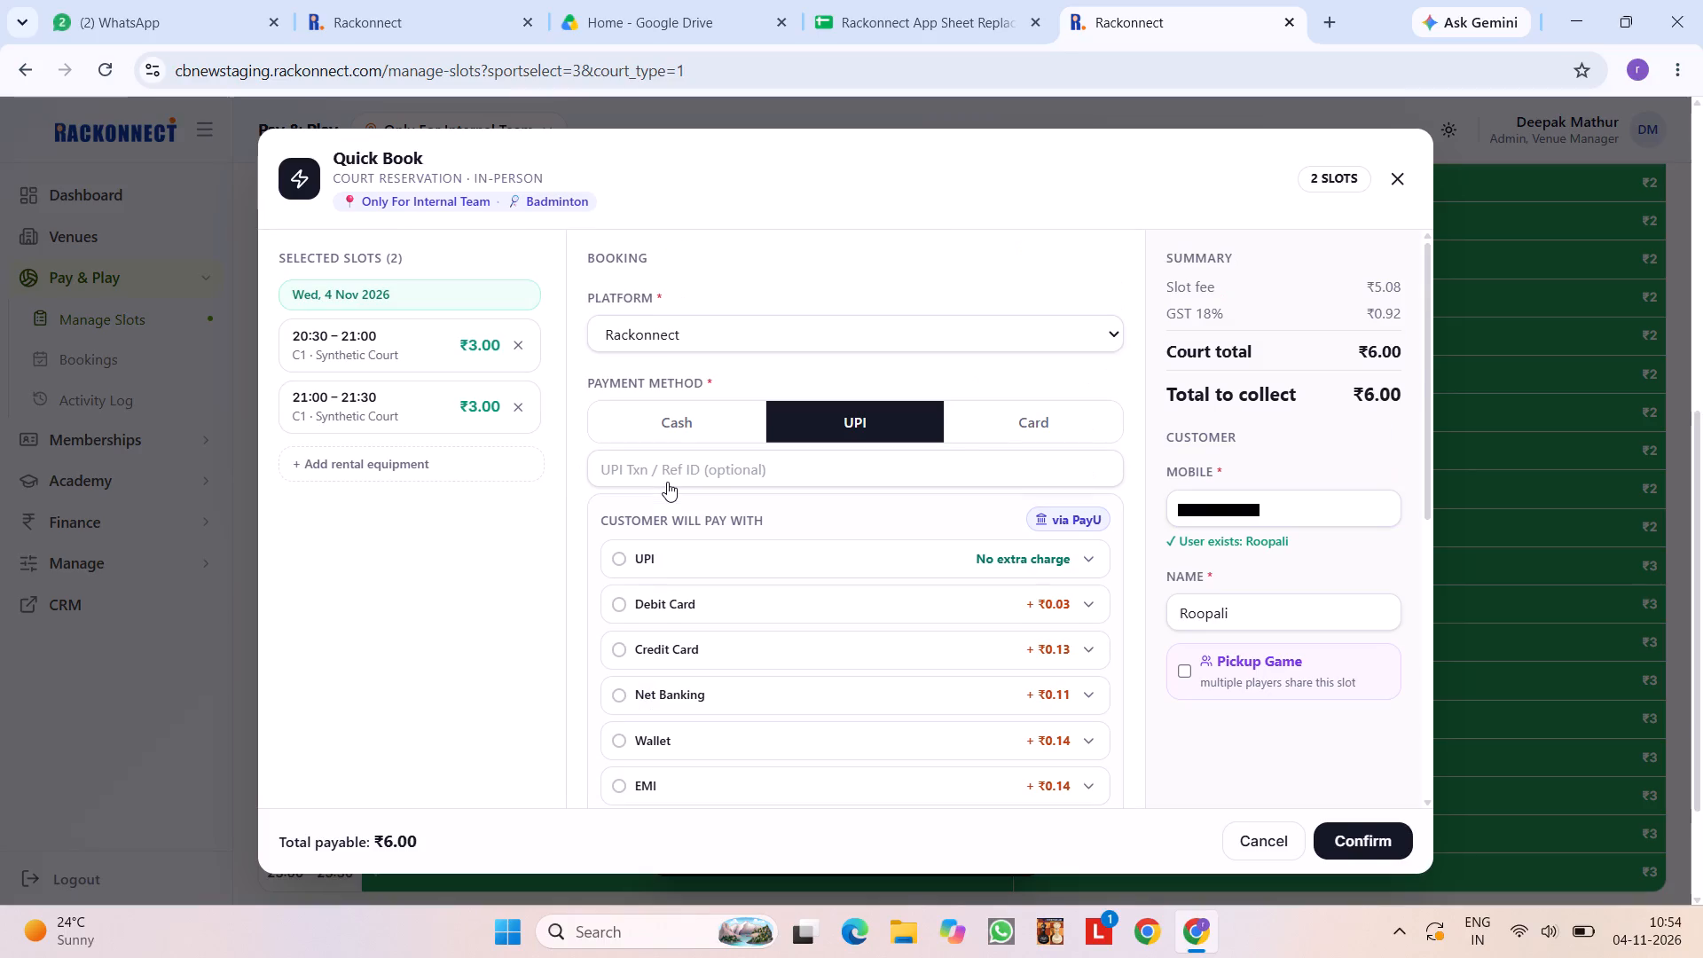
scroll(667, 482, up, 2)
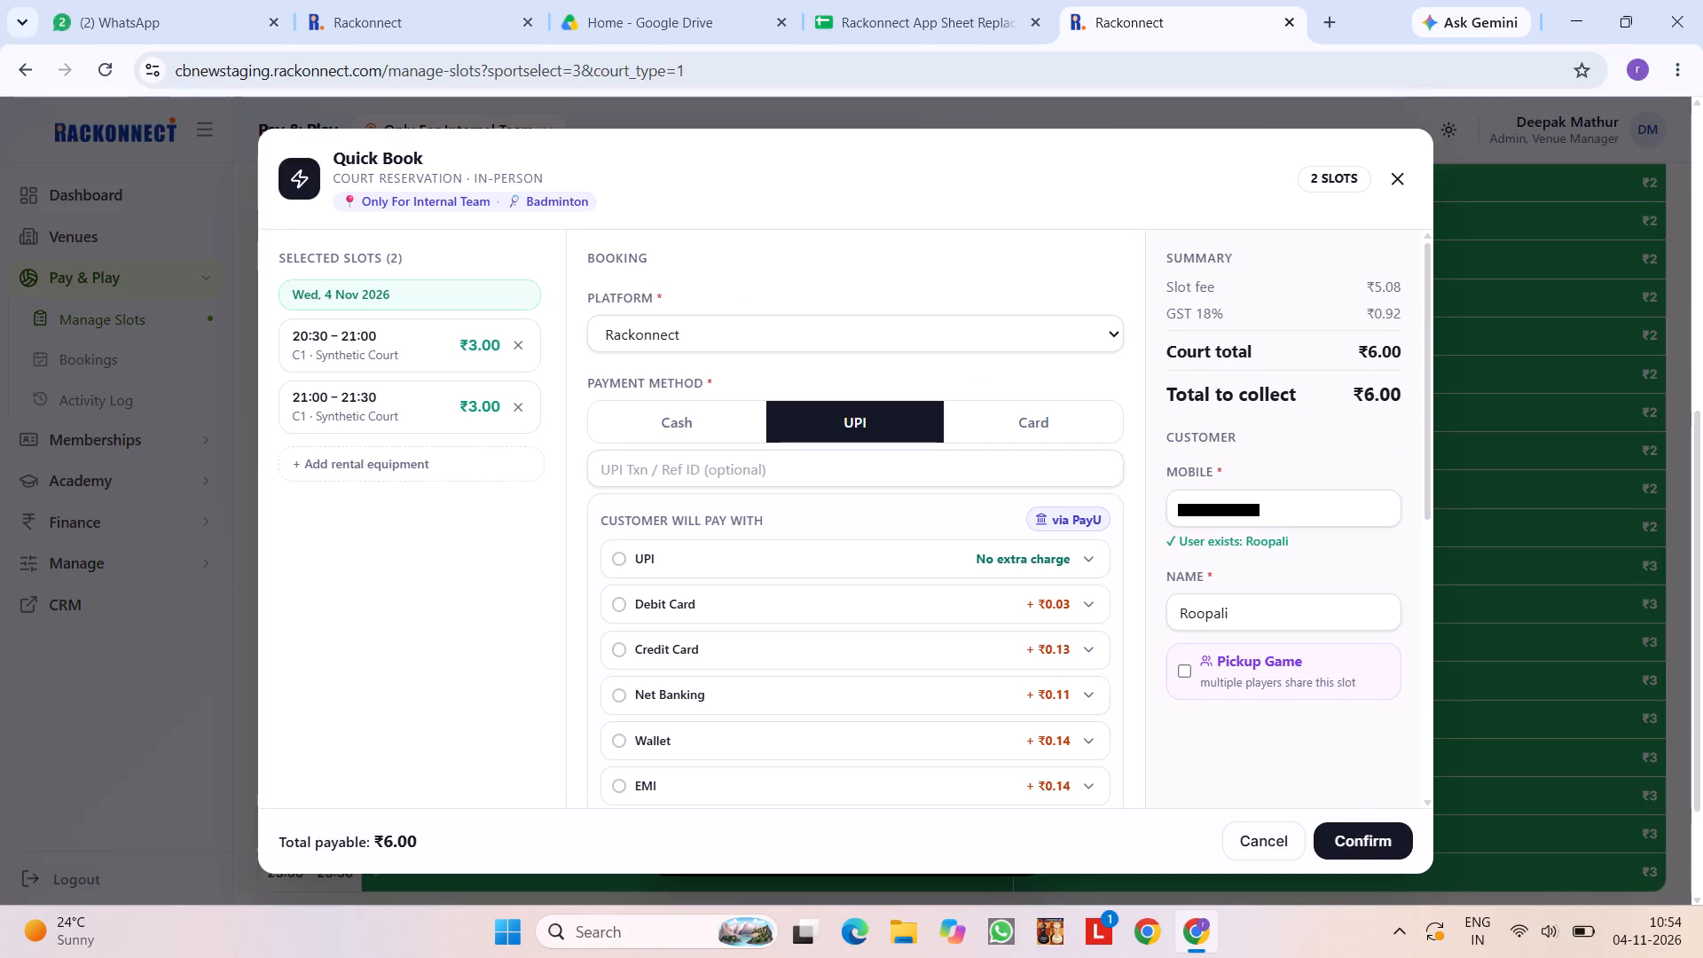
scroll(891, 581, down, 5)
scroll(891, 581, up, 1)
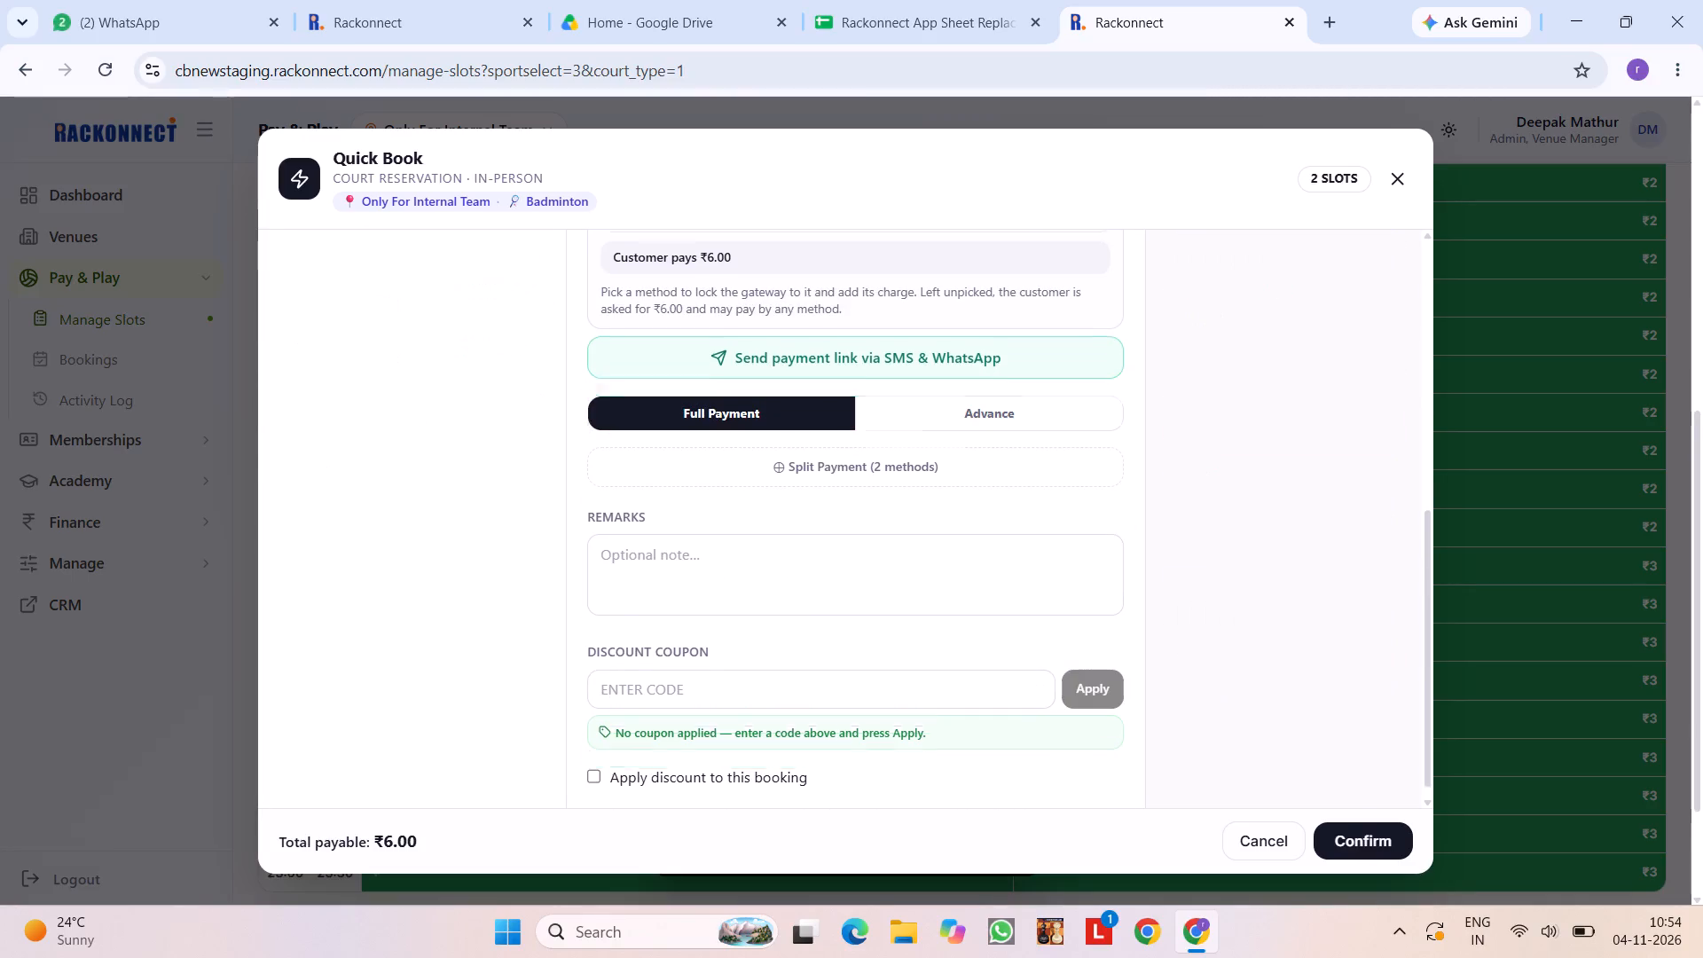
scroll(891, 581, up, 3)
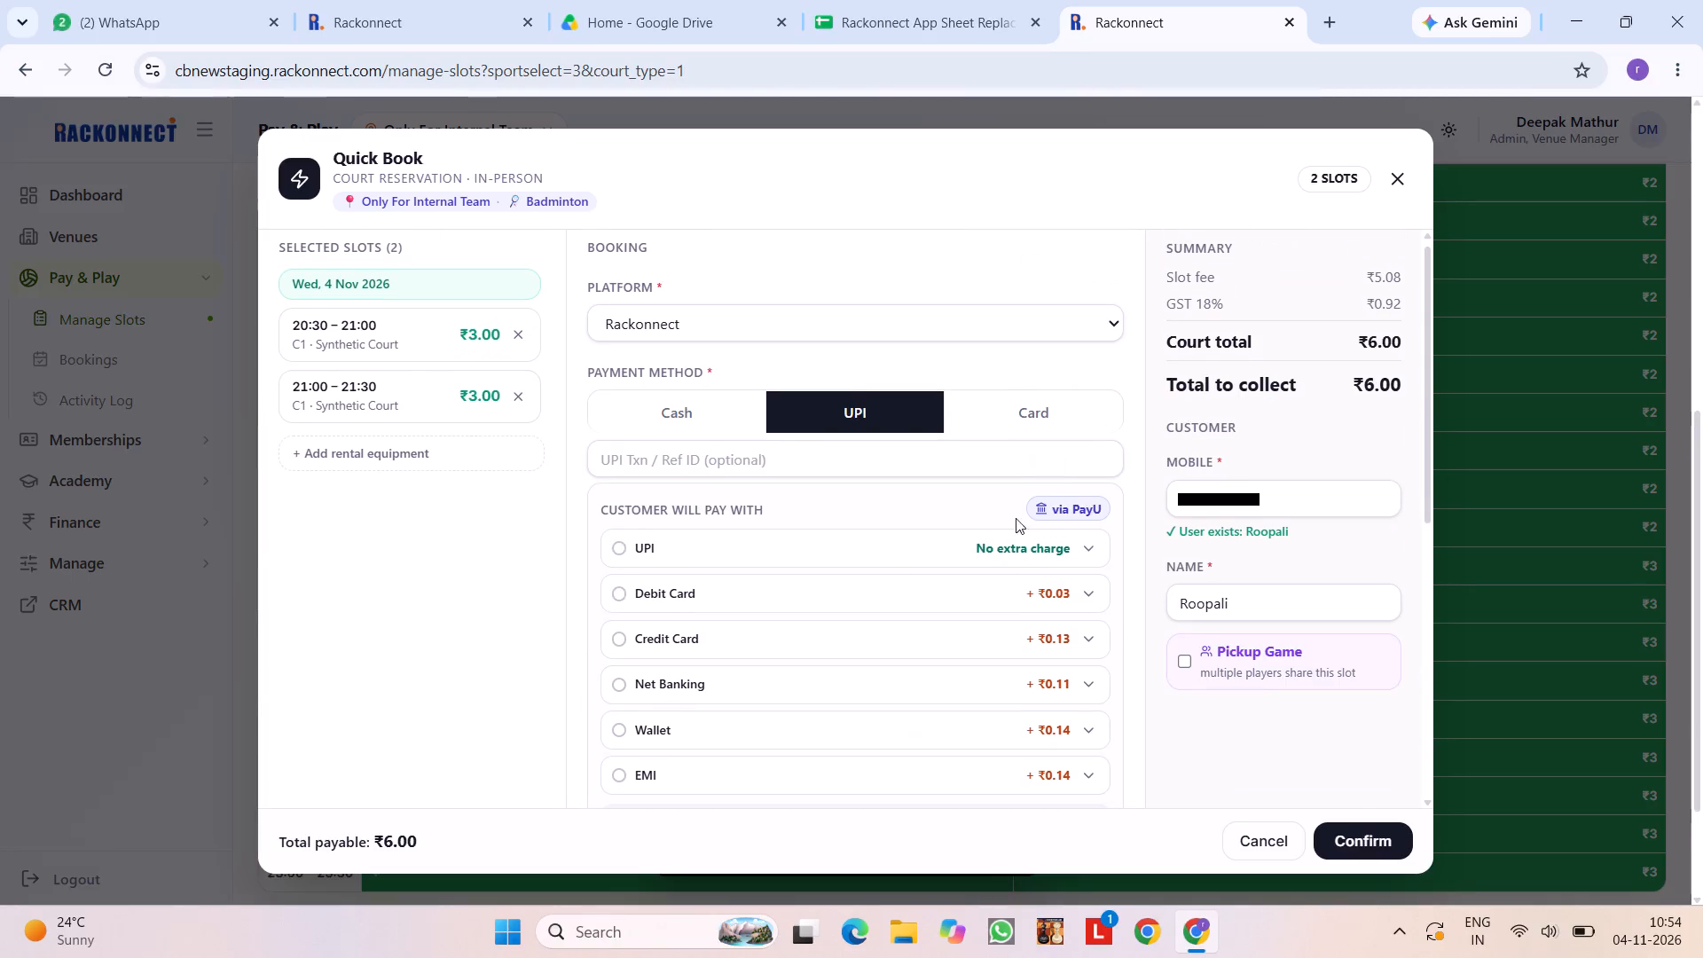
click(1074, 556)
click(1097, 551)
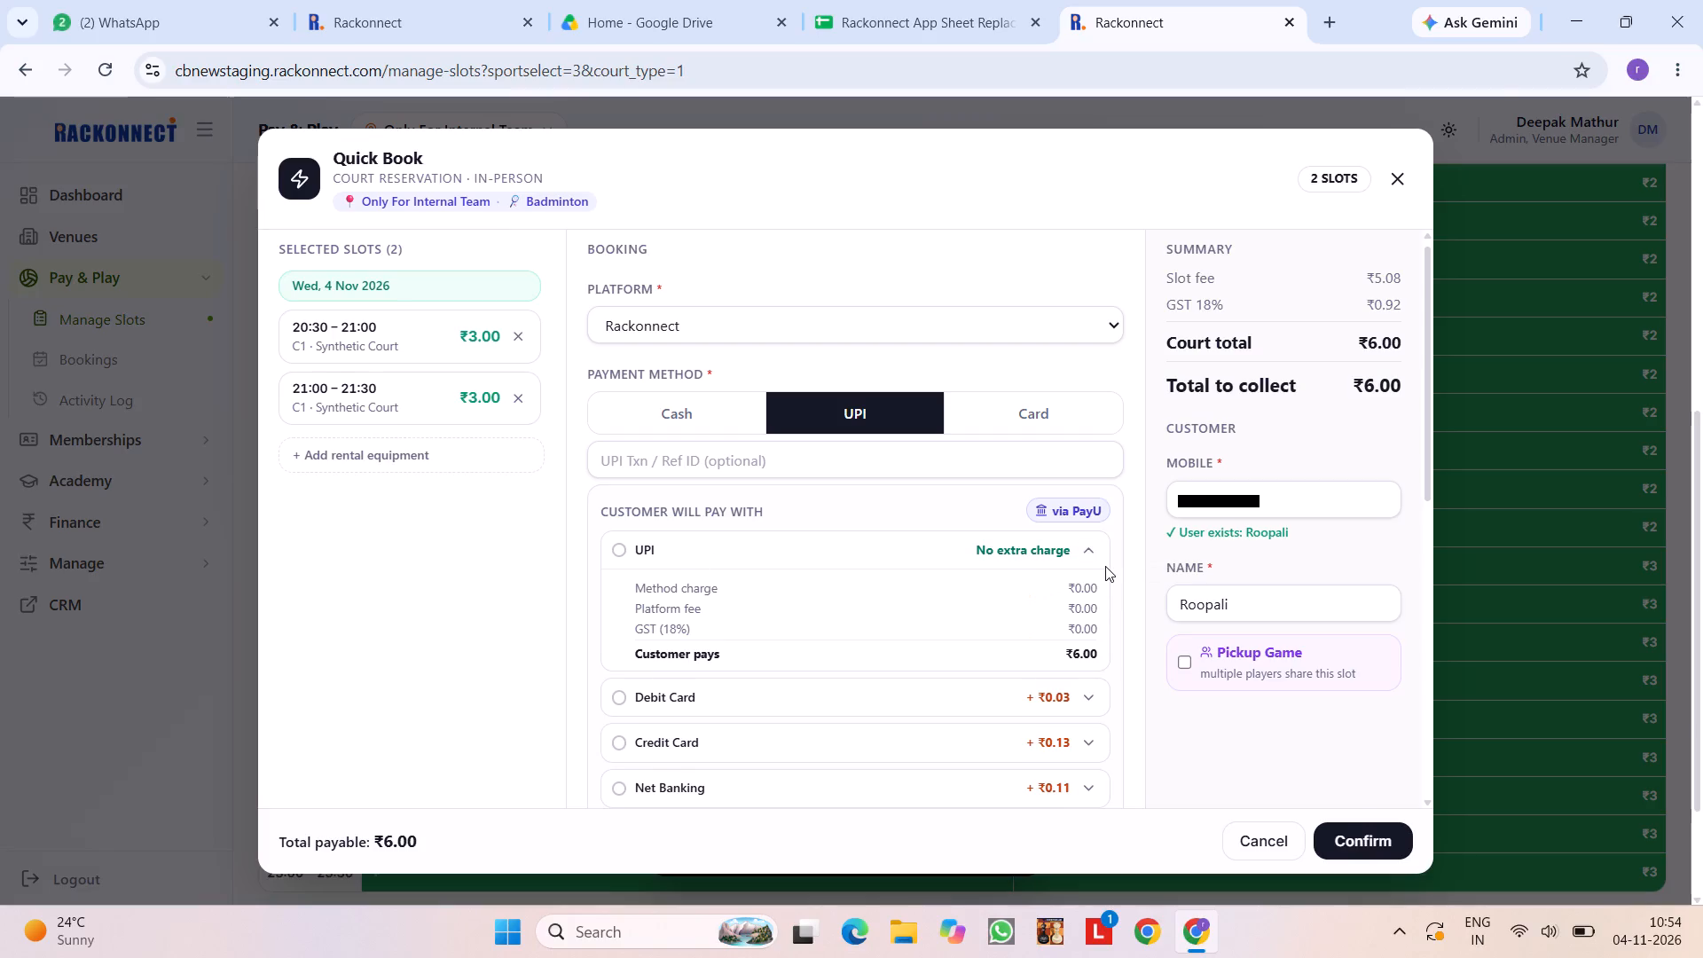
click(1093, 550)
click(1093, 550)
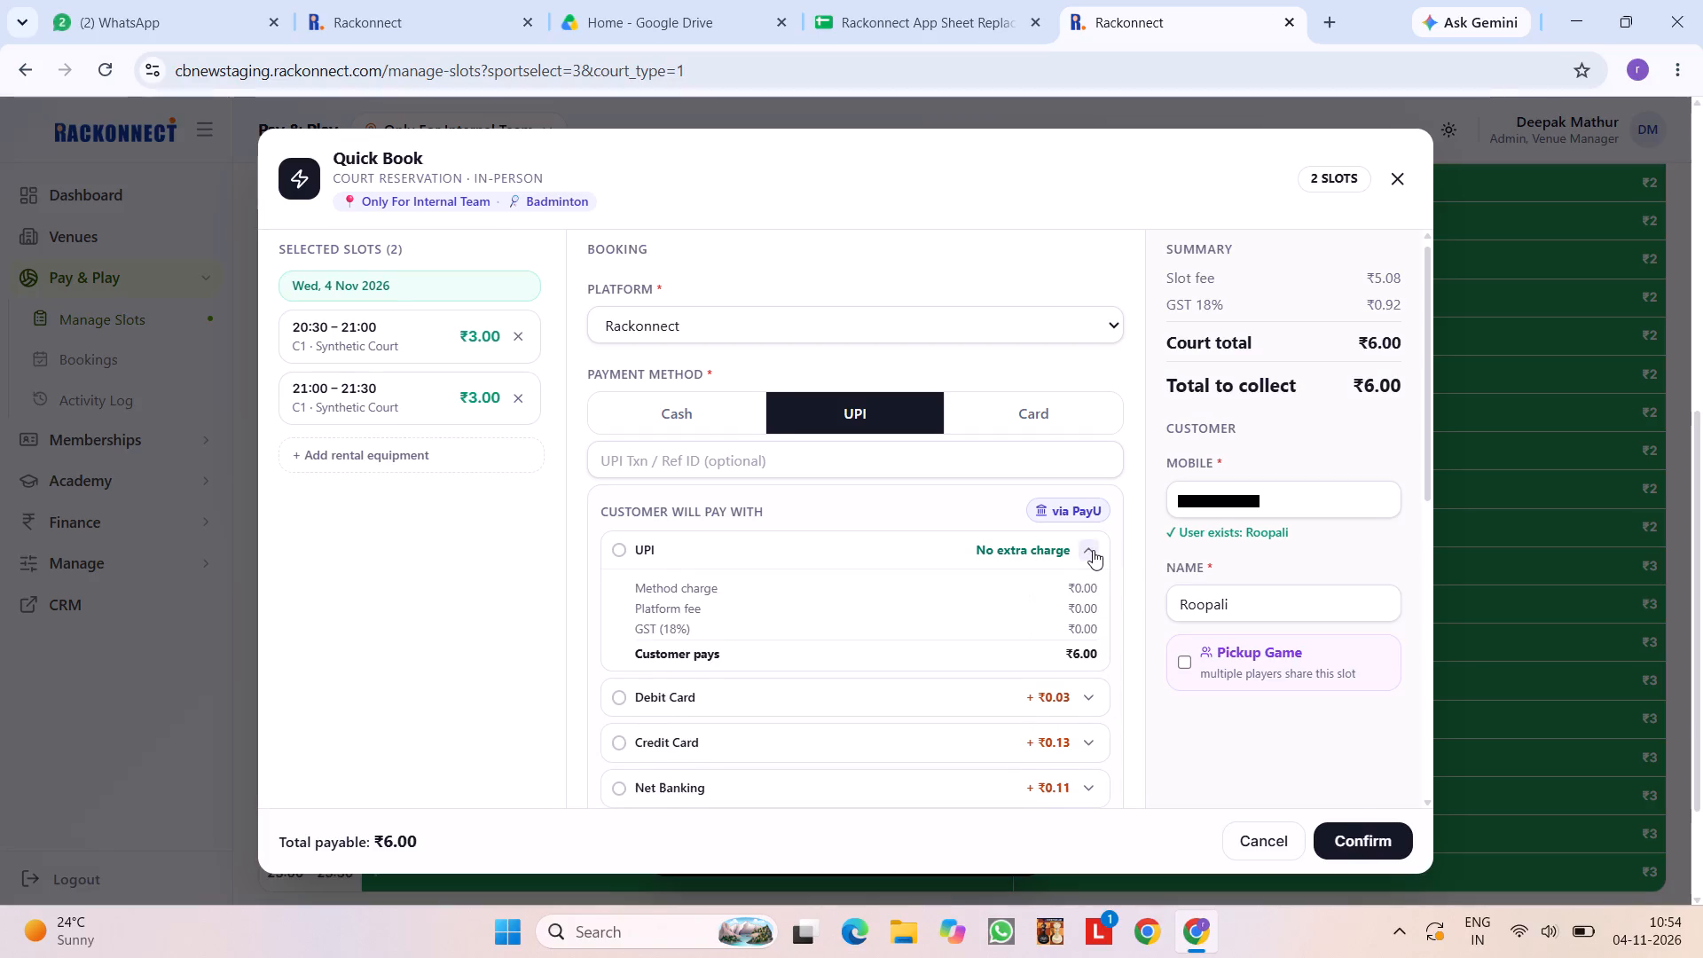
click(1093, 550)
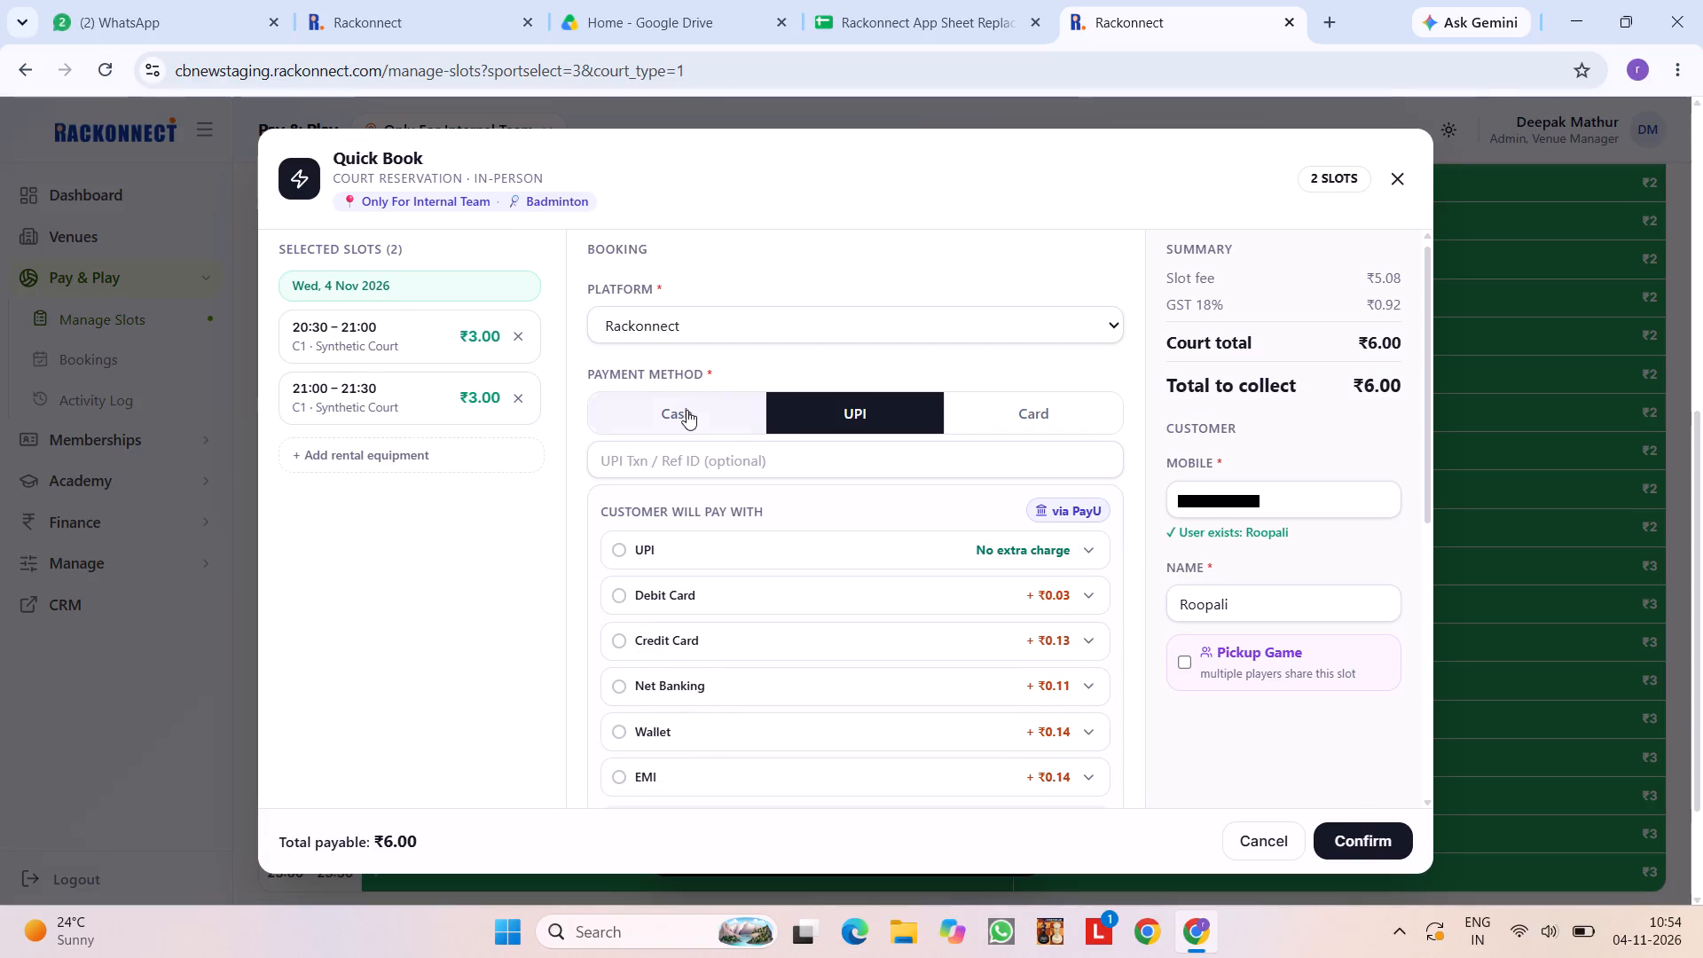
Set the booking's payment method to Cash.
click(687, 410)
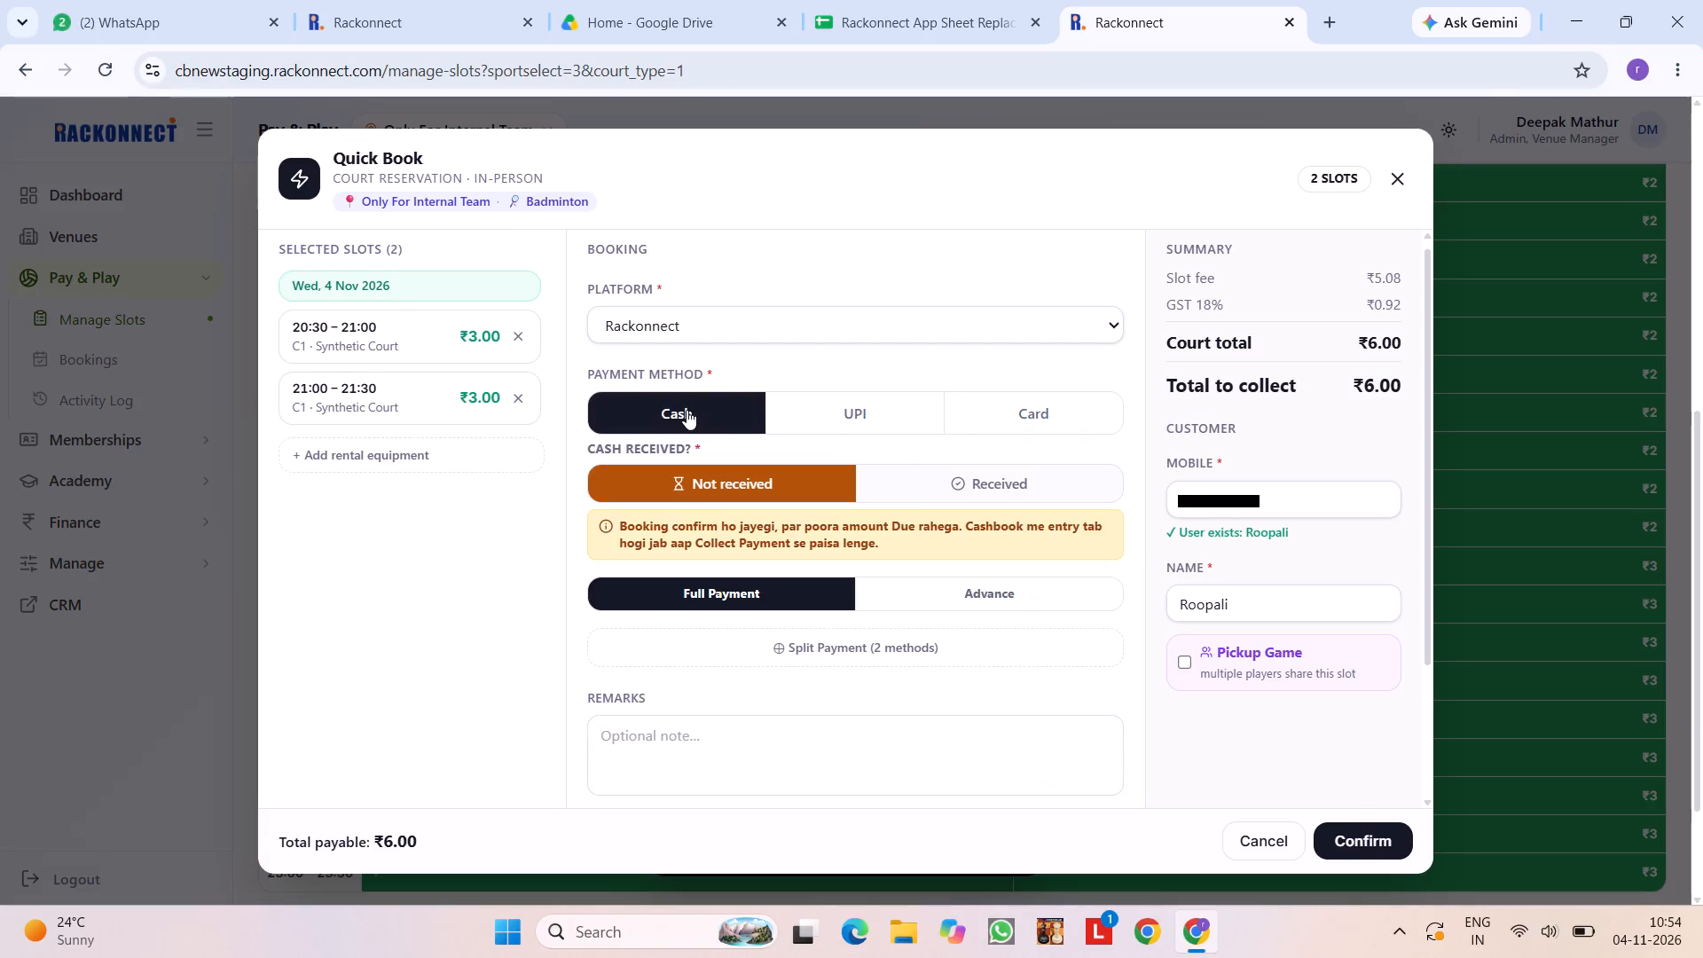
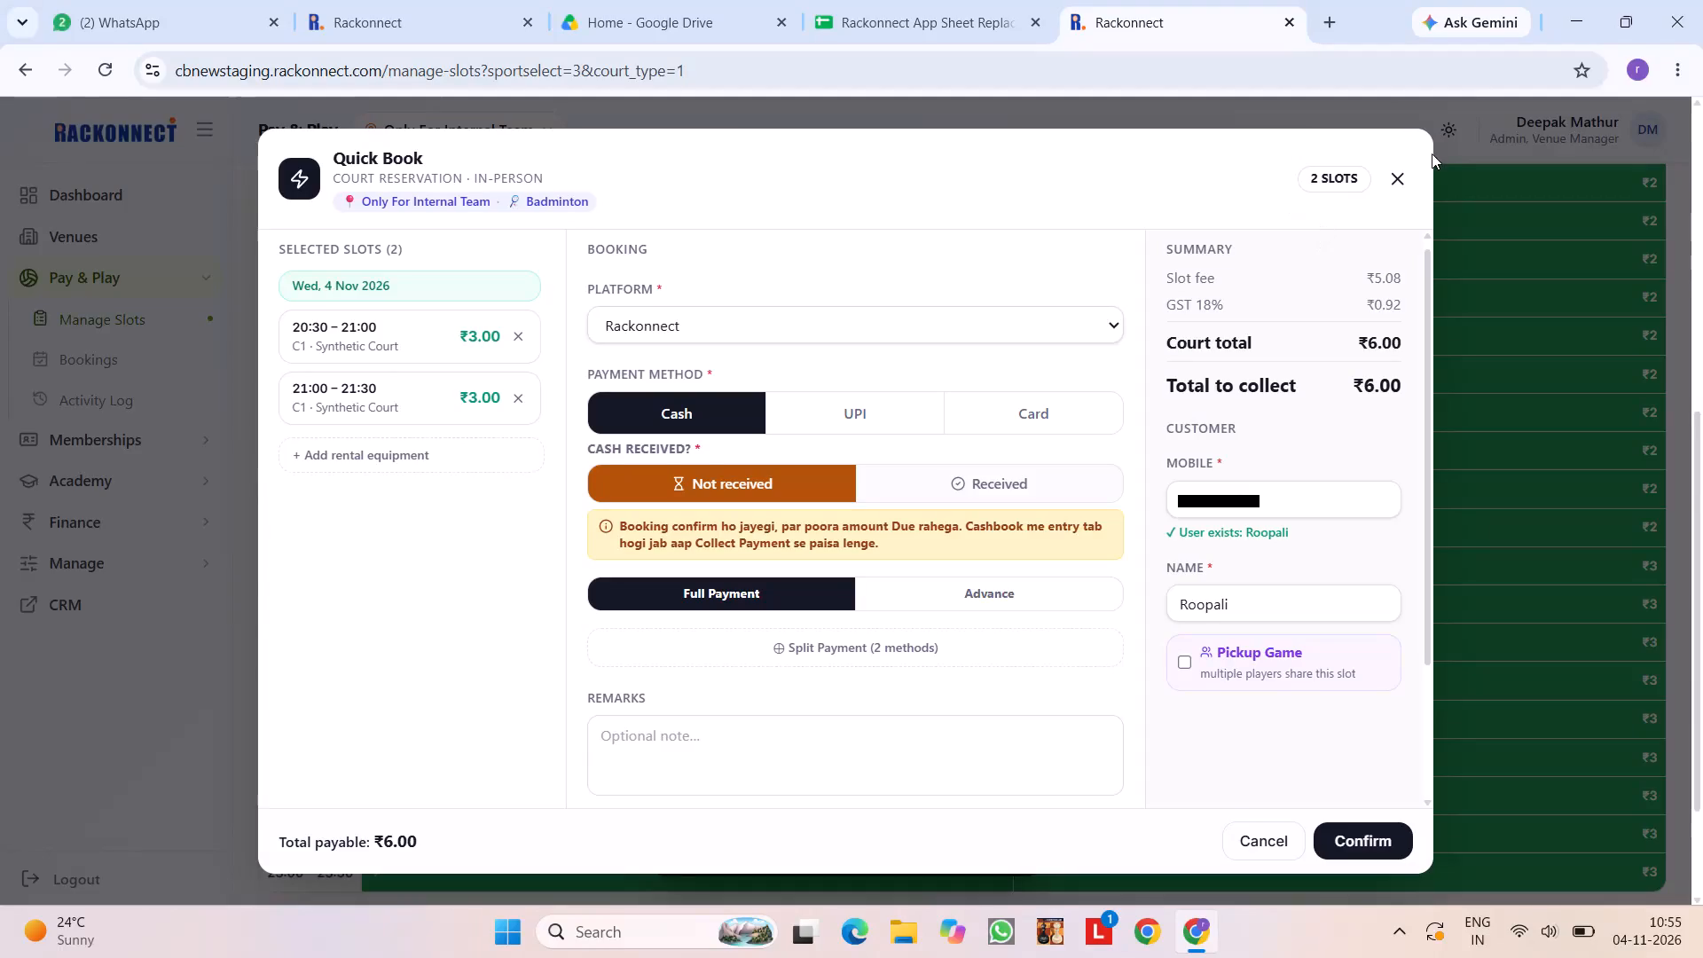
Close the Quick Book form and glance at the Rackonnect-App_Bugs sheet, returning to the slot grid.
click(1398, 179)
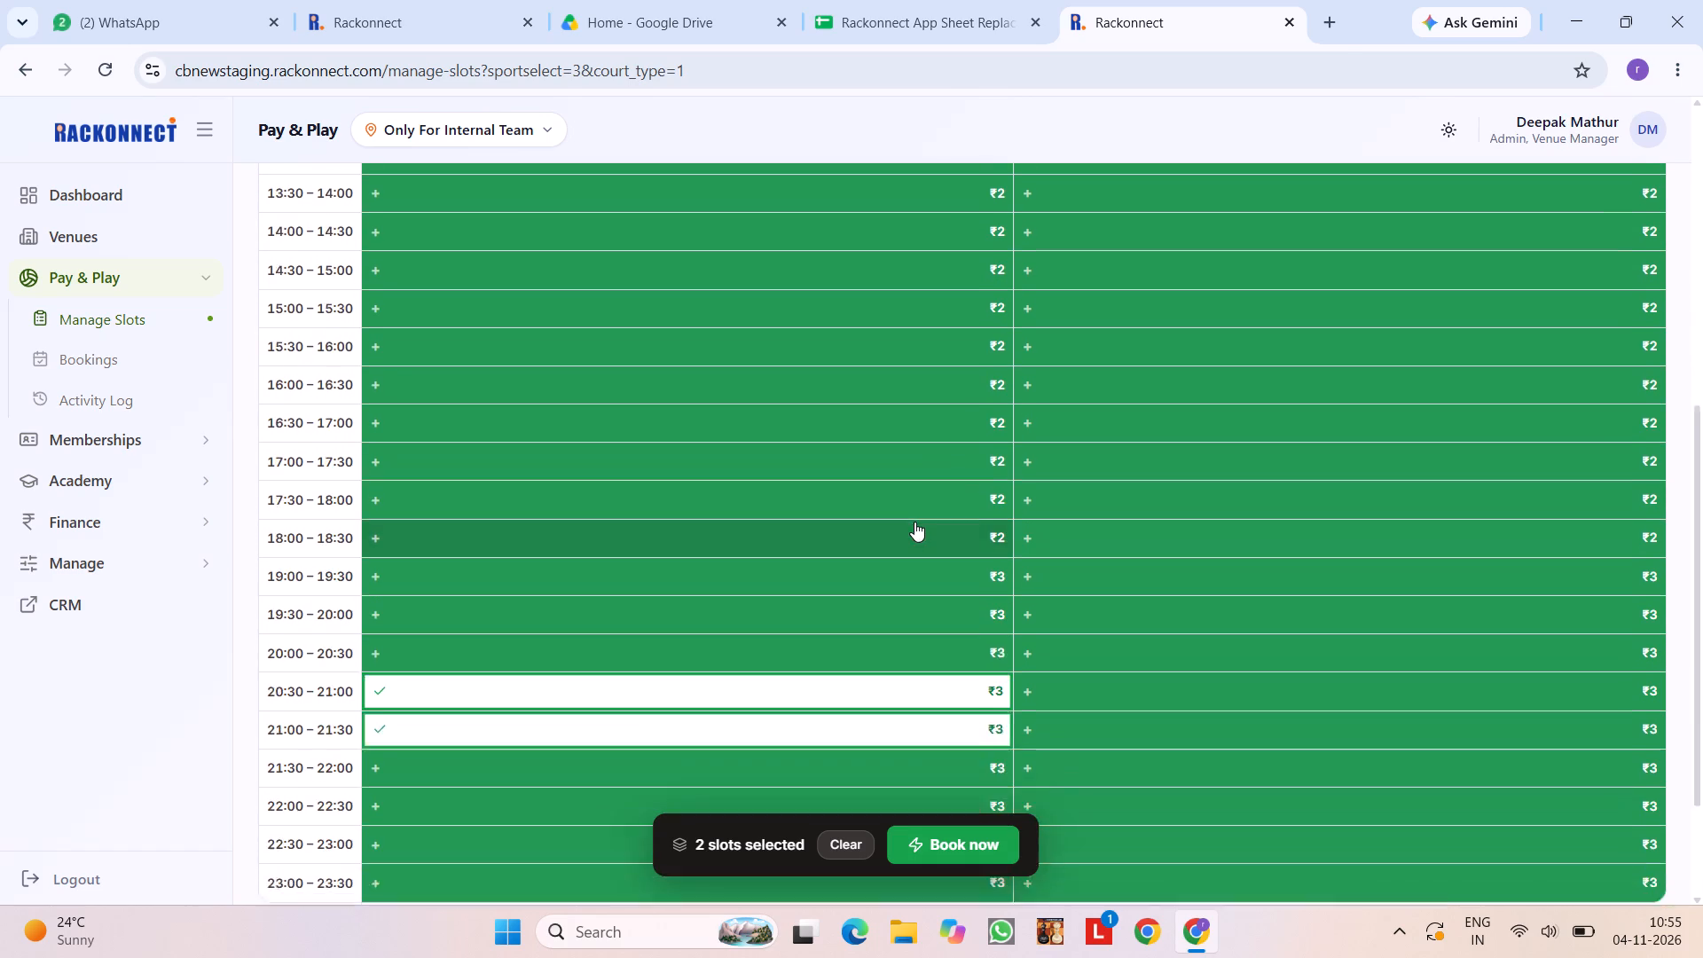
scroll(914, 522, down, 2)
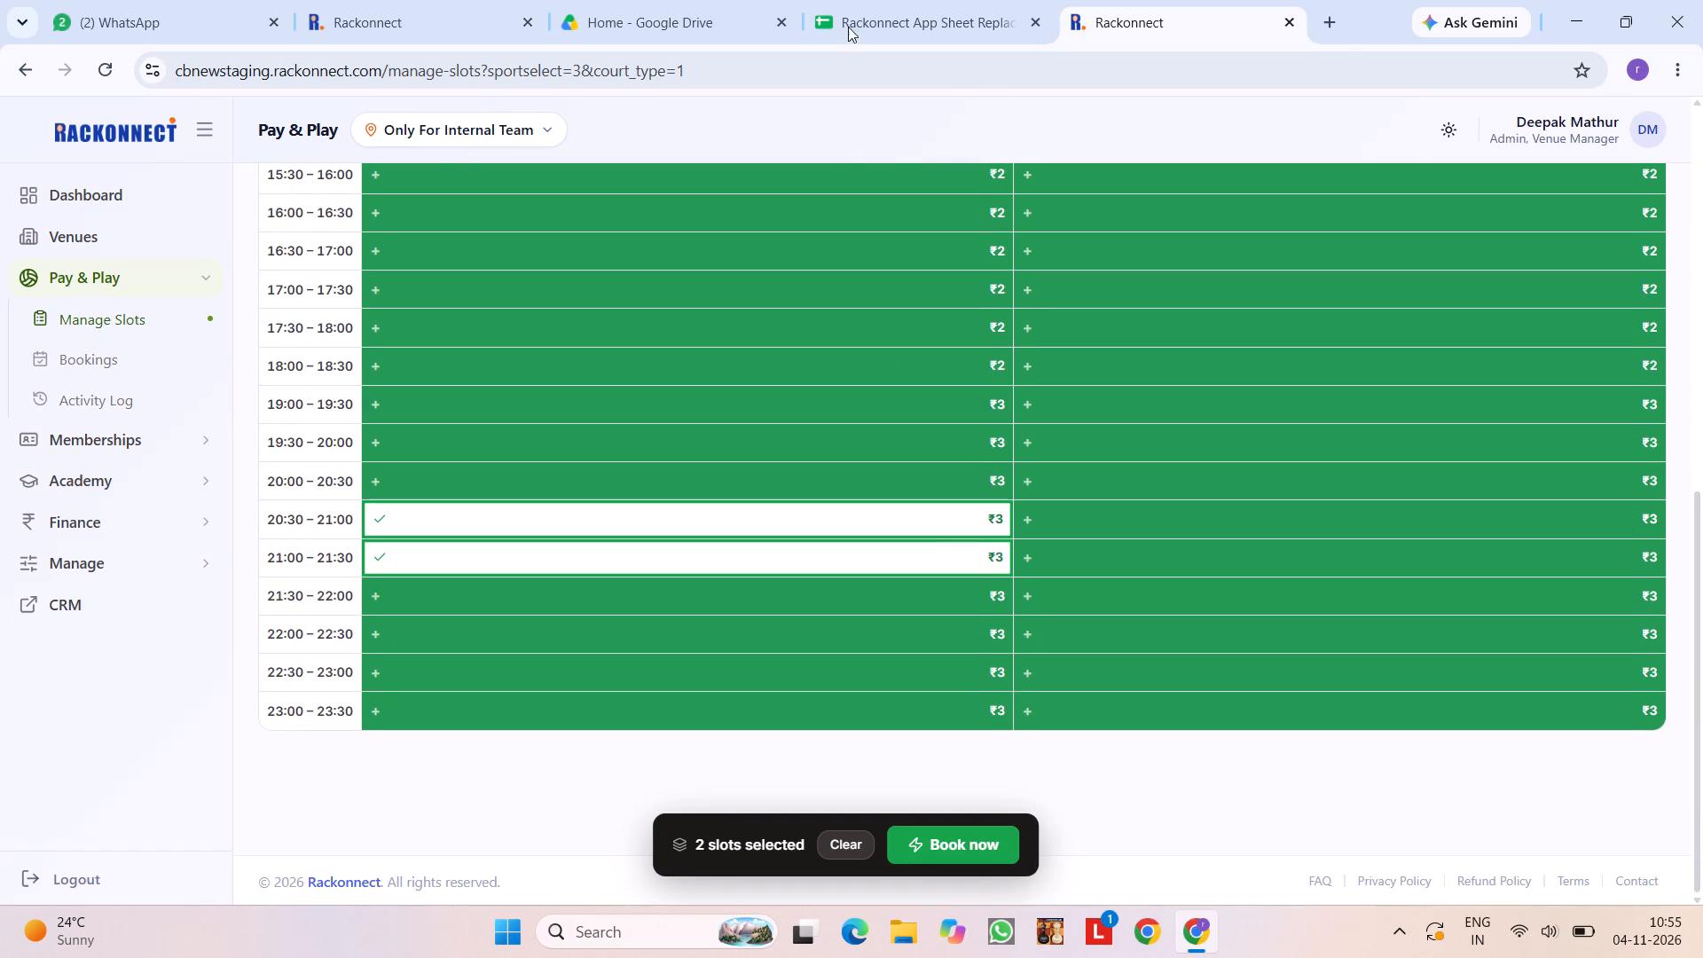
click(862, 0)
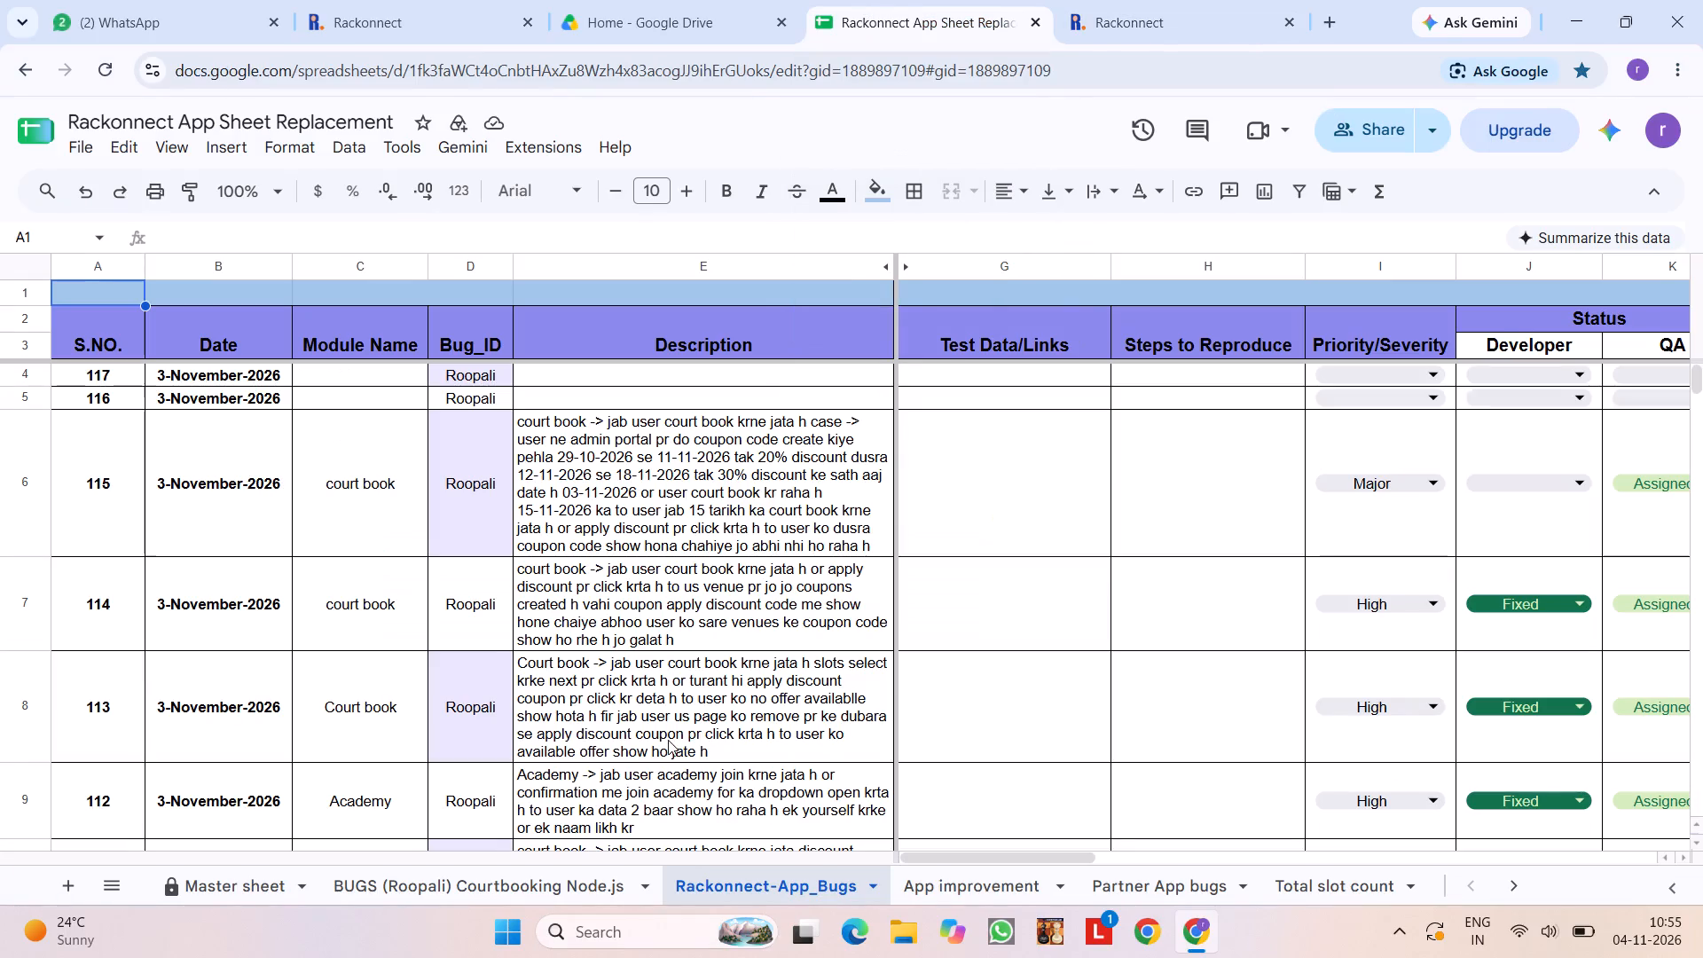
click(1082, 0)
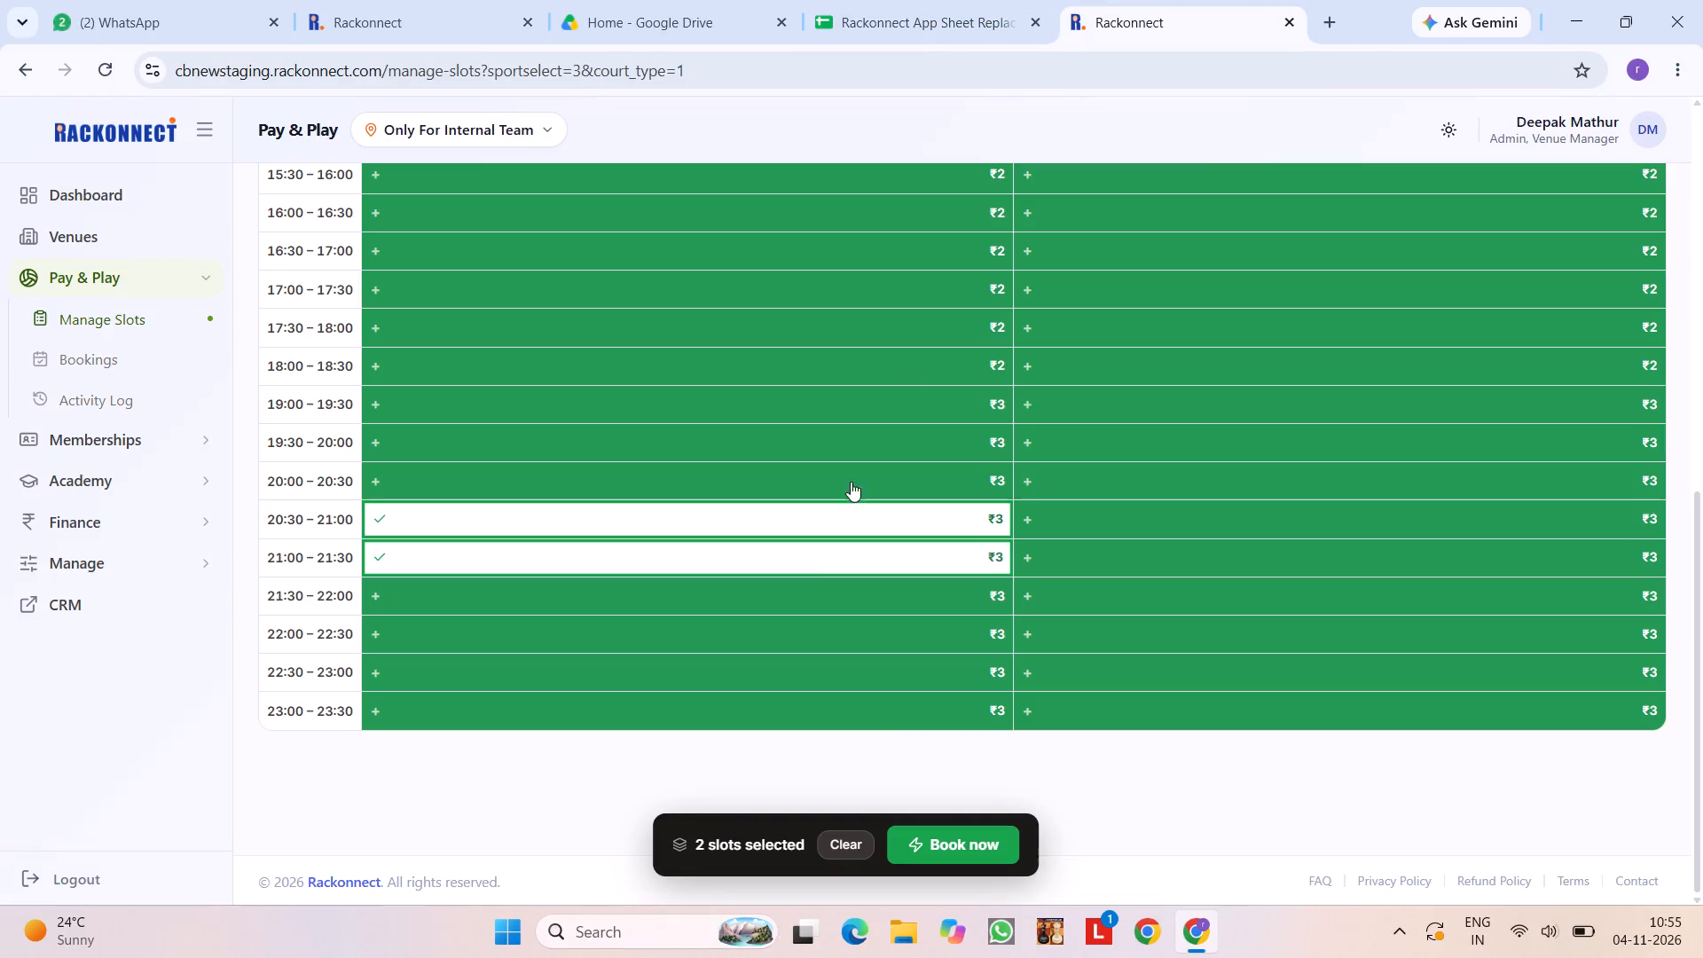
Open the Quick Book form for the two selected 20:30–21:30 slots and set the payment method to UPI.
click(926, 846)
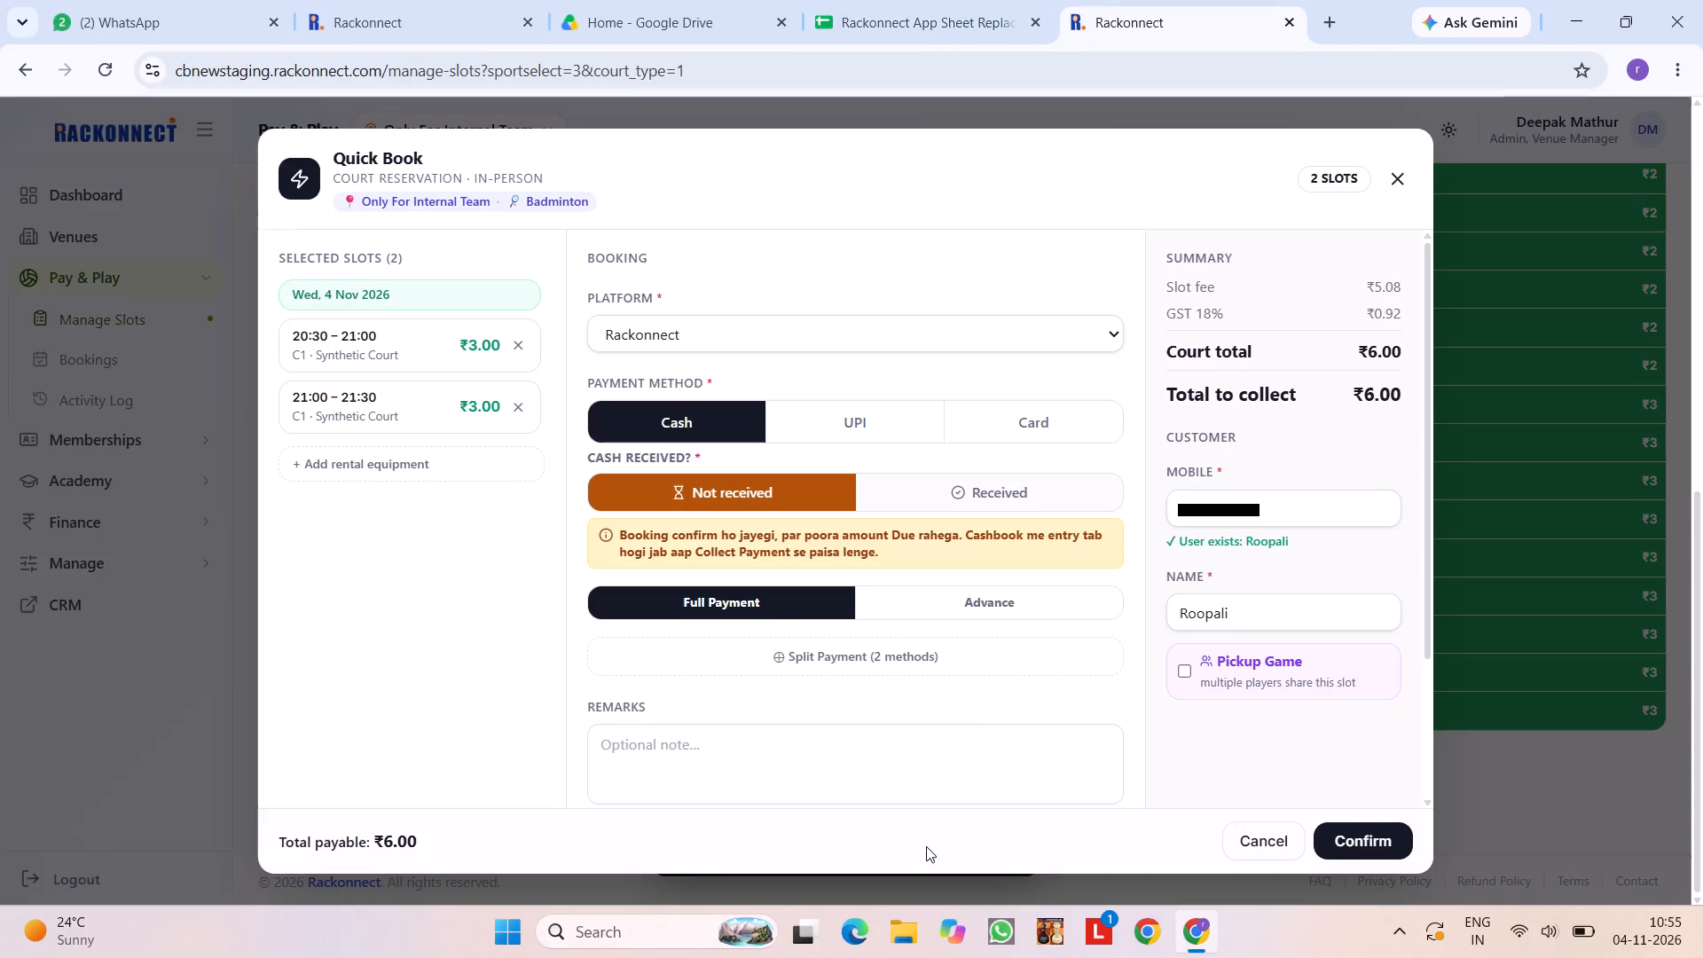
click(808, 417)
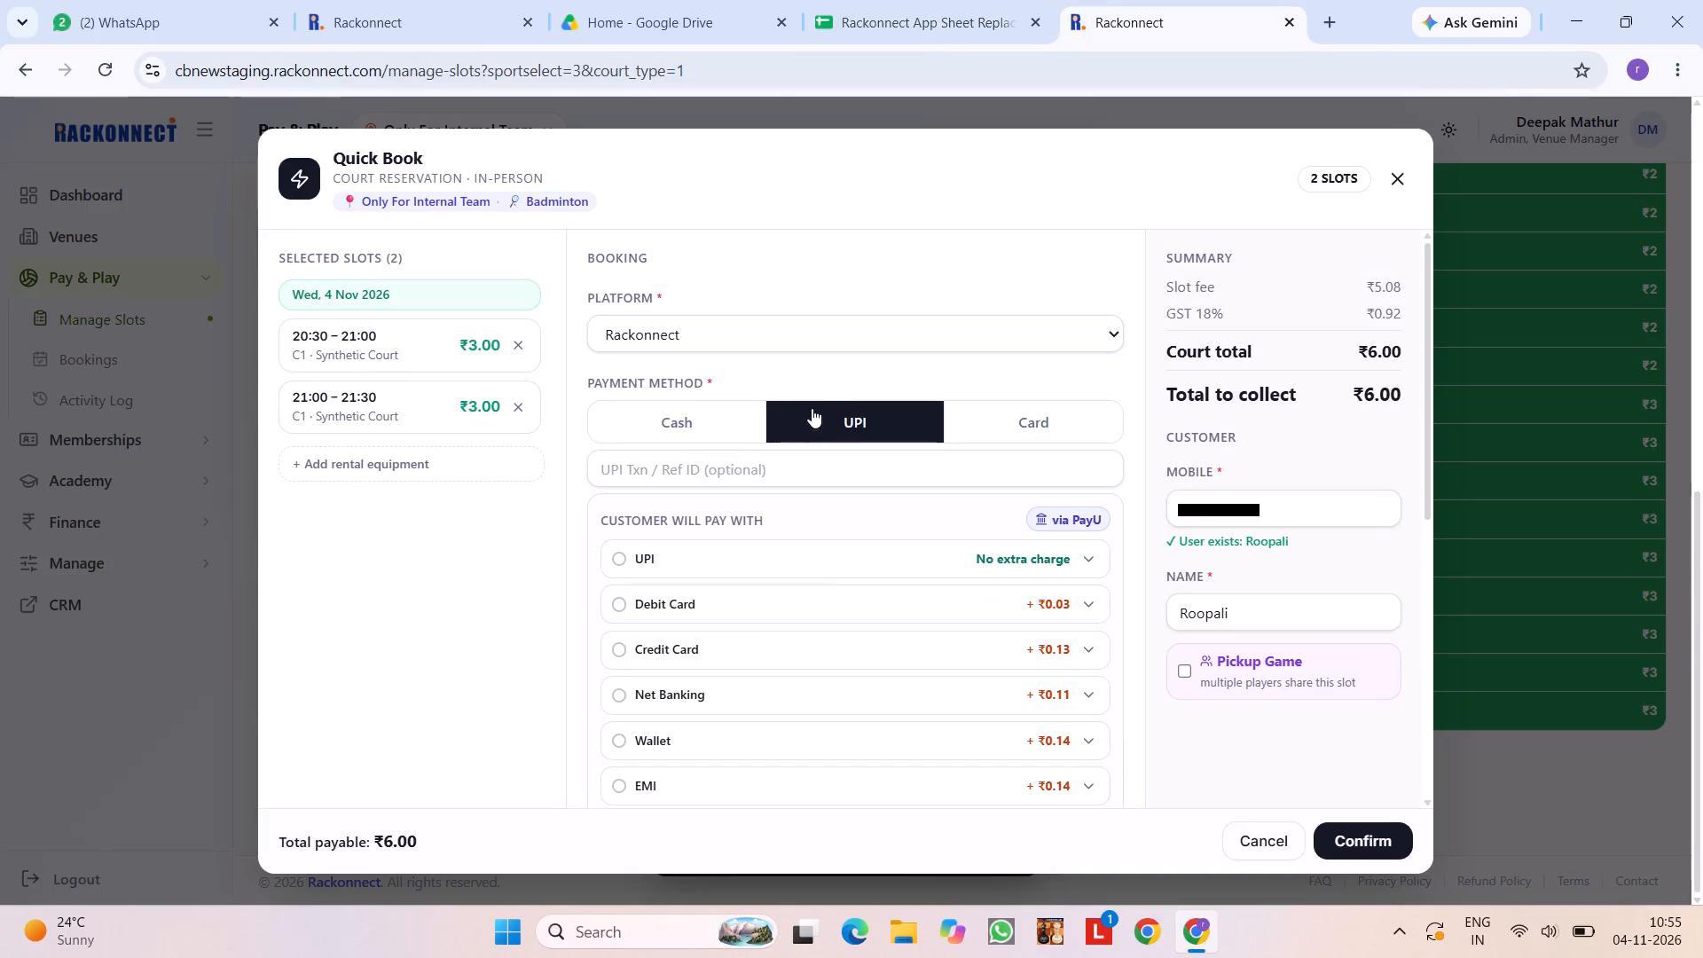
click(829, 366)
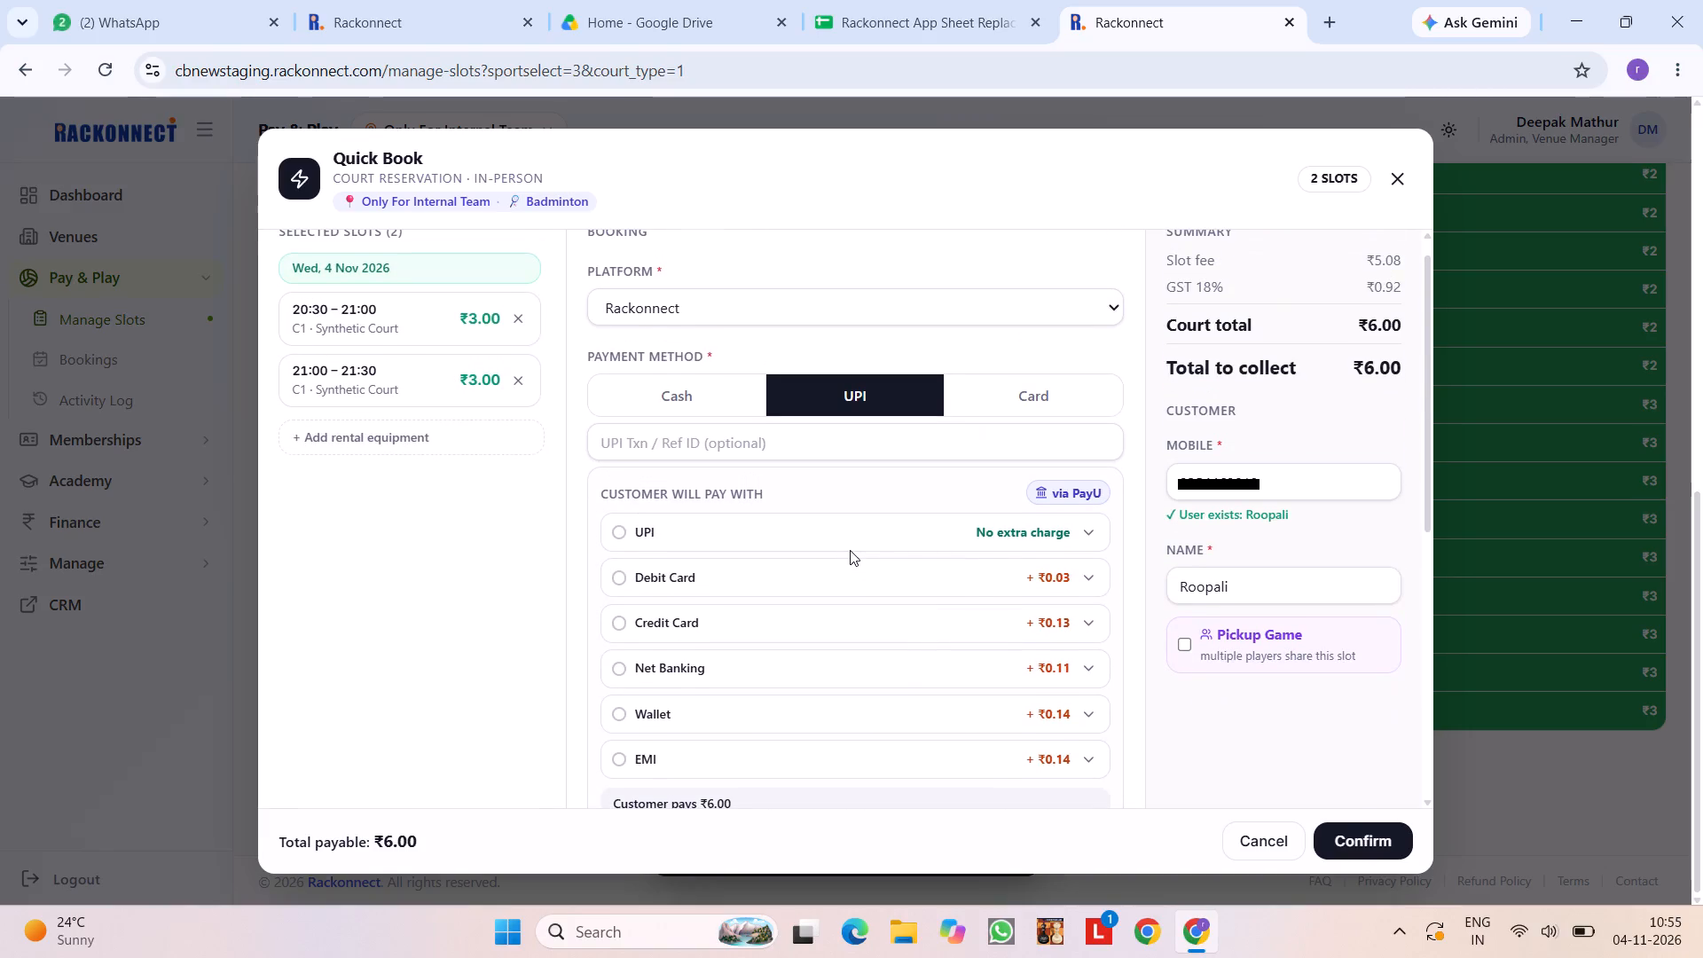
Review the UPI payment section of the booking form, from the customer pay-with methods and their charges to the payment link and split payment options.
scroll(850, 550, right, 1)
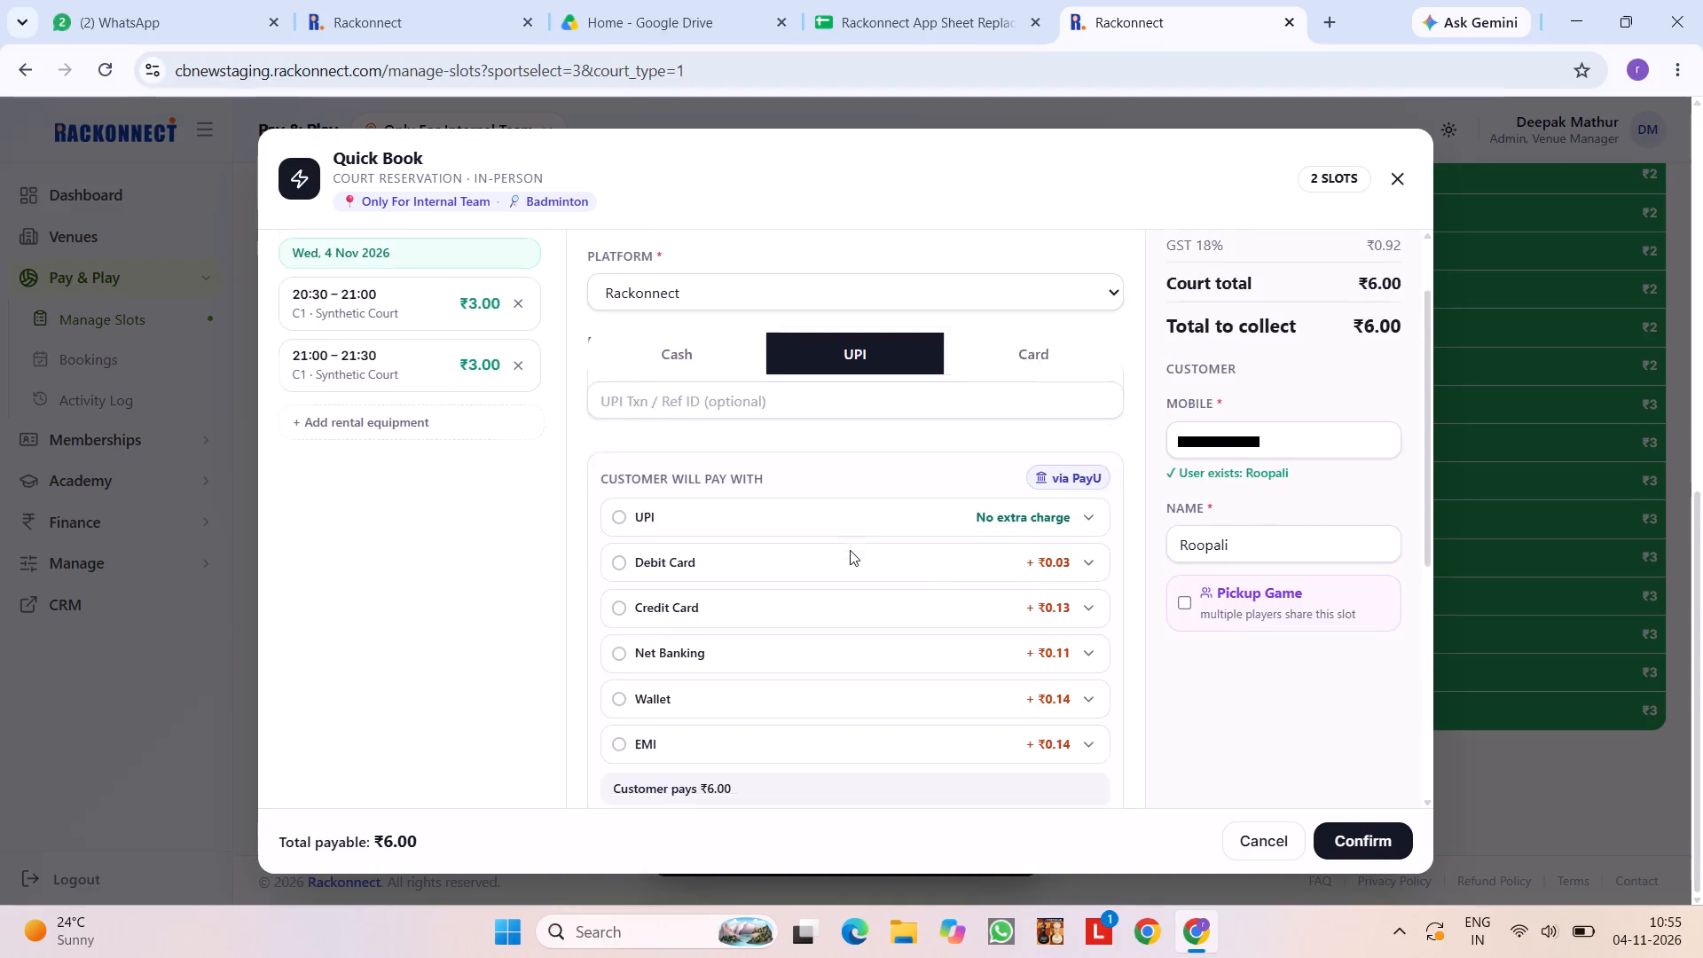
scroll(850, 550, right, 1)
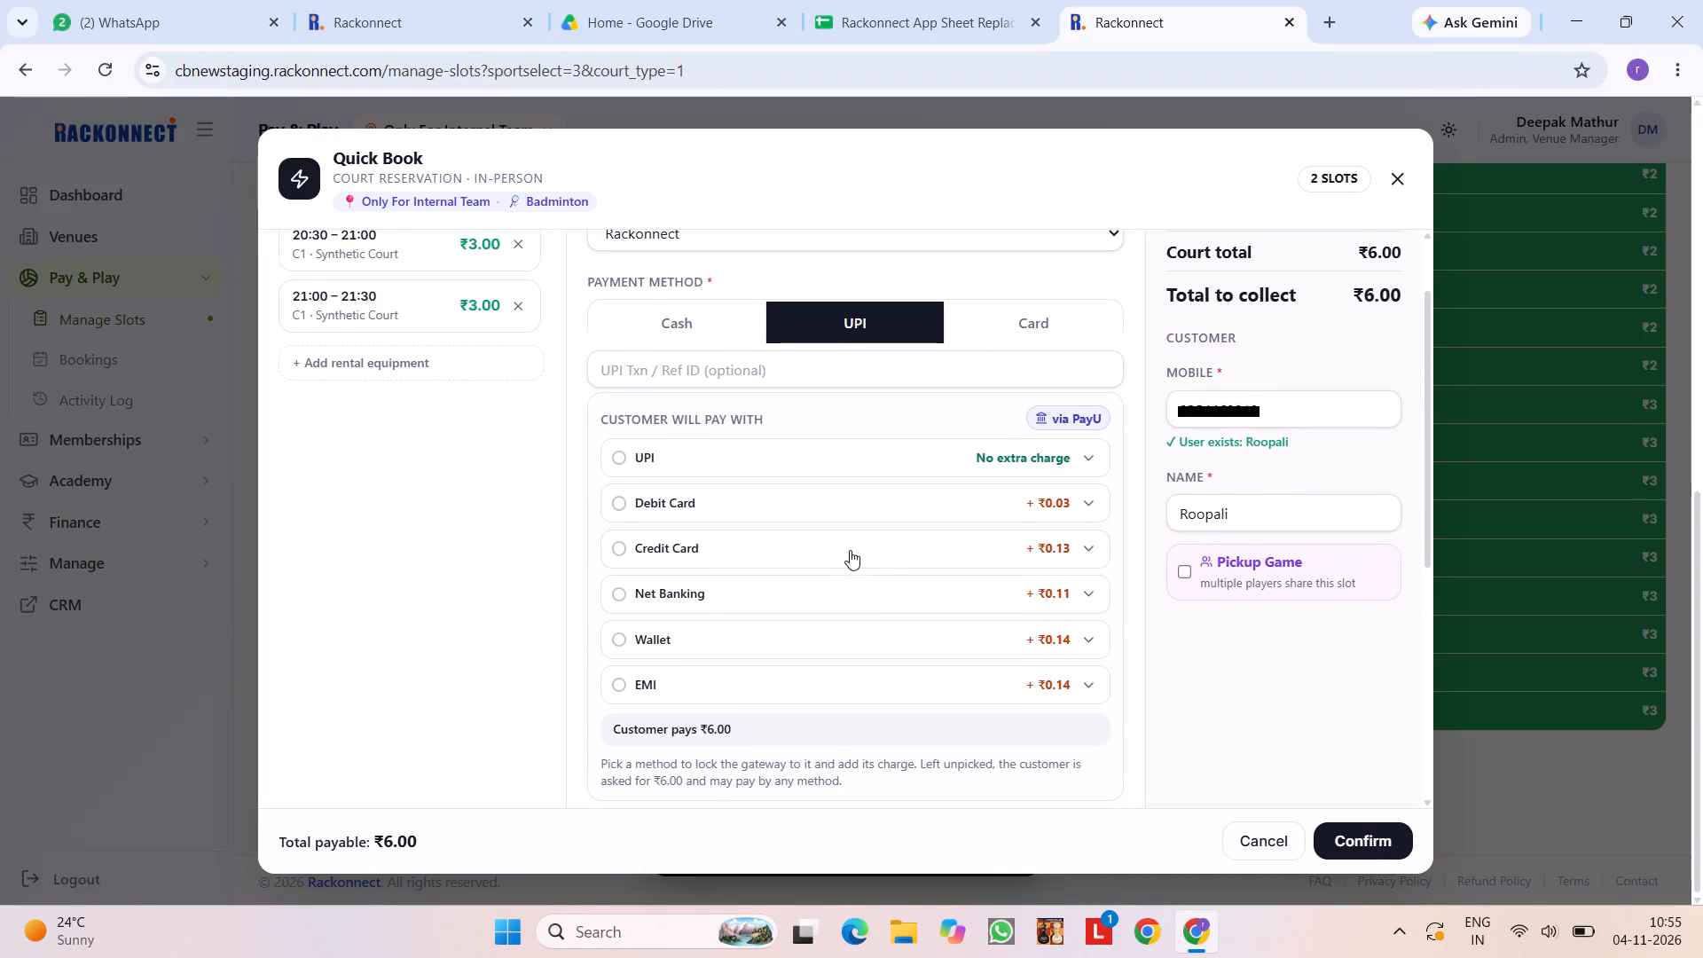
scroll(850, 550, down, 1)
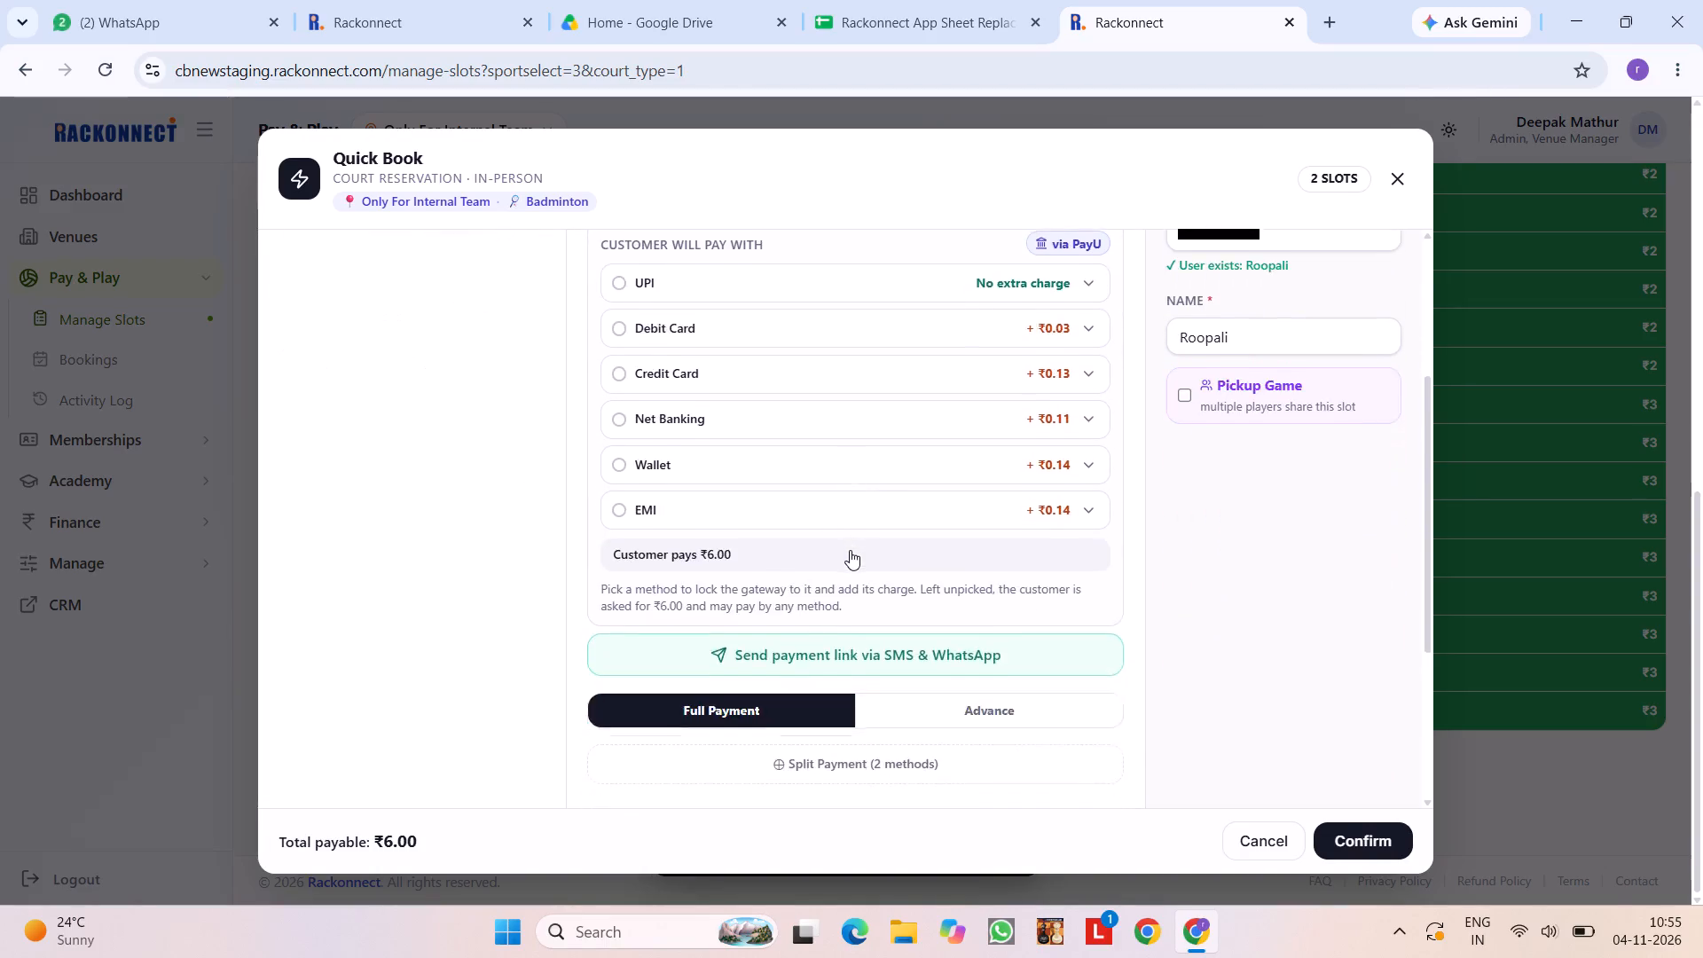
scroll(850, 550, down, 1)
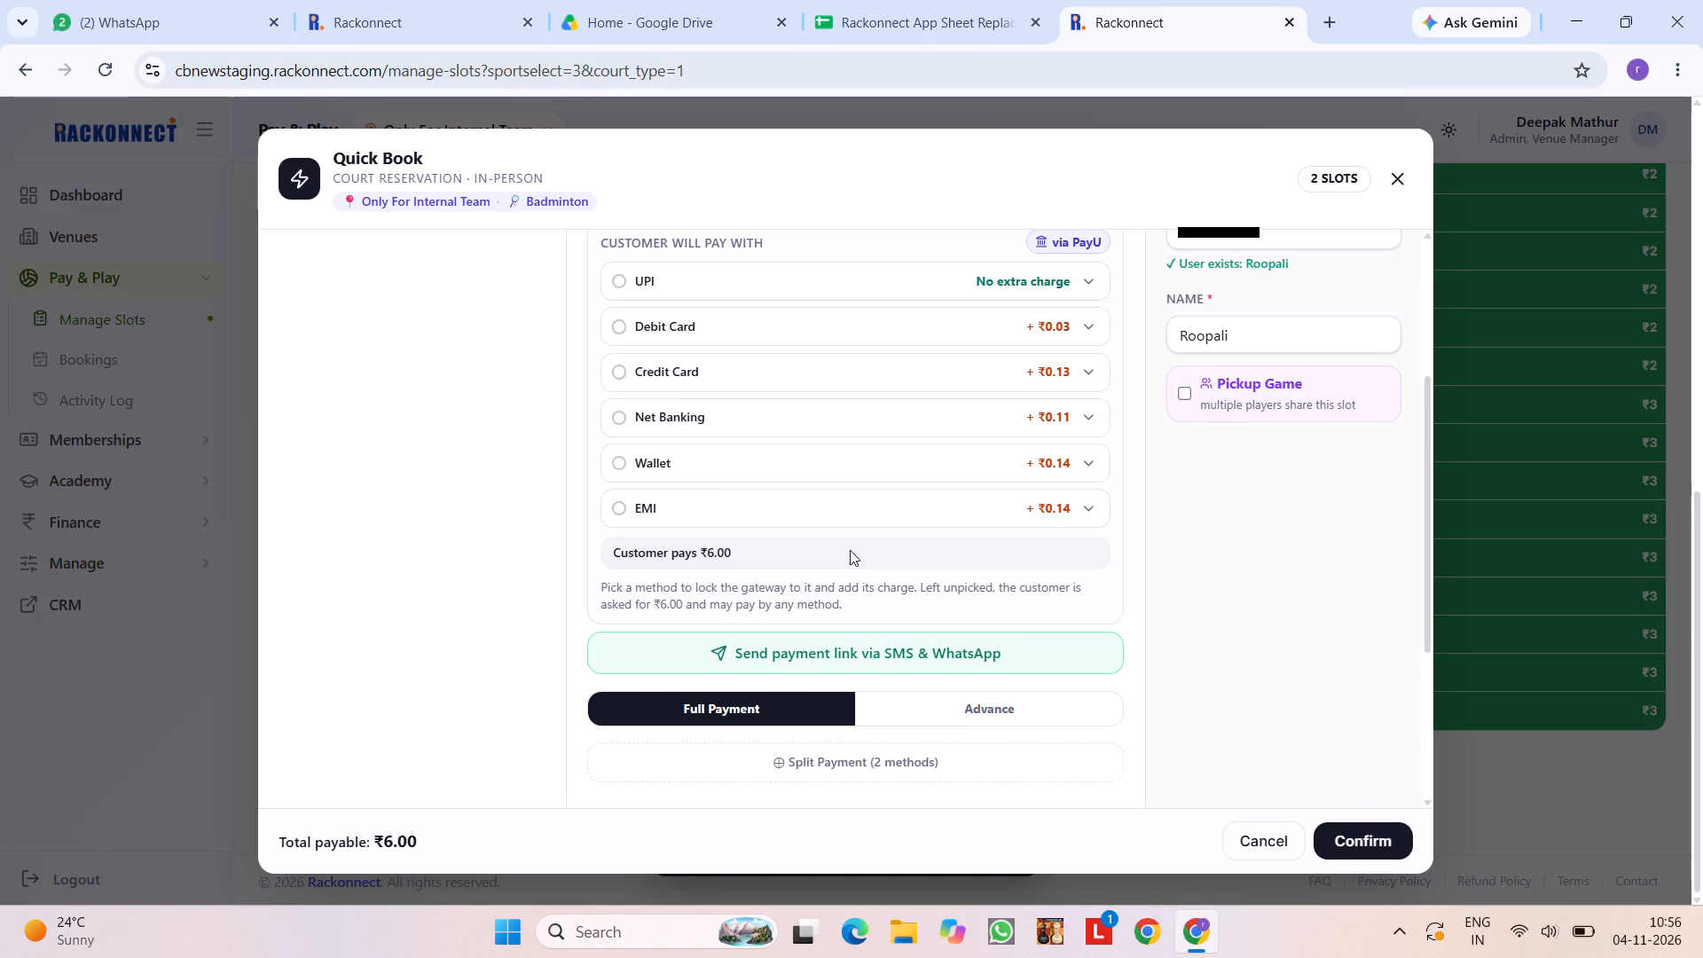
scroll(850, 550, up, 4)
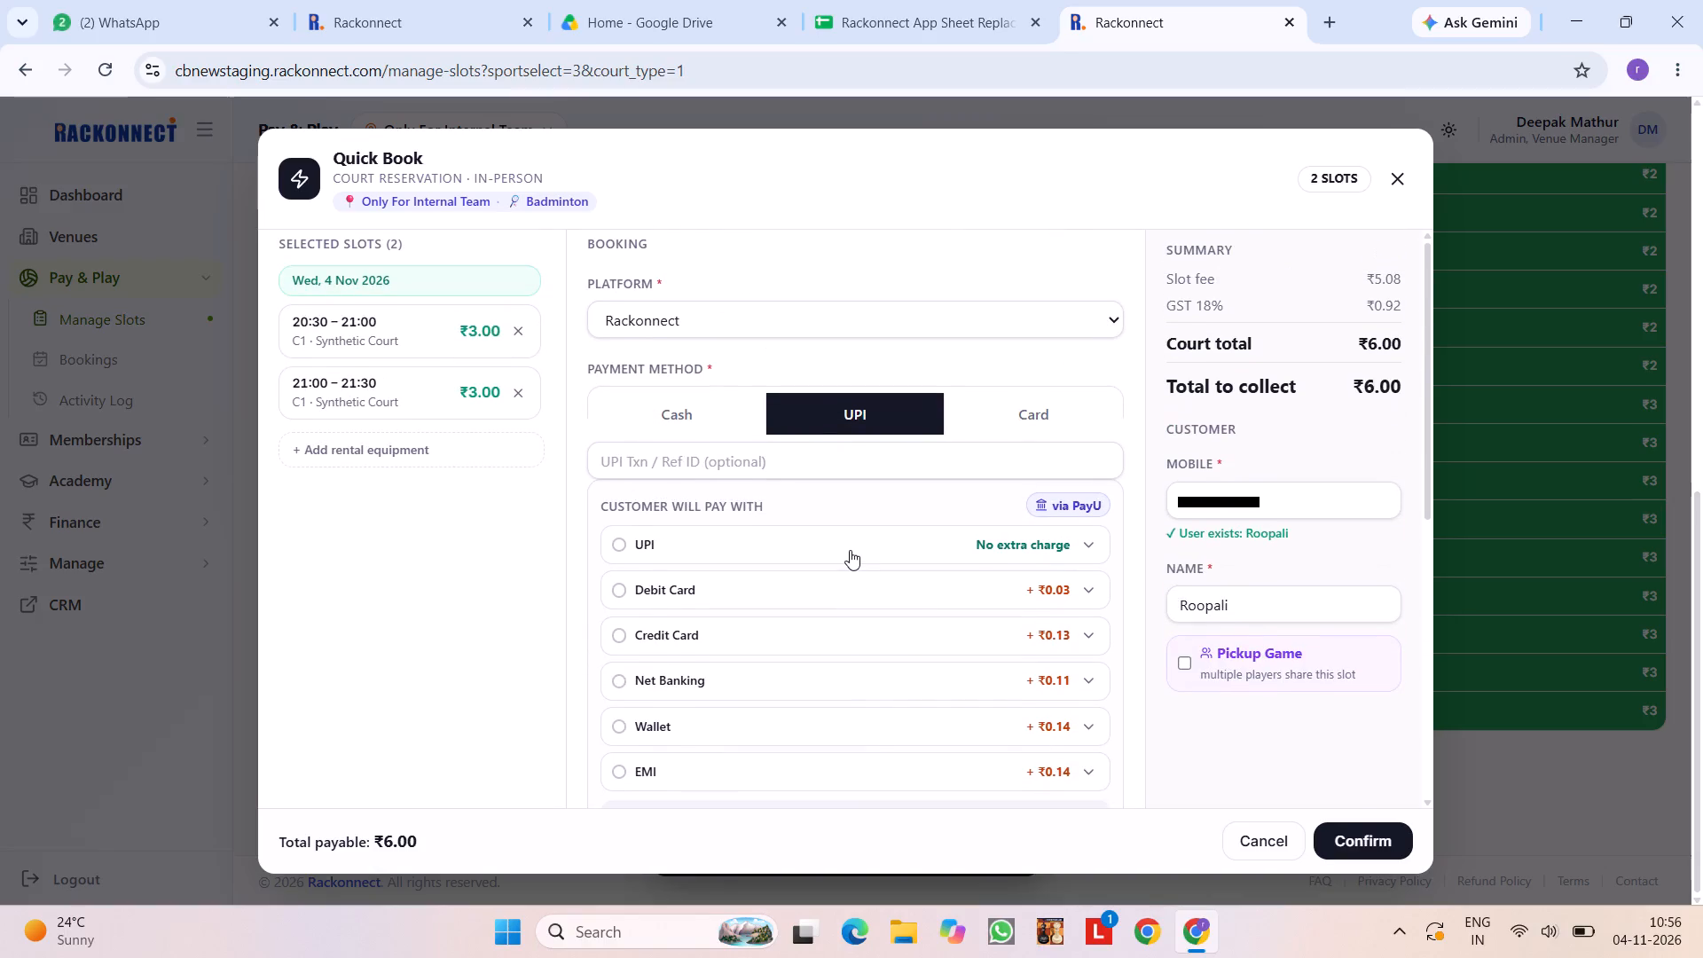
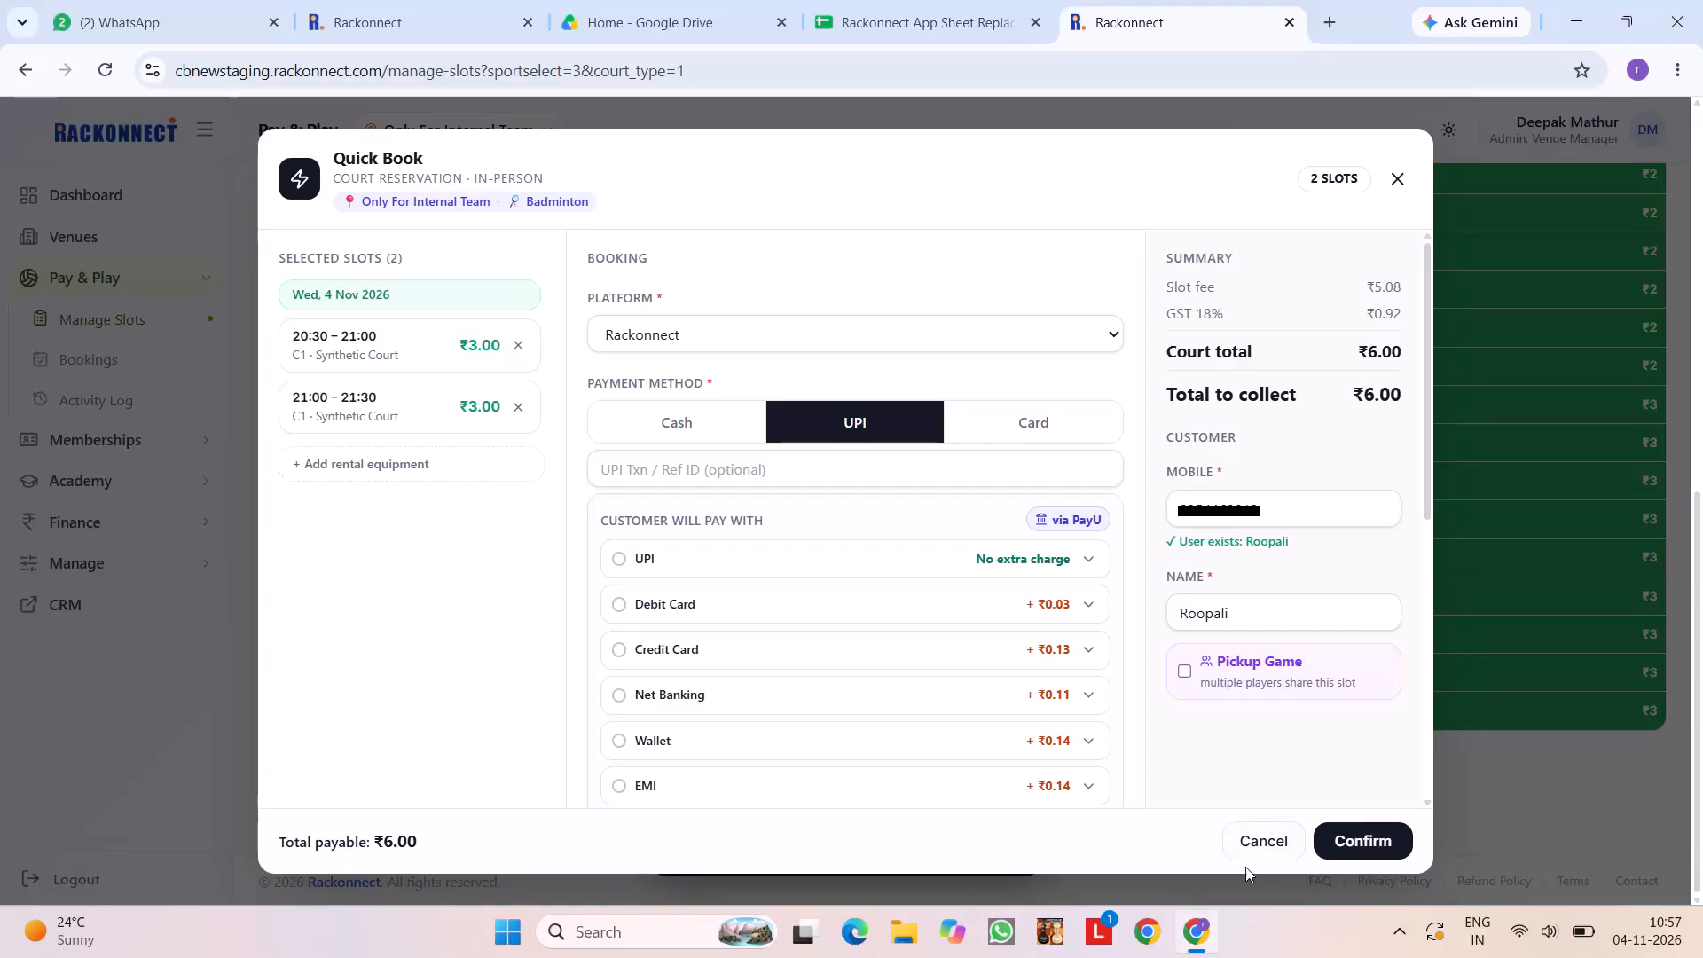
Cancel the Quick Book form without booking, returning to the slot grid with both evening slots still selected.
click(1255, 830)
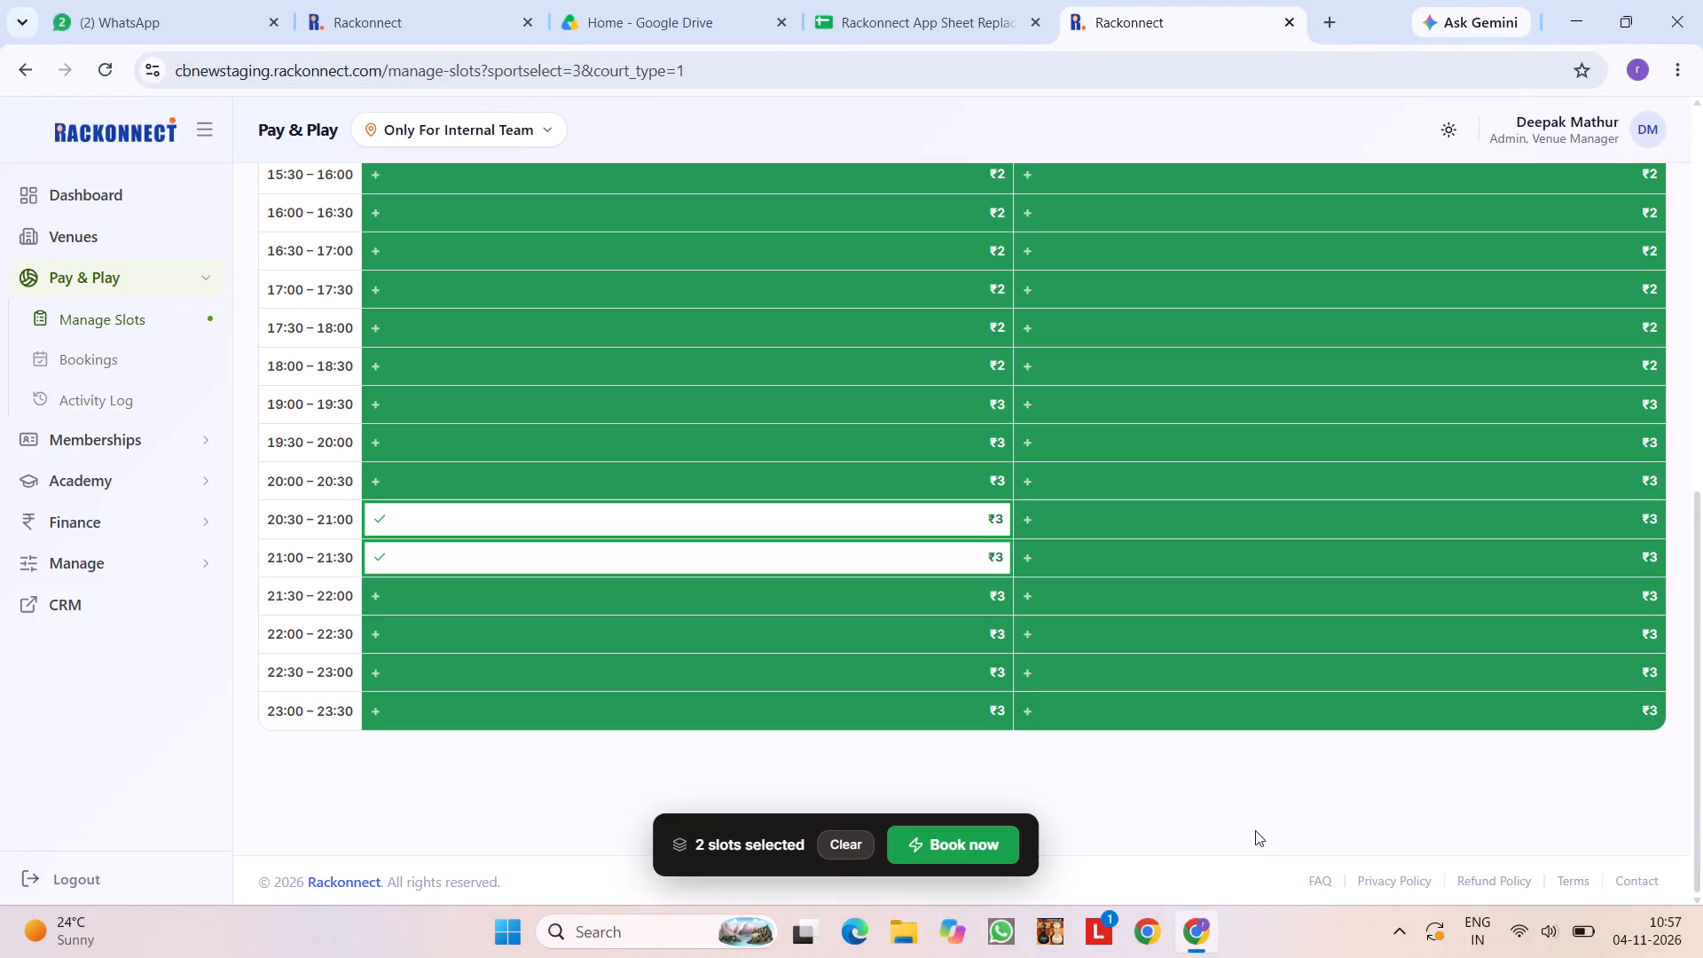
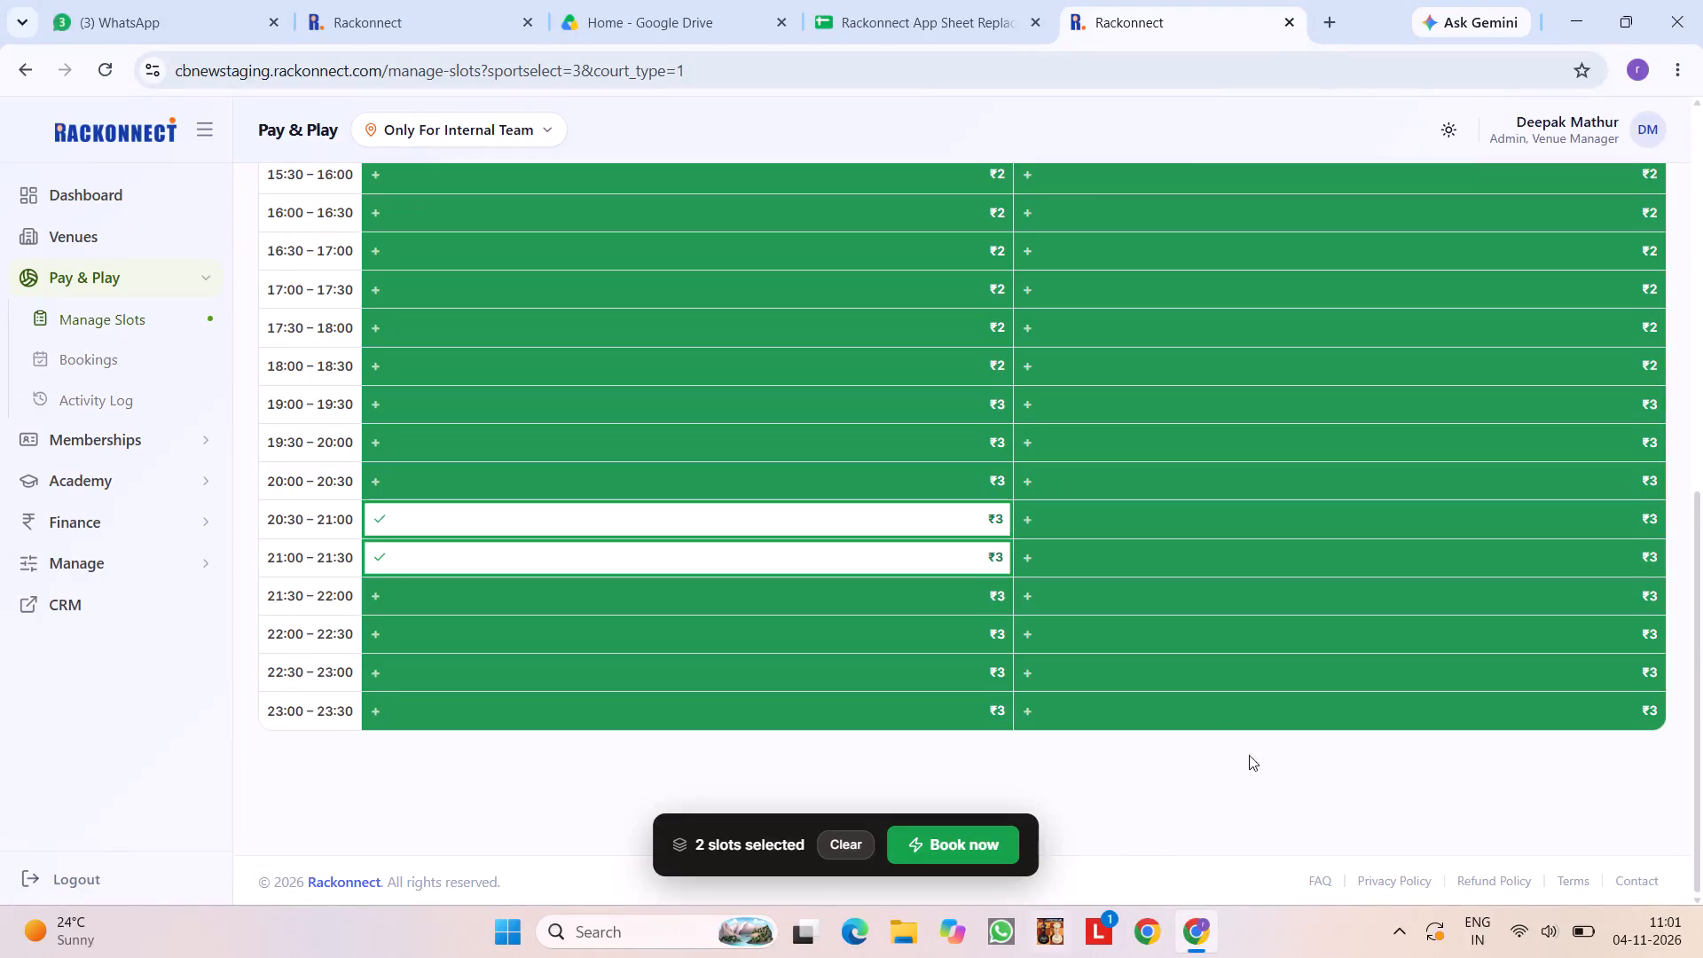
Reopen the Quick Book form for the two selected evening slots, 20:30–21:00 and 21:00–21:30.
click(975, 844)
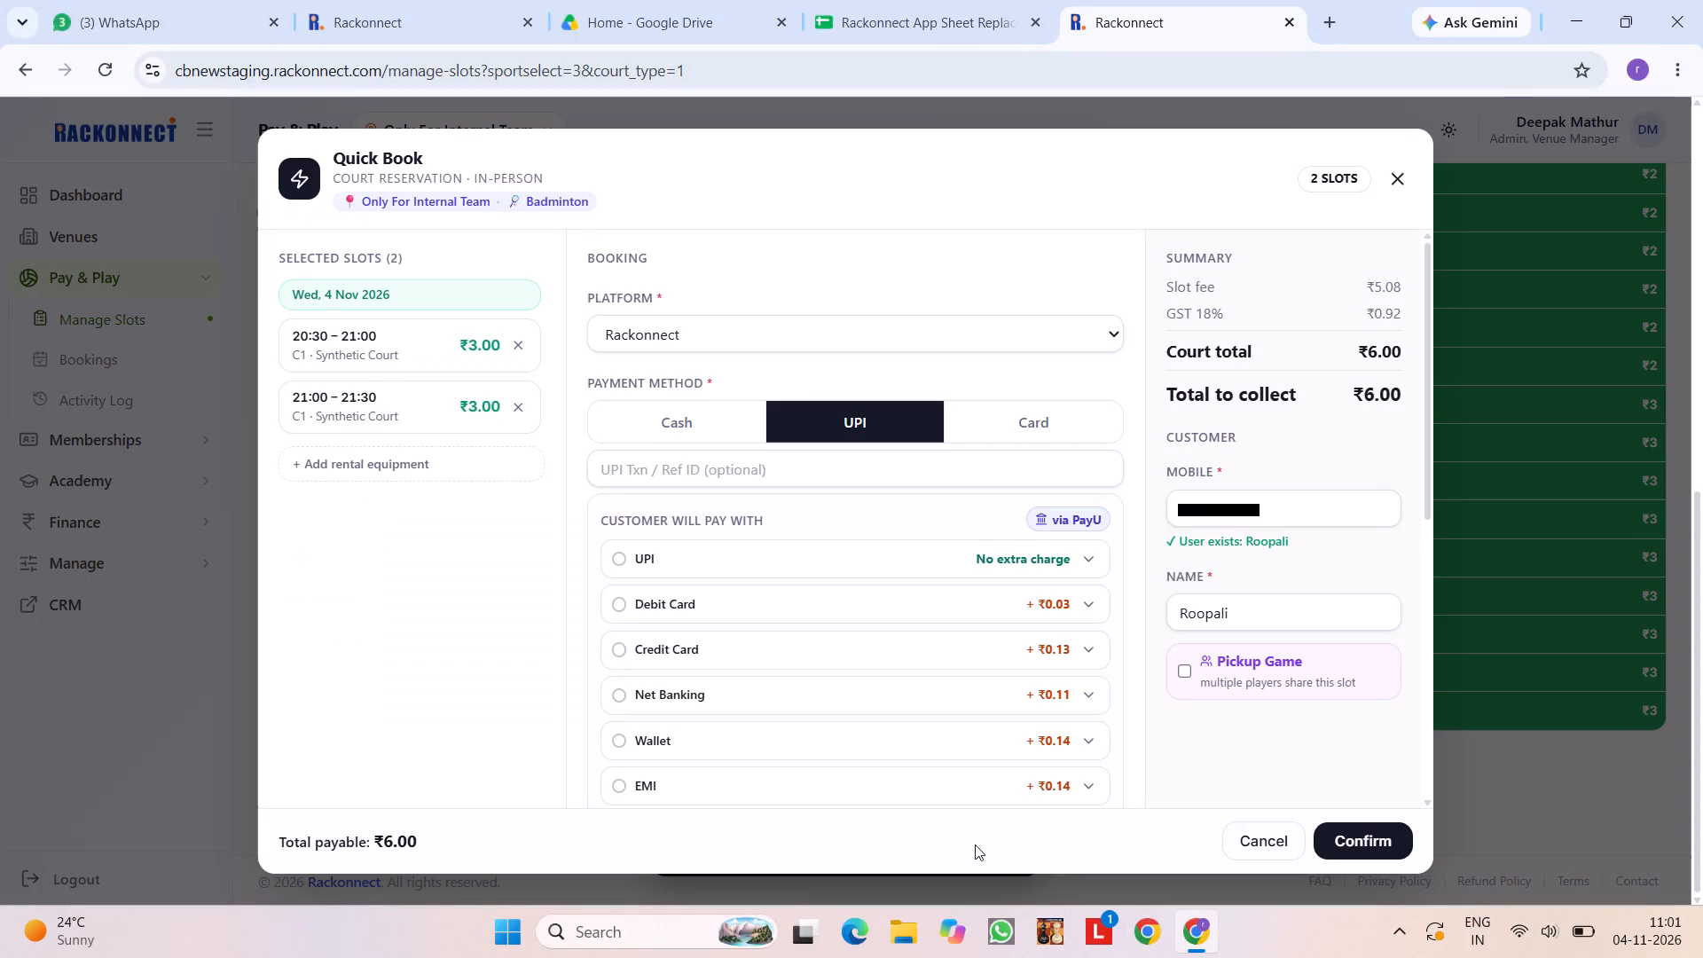
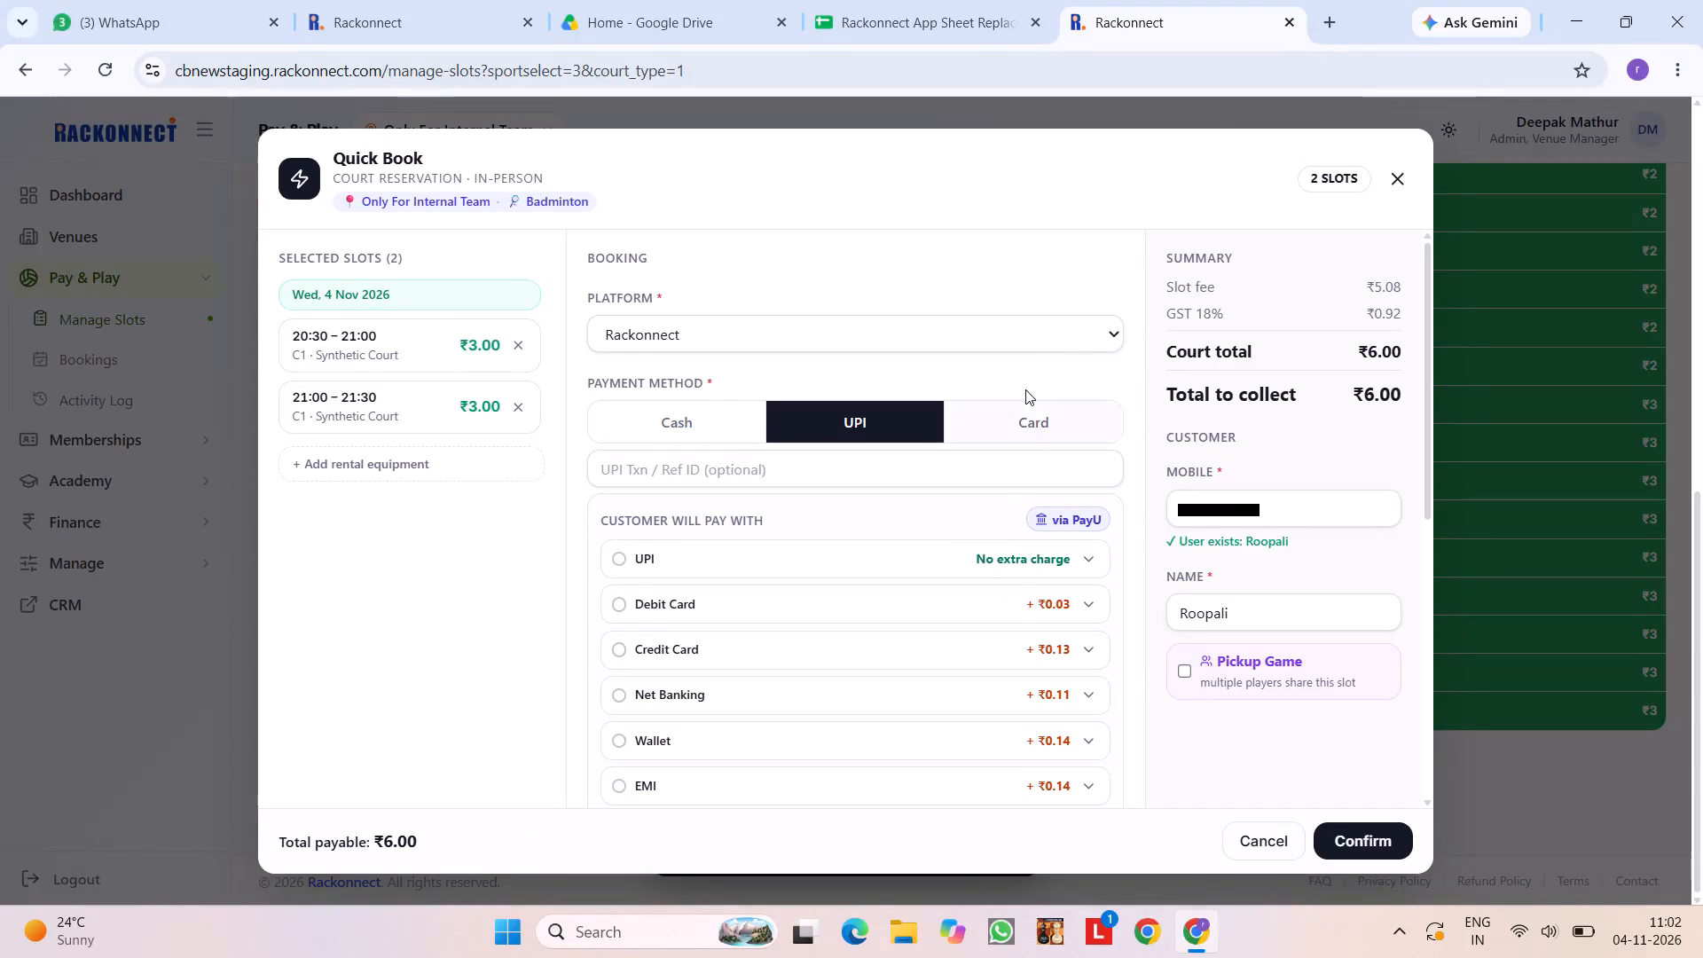
Check the Card payment option in the Quick Book form, discard the booking and reload the slots page.
click(1021, 408)
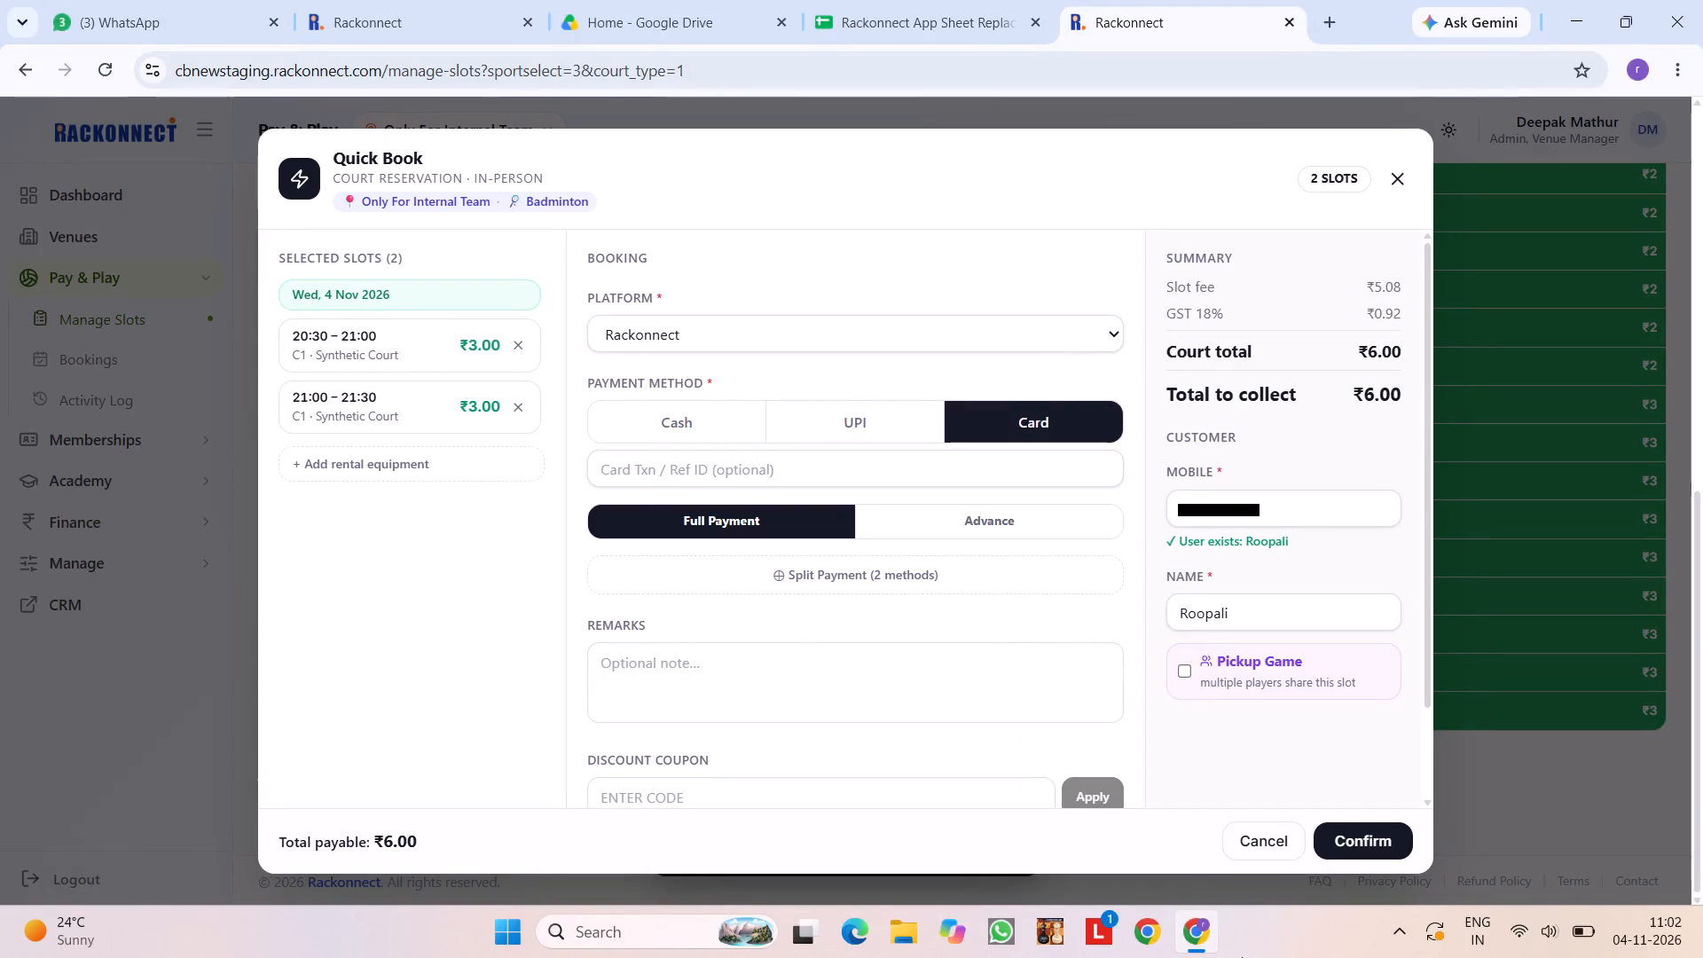
click(1238, 834)
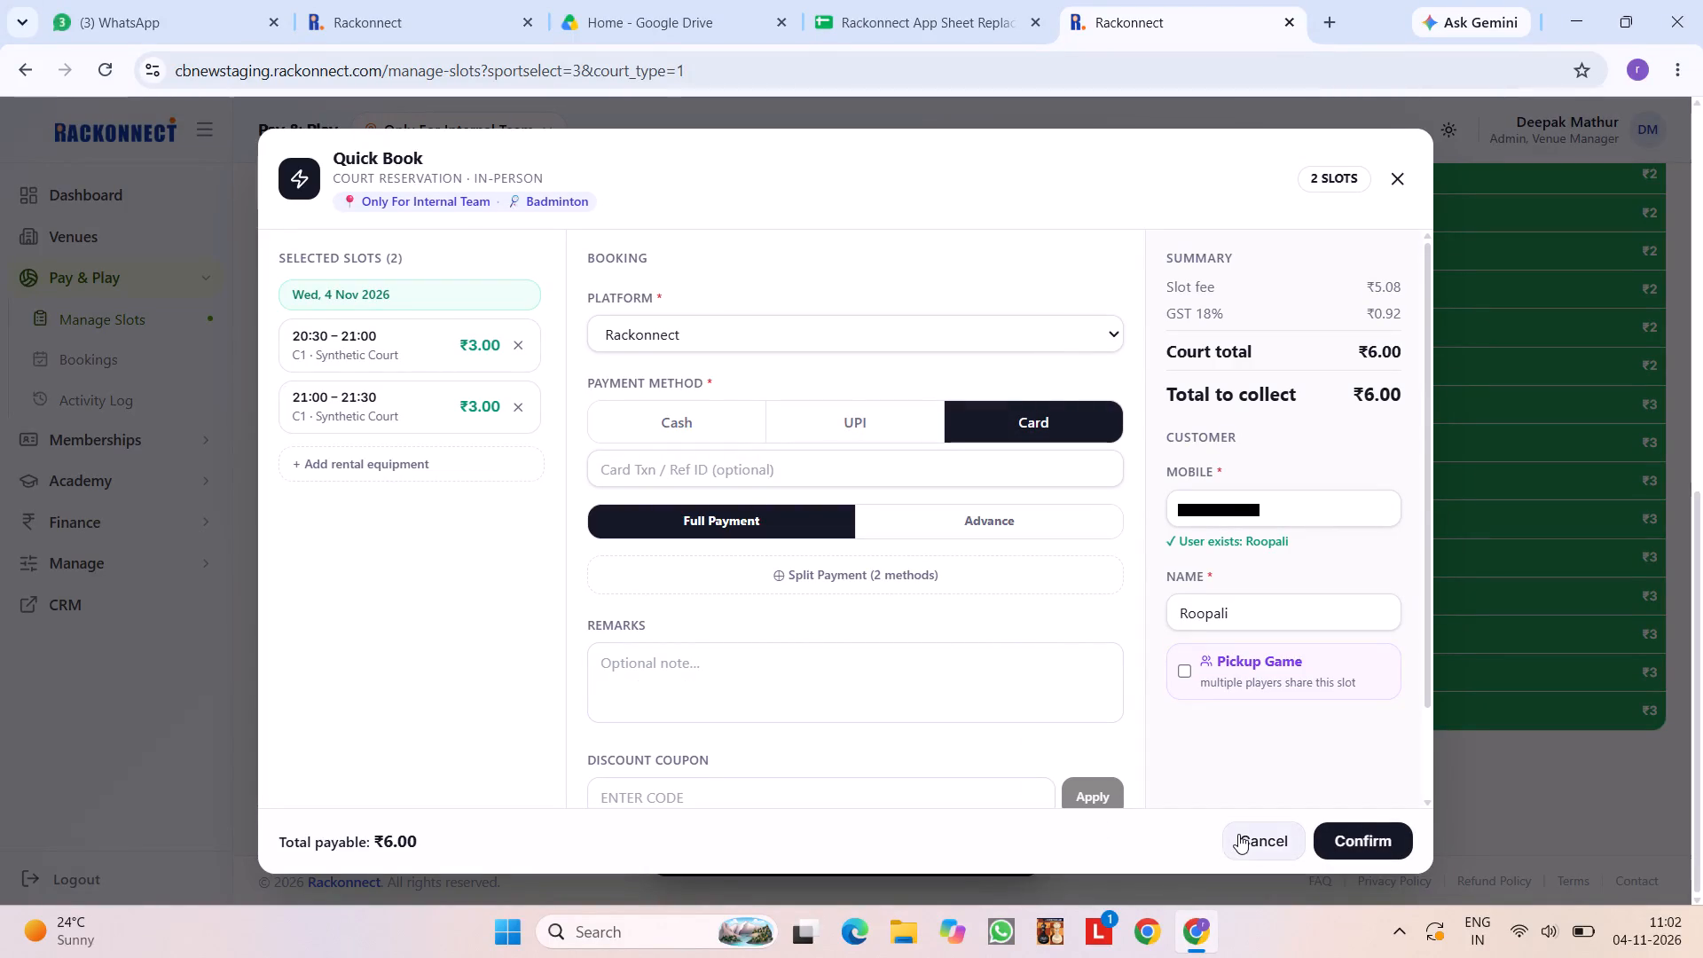
key(F5)
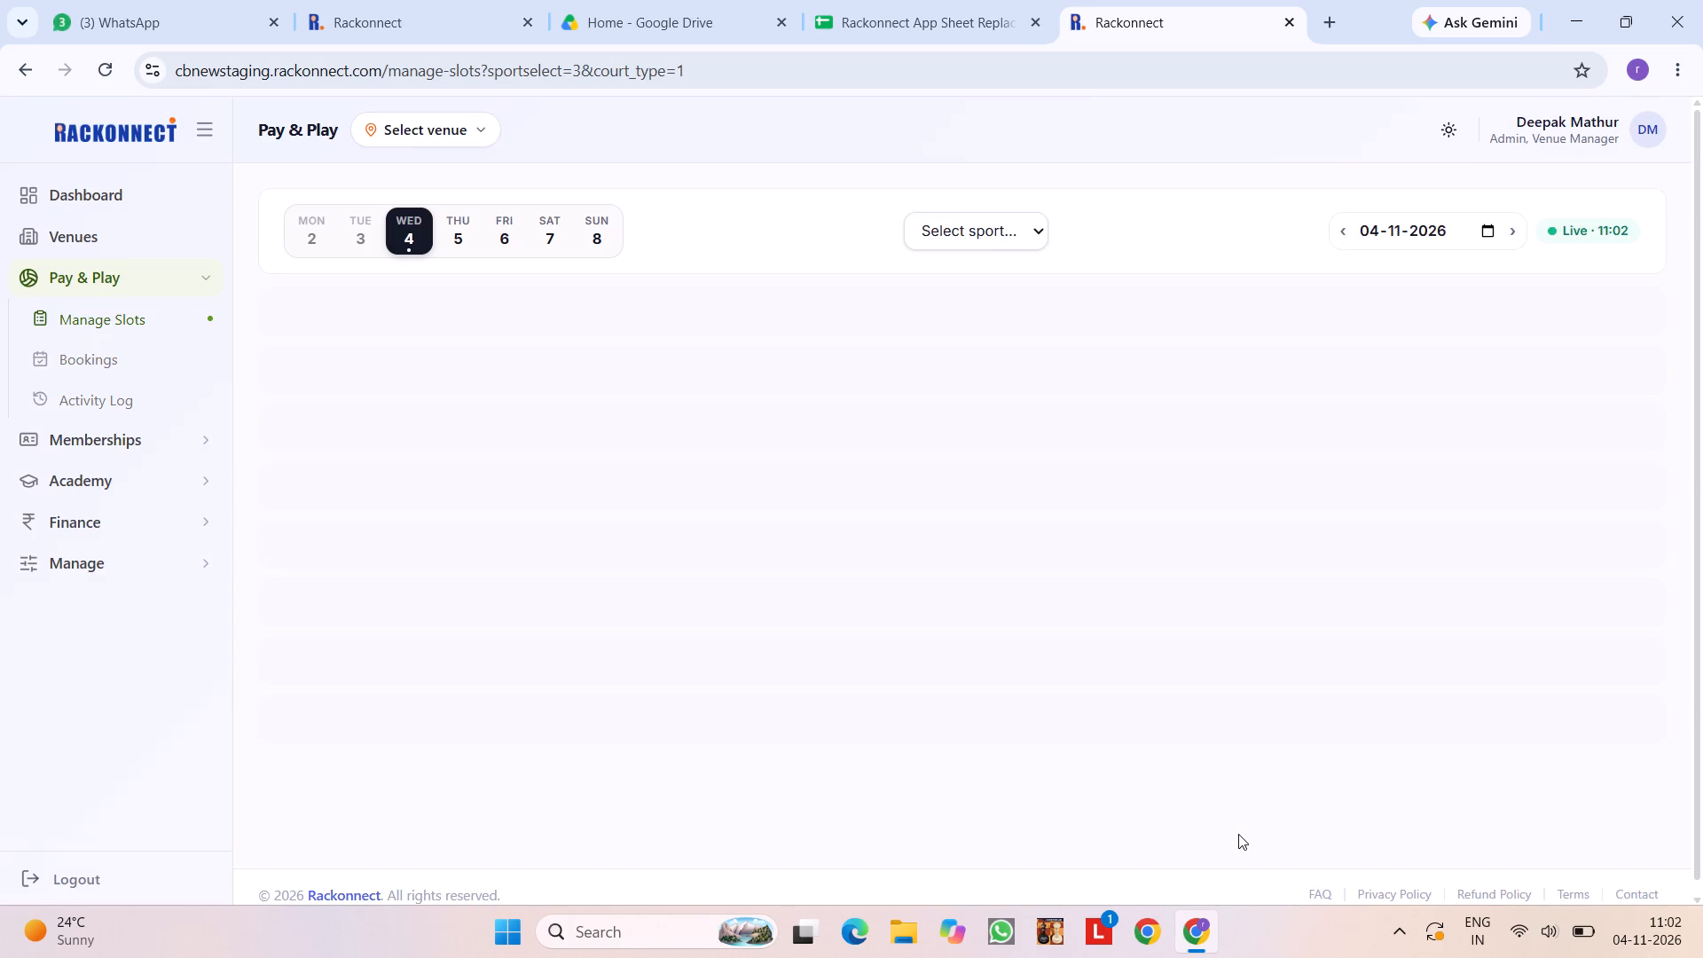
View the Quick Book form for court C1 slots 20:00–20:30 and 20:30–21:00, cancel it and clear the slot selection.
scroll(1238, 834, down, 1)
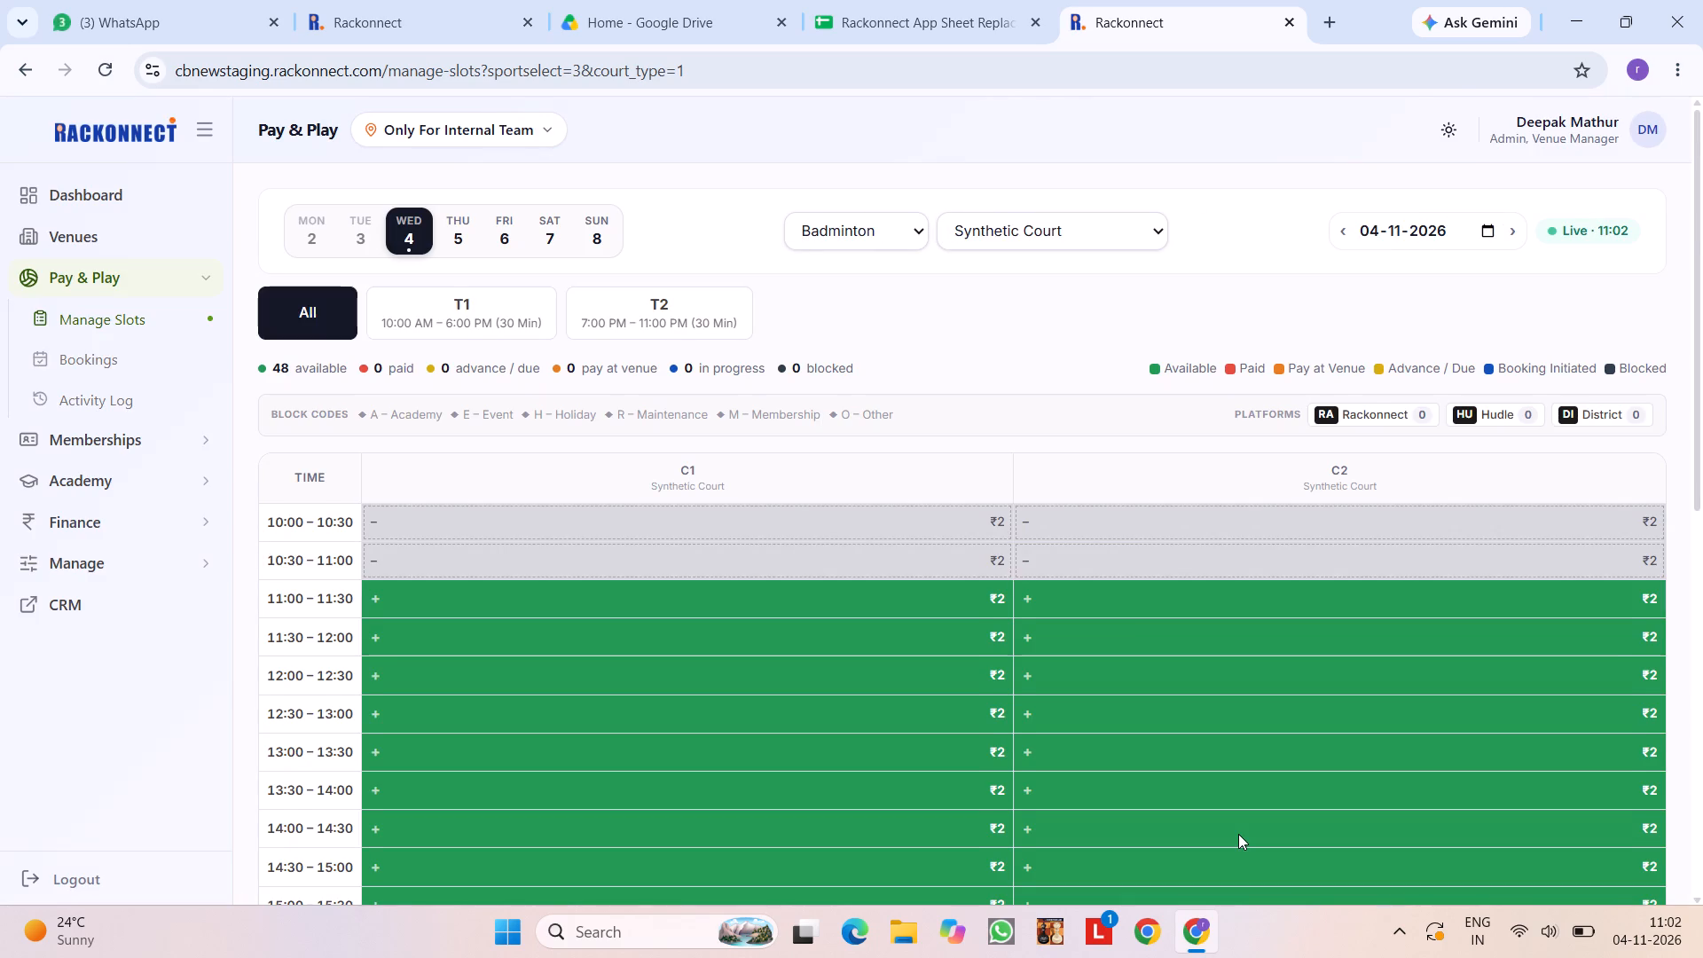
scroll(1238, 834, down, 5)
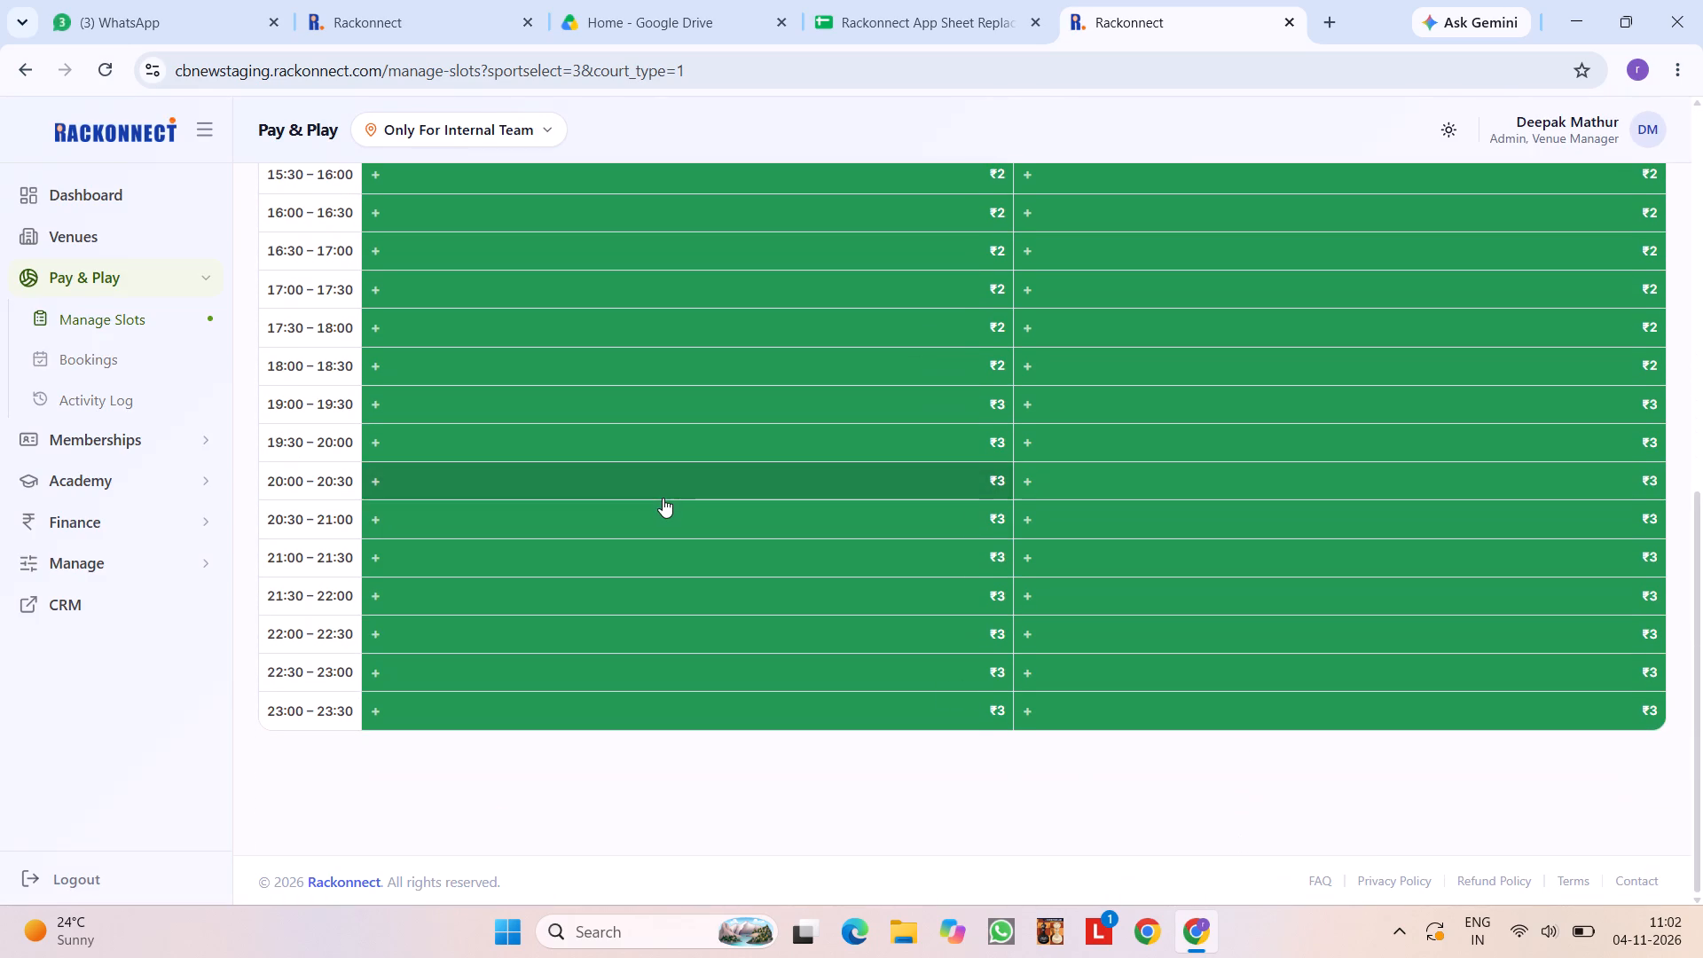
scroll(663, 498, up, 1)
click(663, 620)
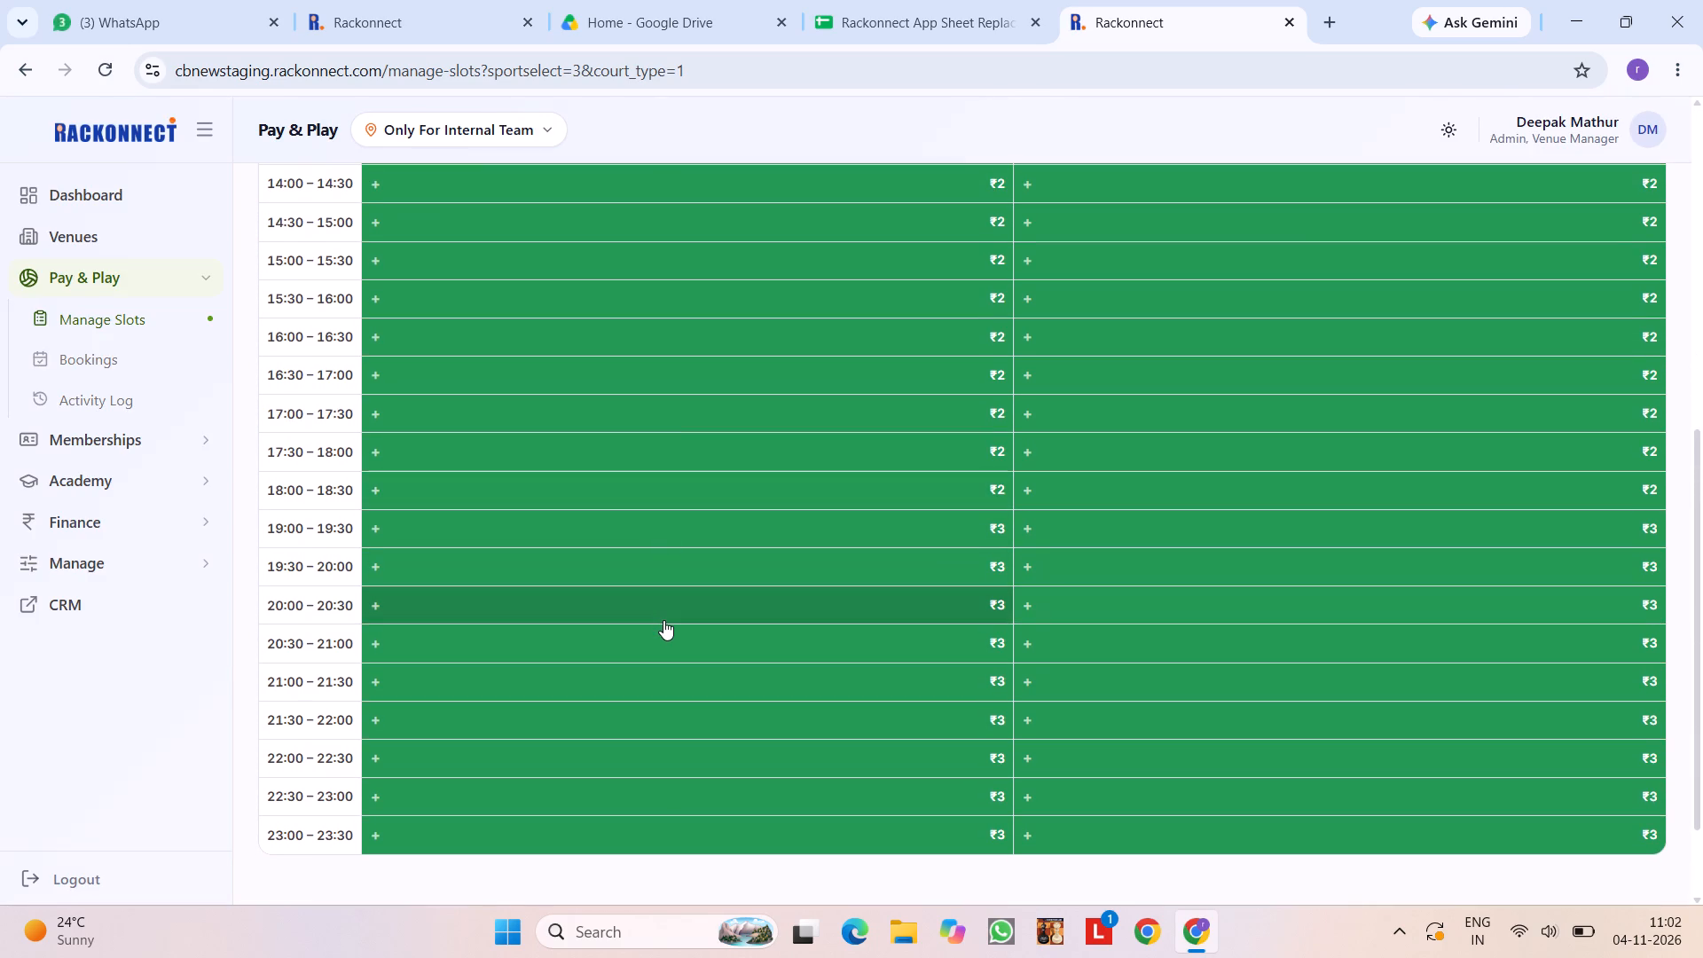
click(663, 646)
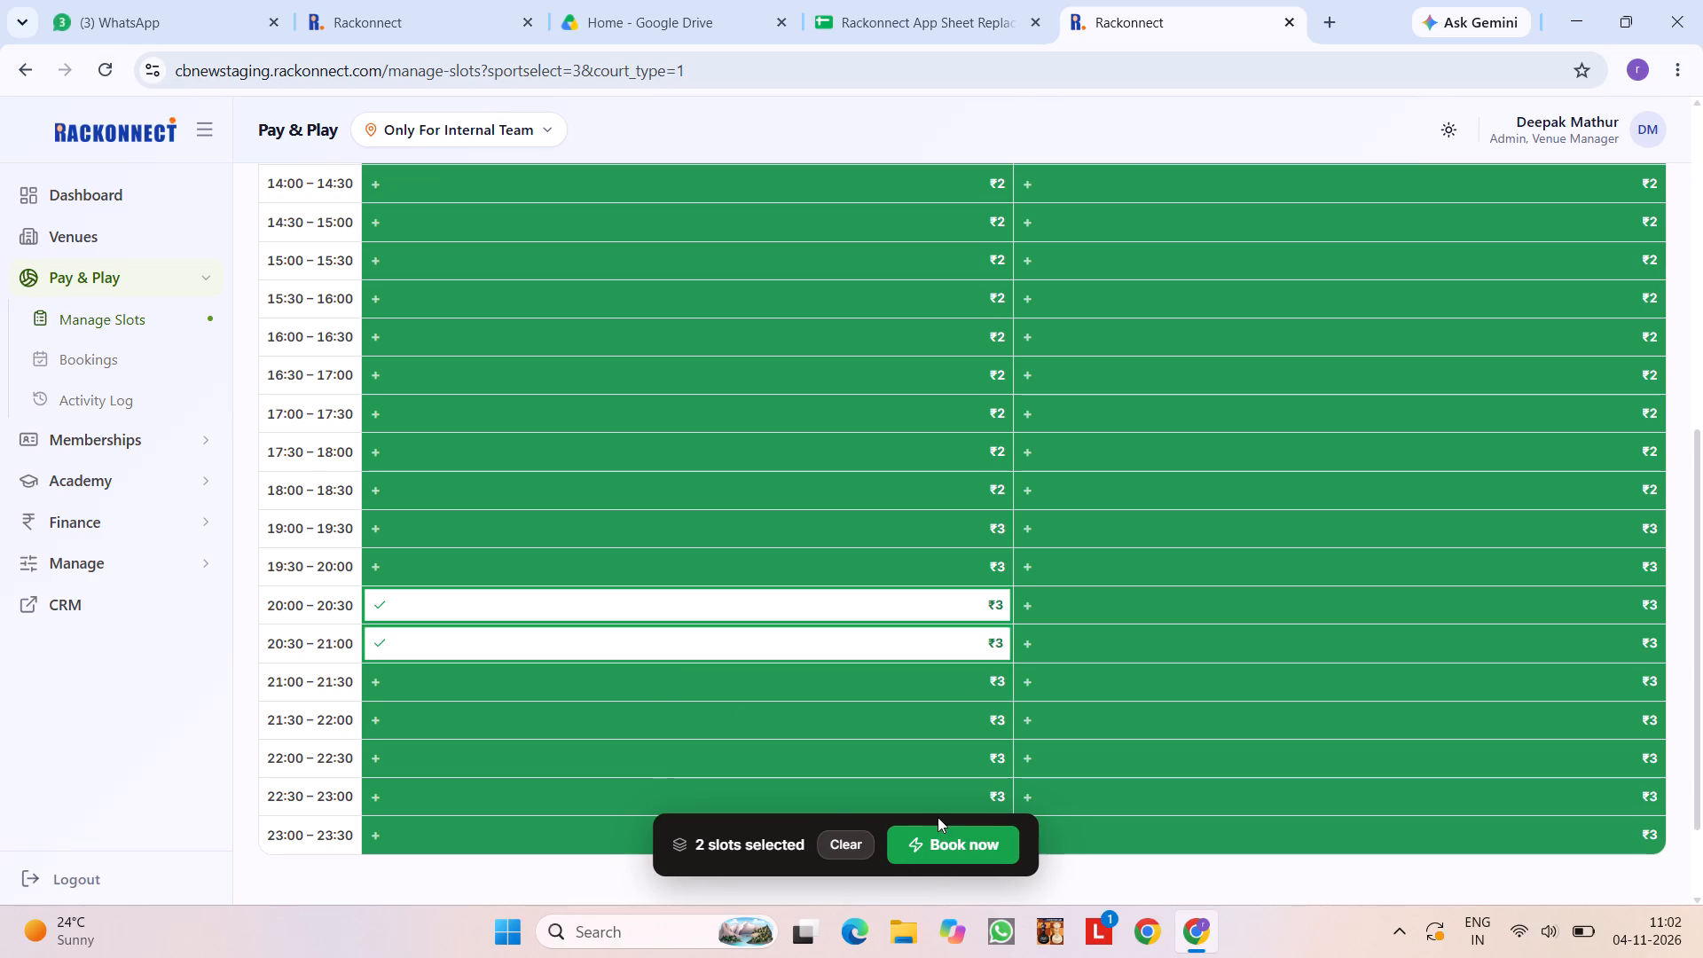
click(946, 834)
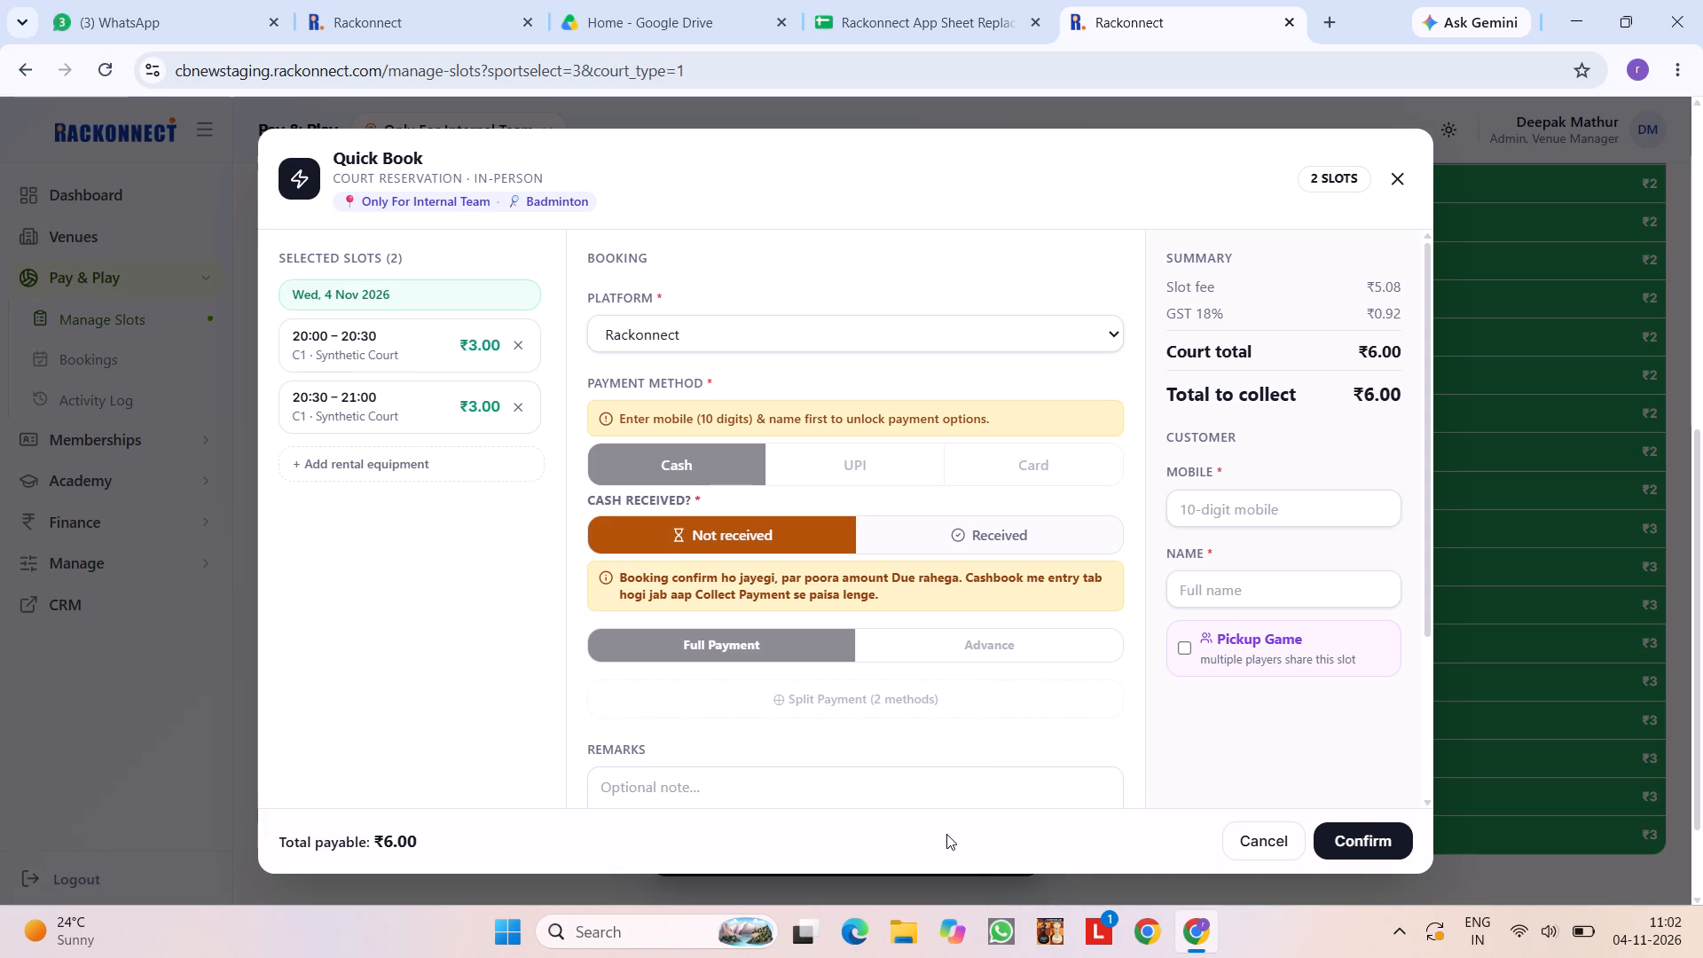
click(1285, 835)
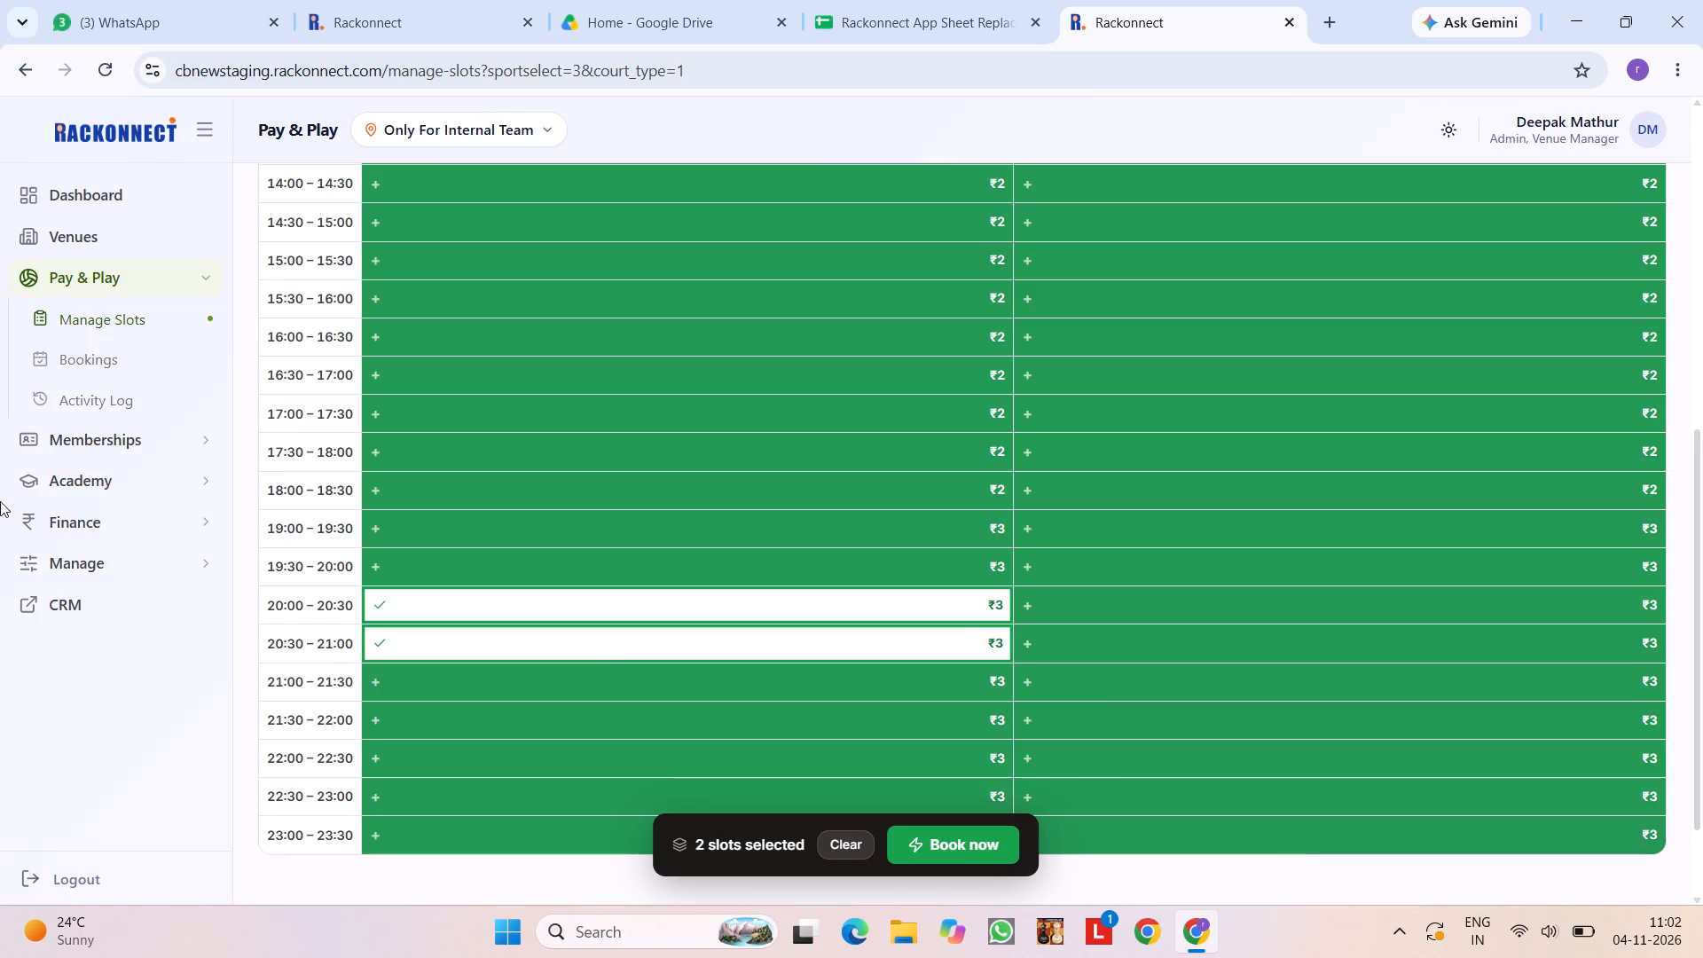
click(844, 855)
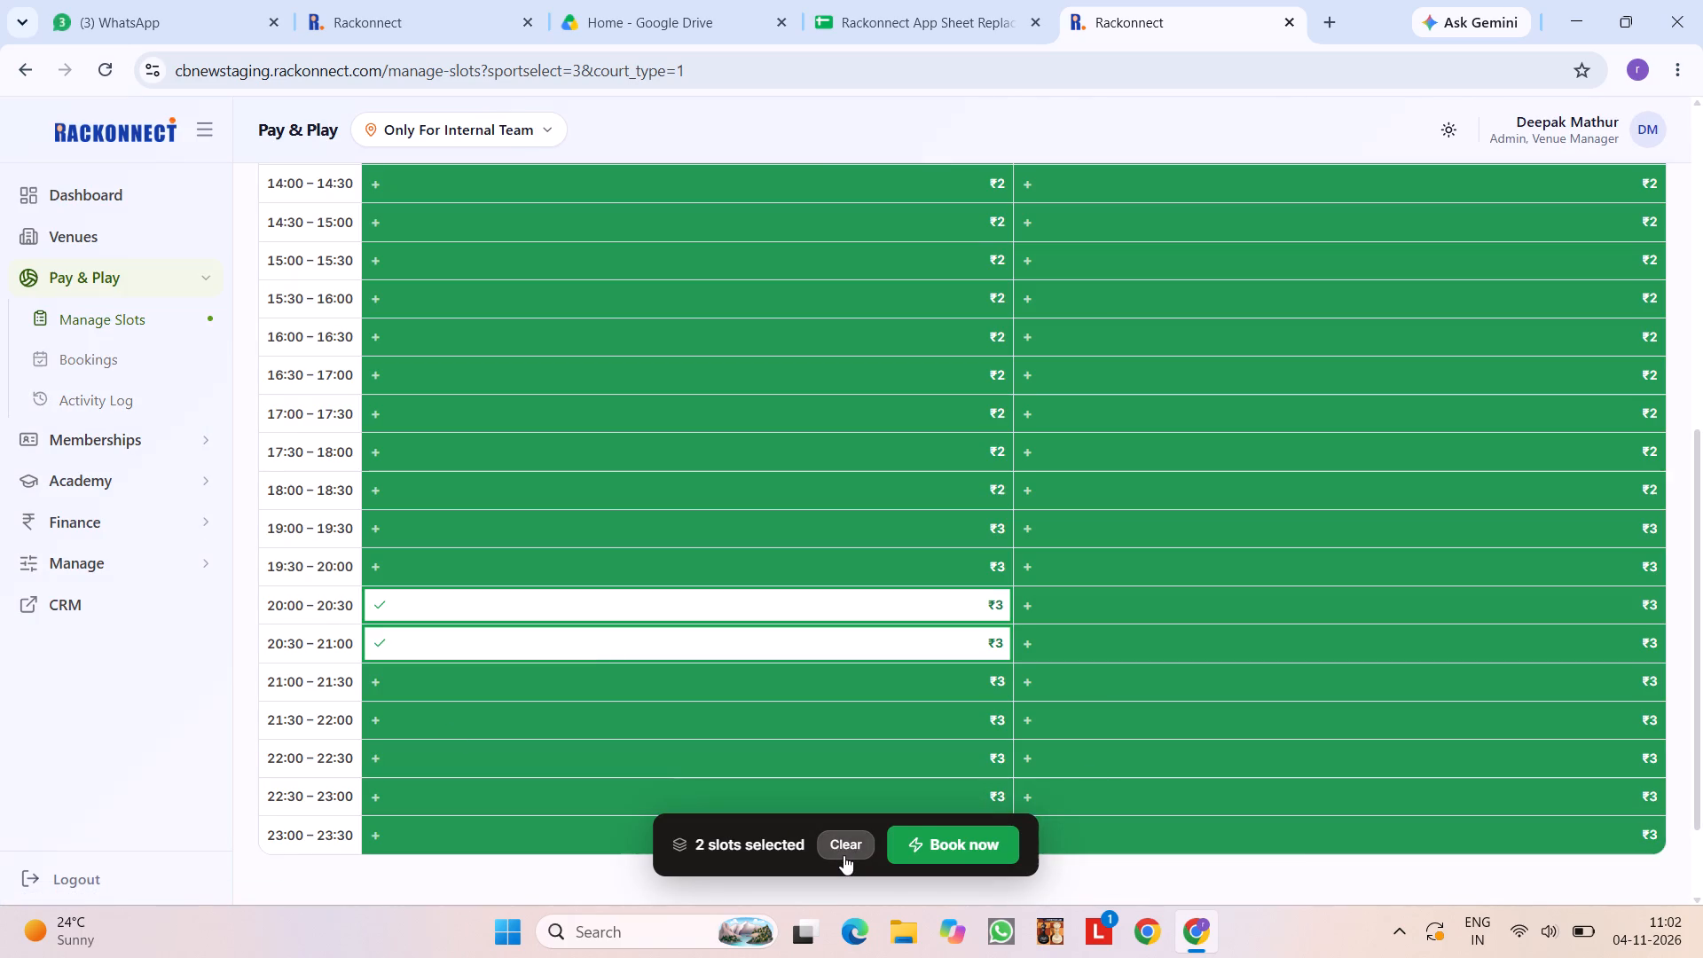
Open the membership renewal form for the first member in the Membership Users list.
click(90, 447)
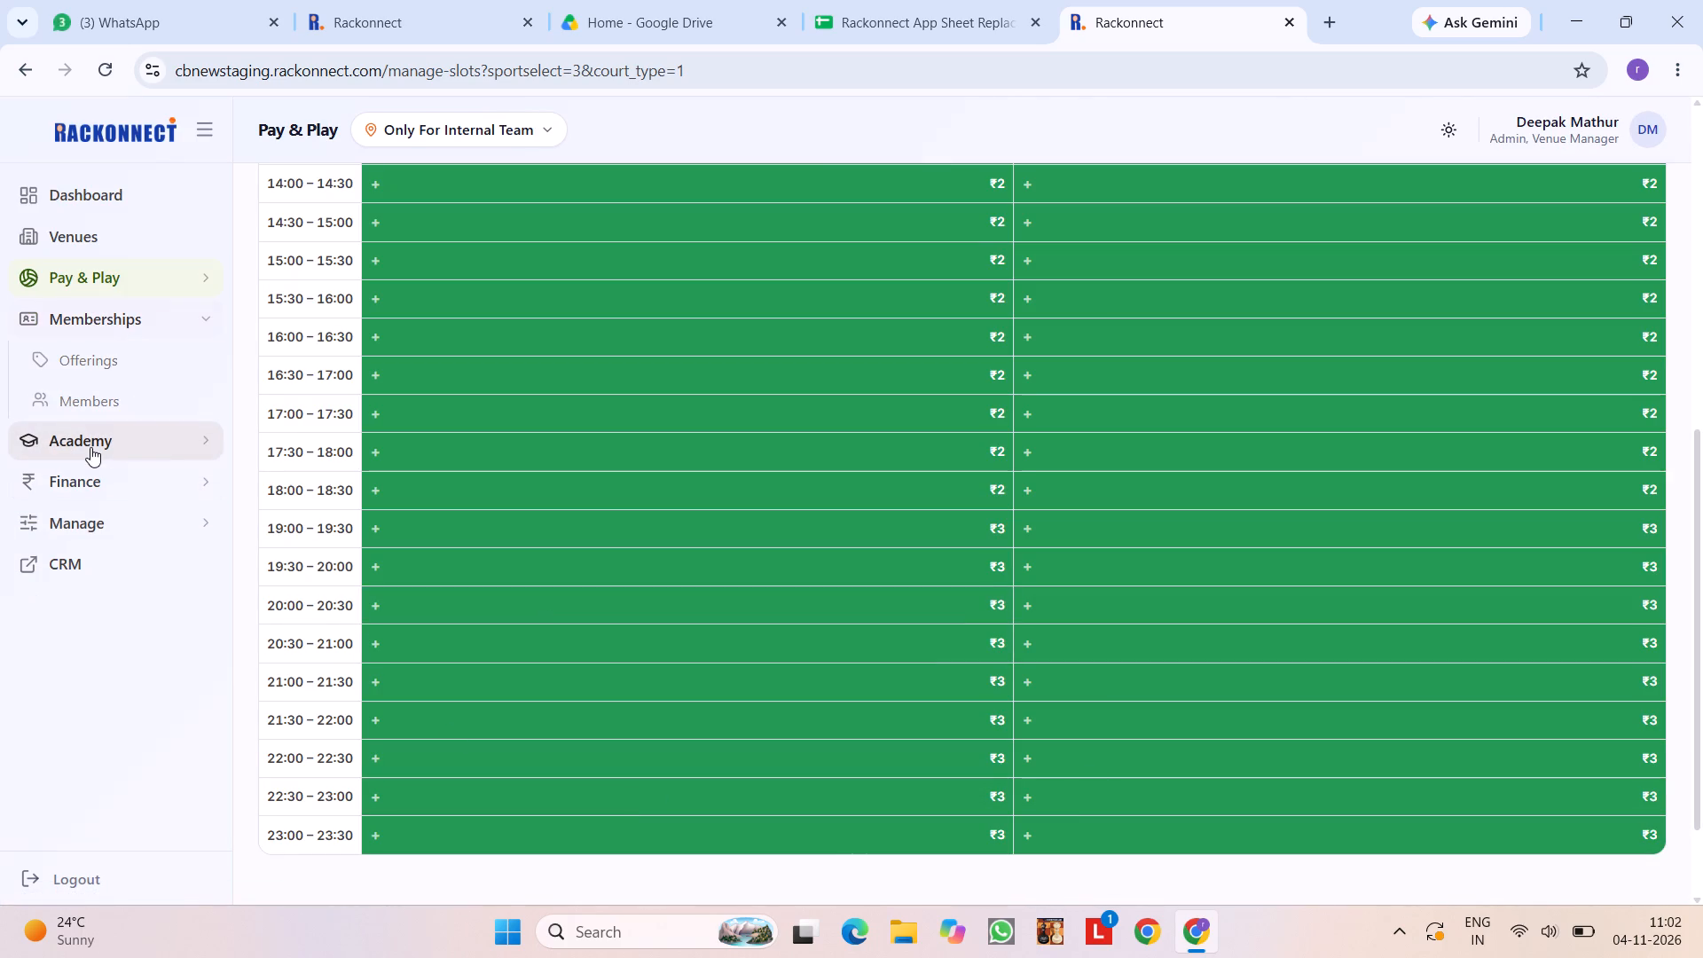
click(112, 404)
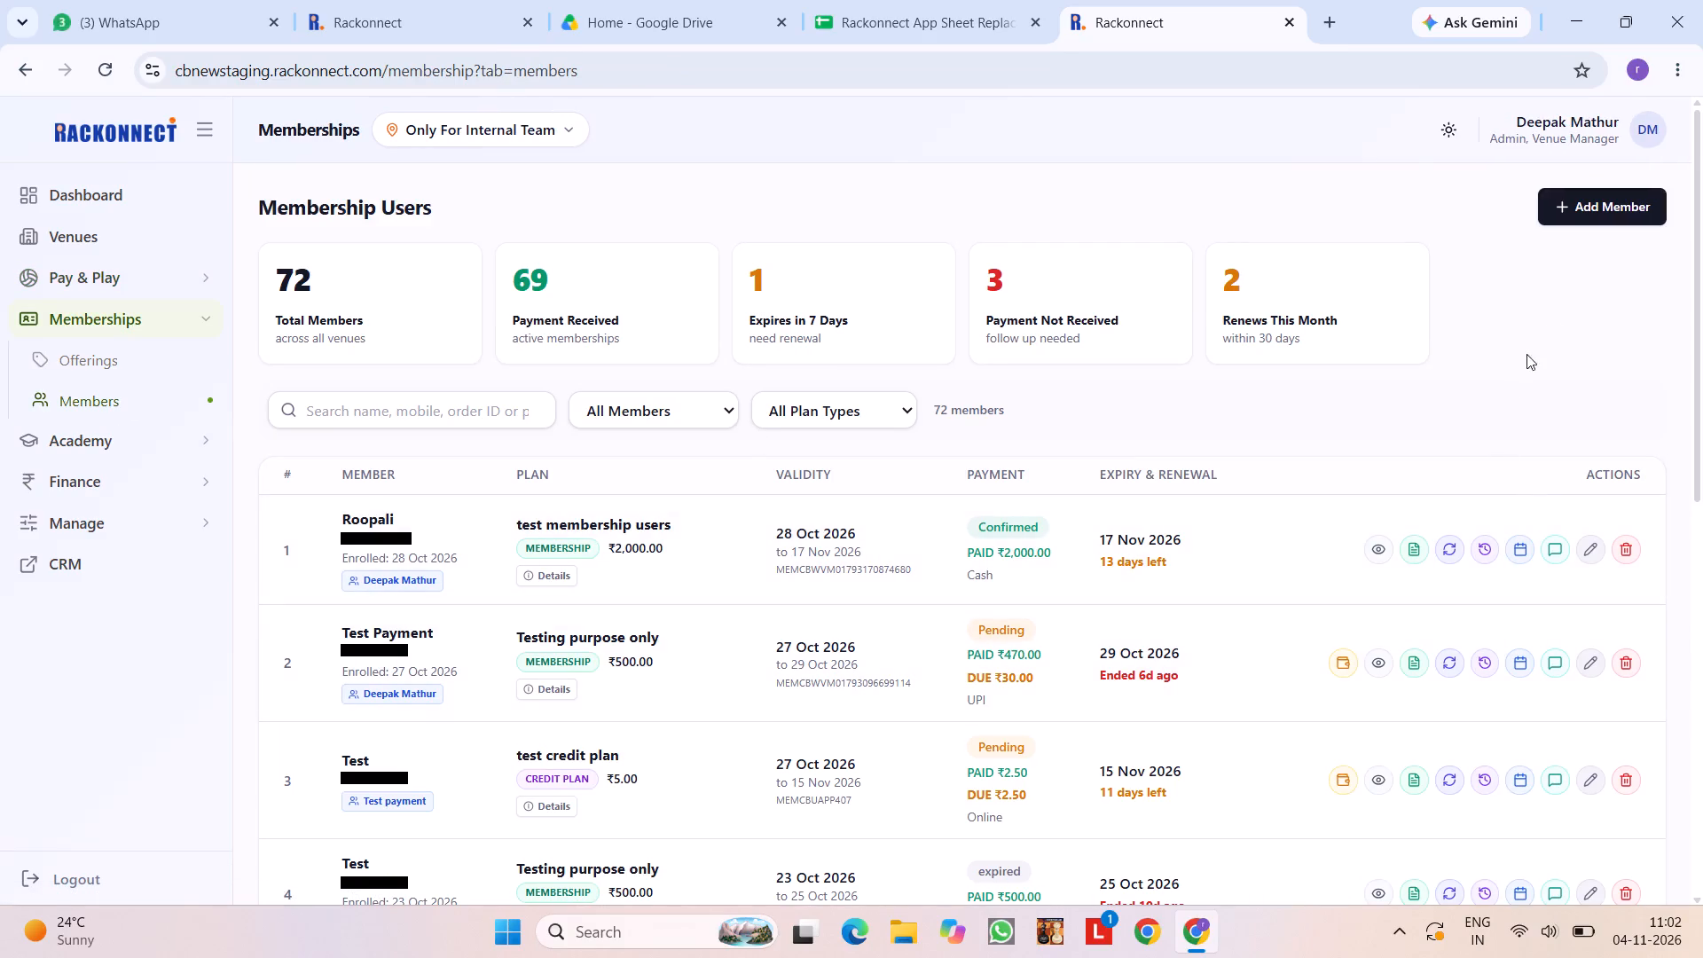
click(1456, 549)
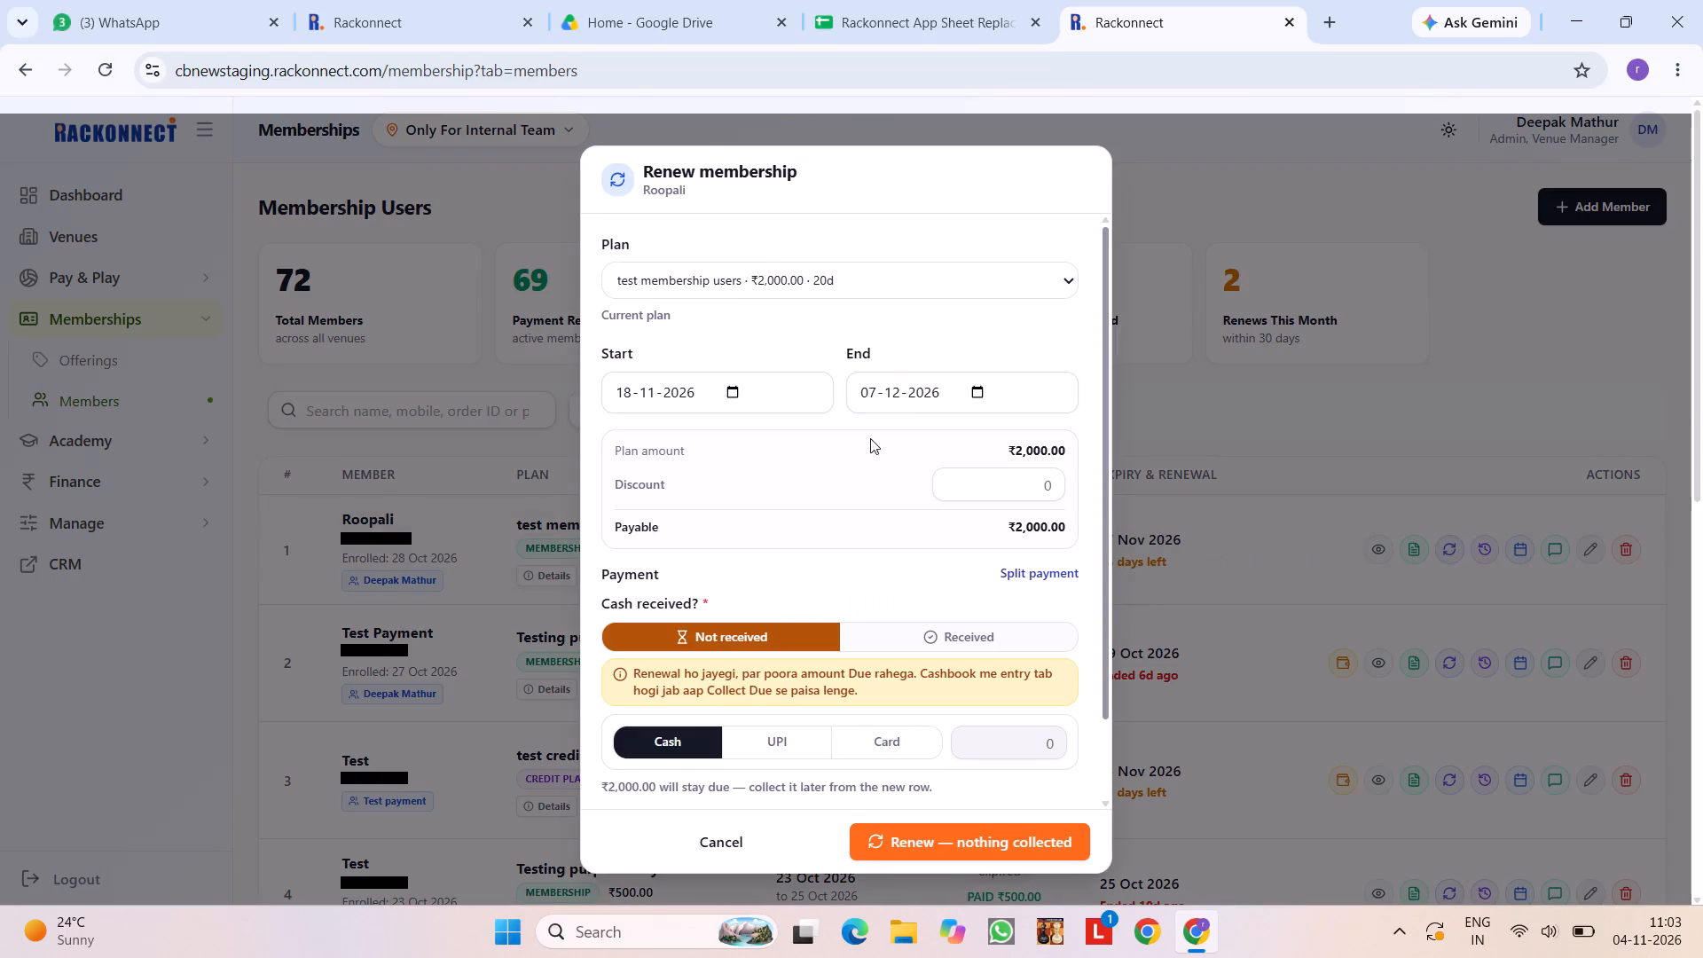
Set the renewal payment method to UPI and examine the form's layout and the PayU charges for each customer payment option.
scroll(803, 781, down, 1)
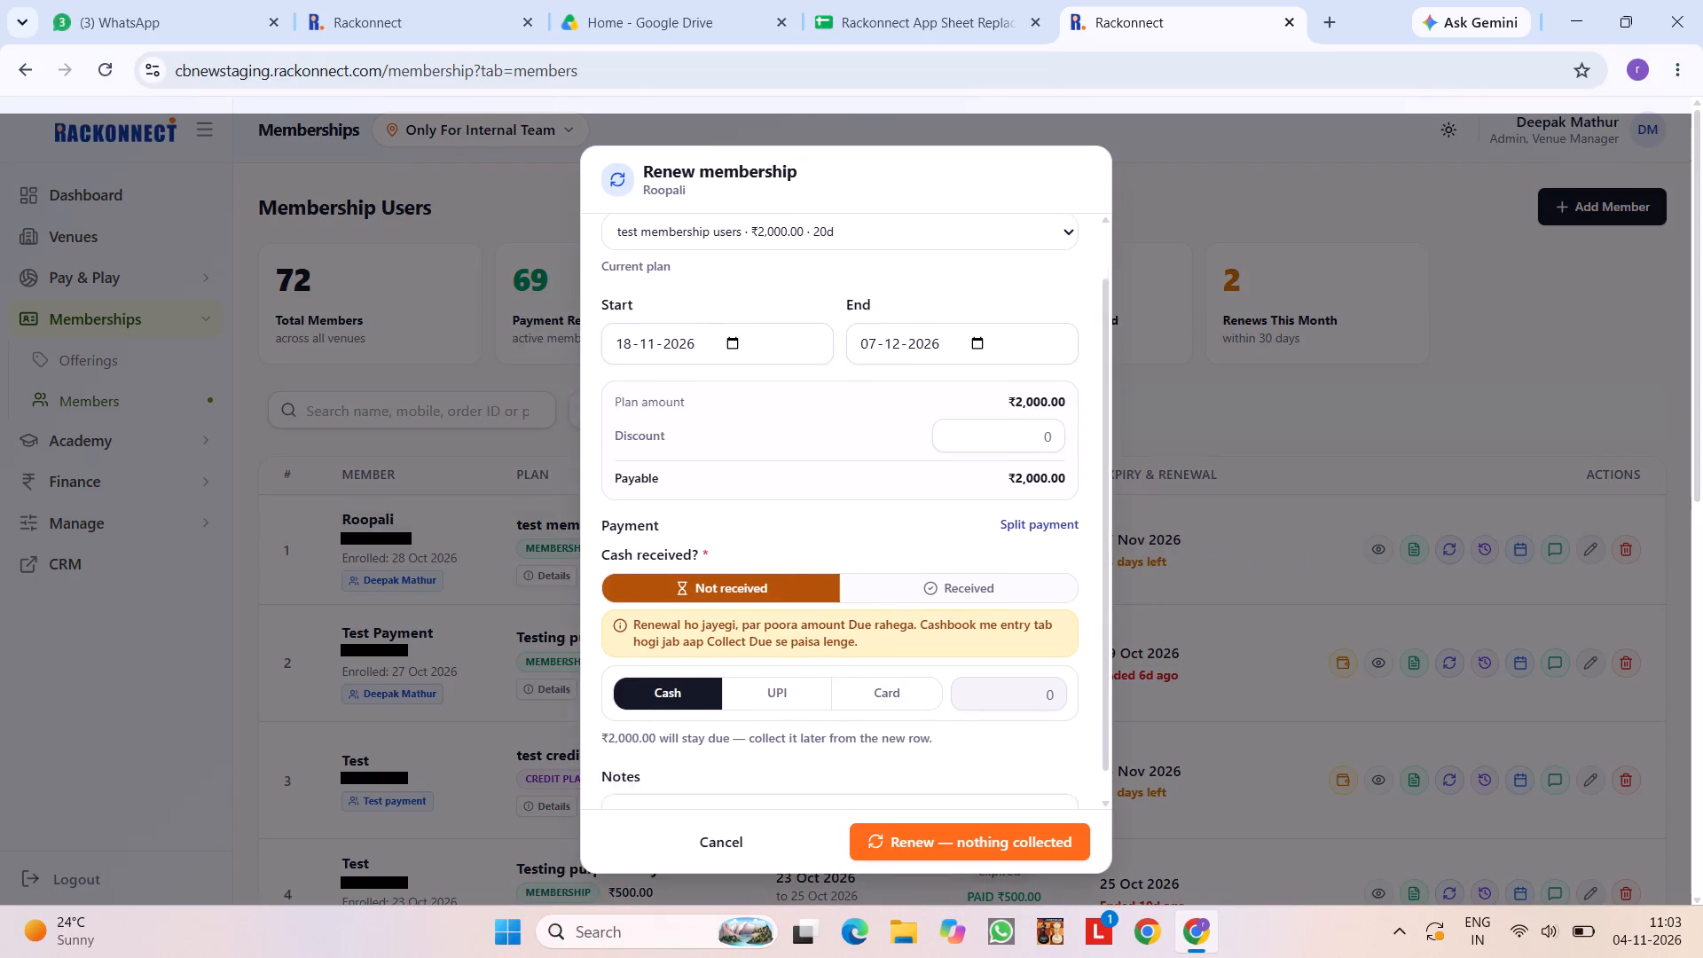
scroll(803, 781, down, 1)
click(783, 654)
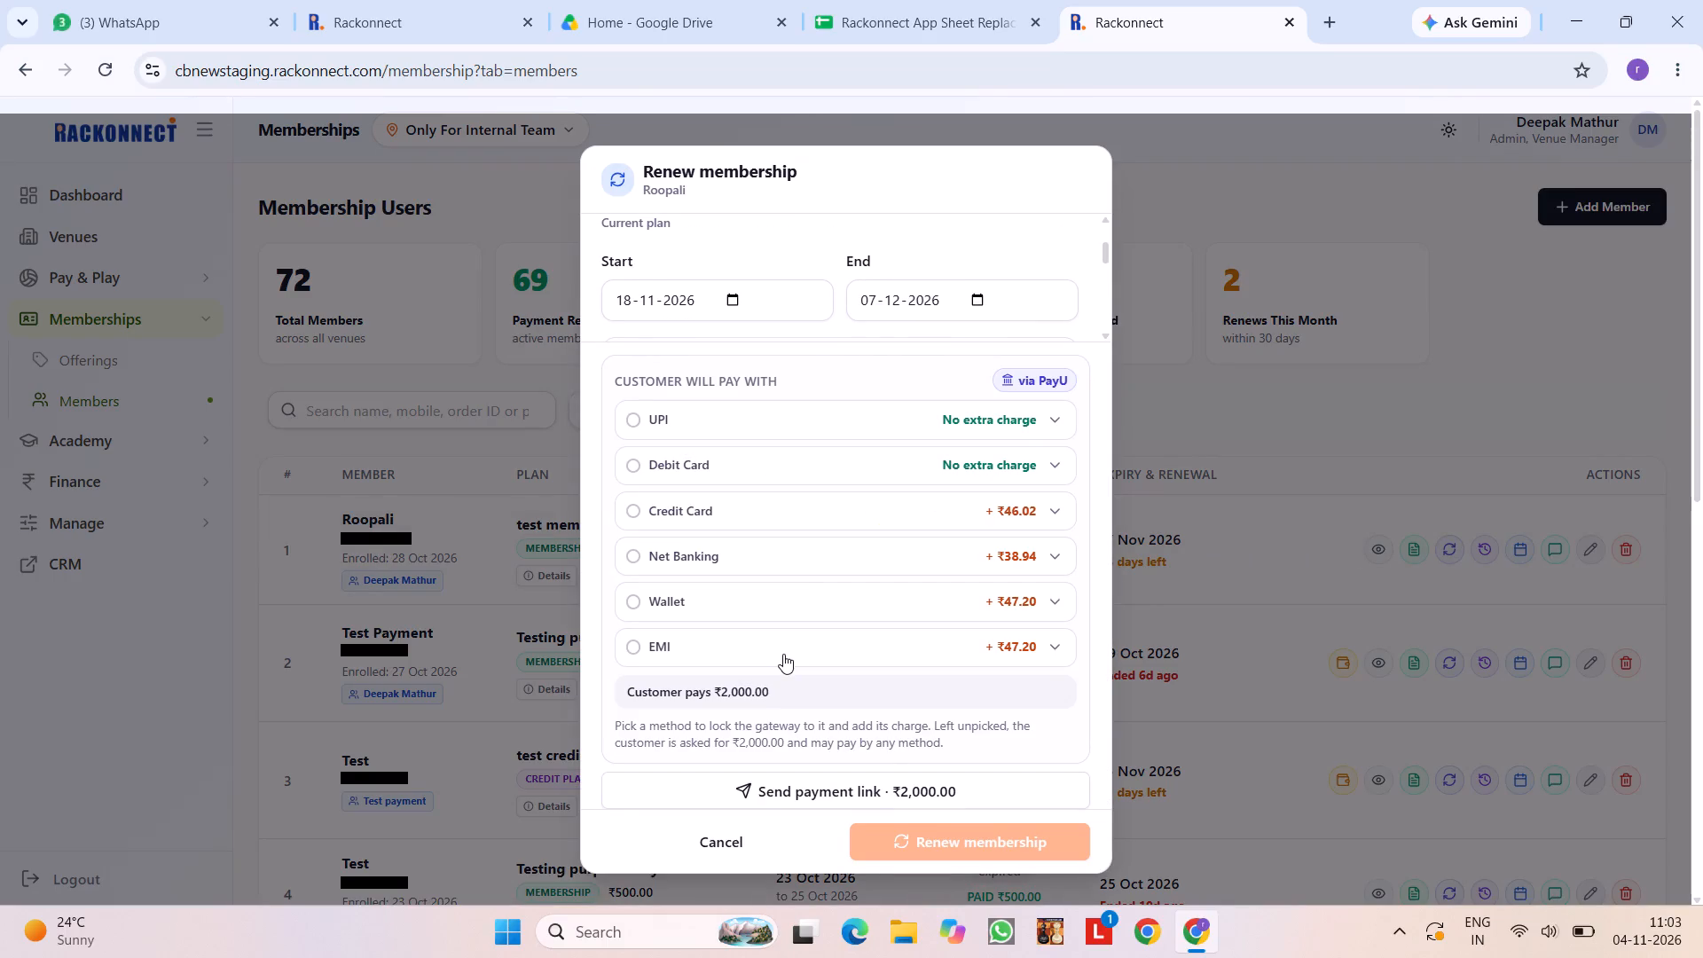
scroll(783, 654, left, 1)
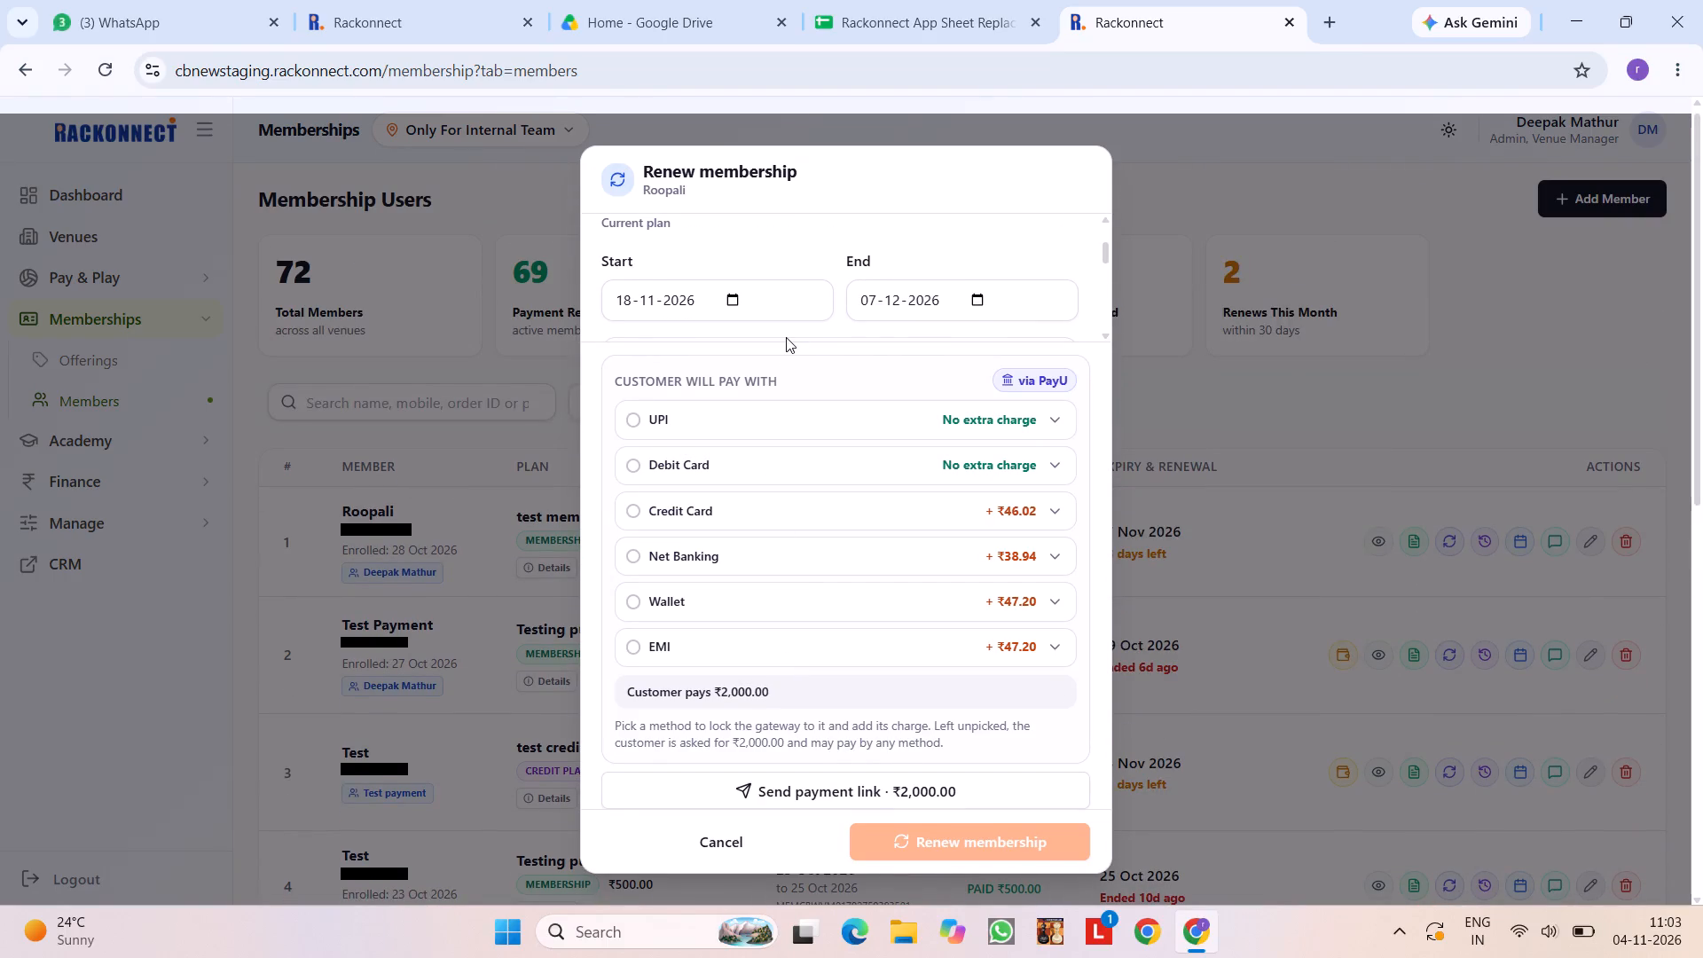
scroll(786, 337, up, 1)
scroll(786, 337, down, 1)
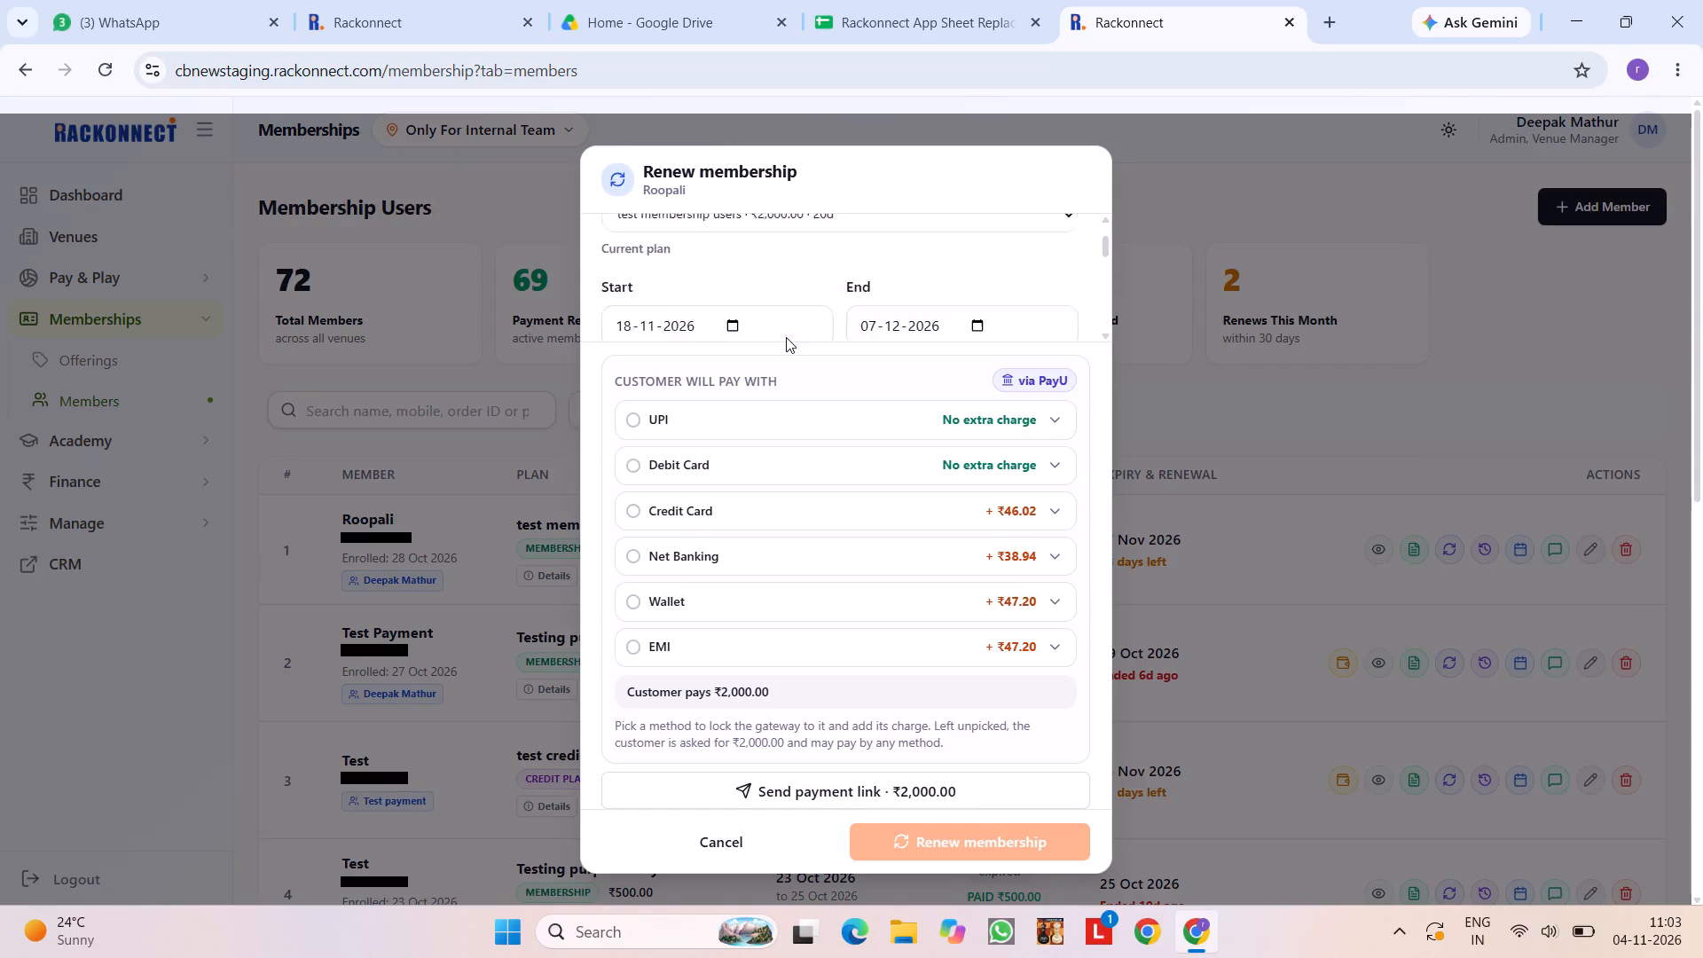
scroll(786, 337, down, 5)
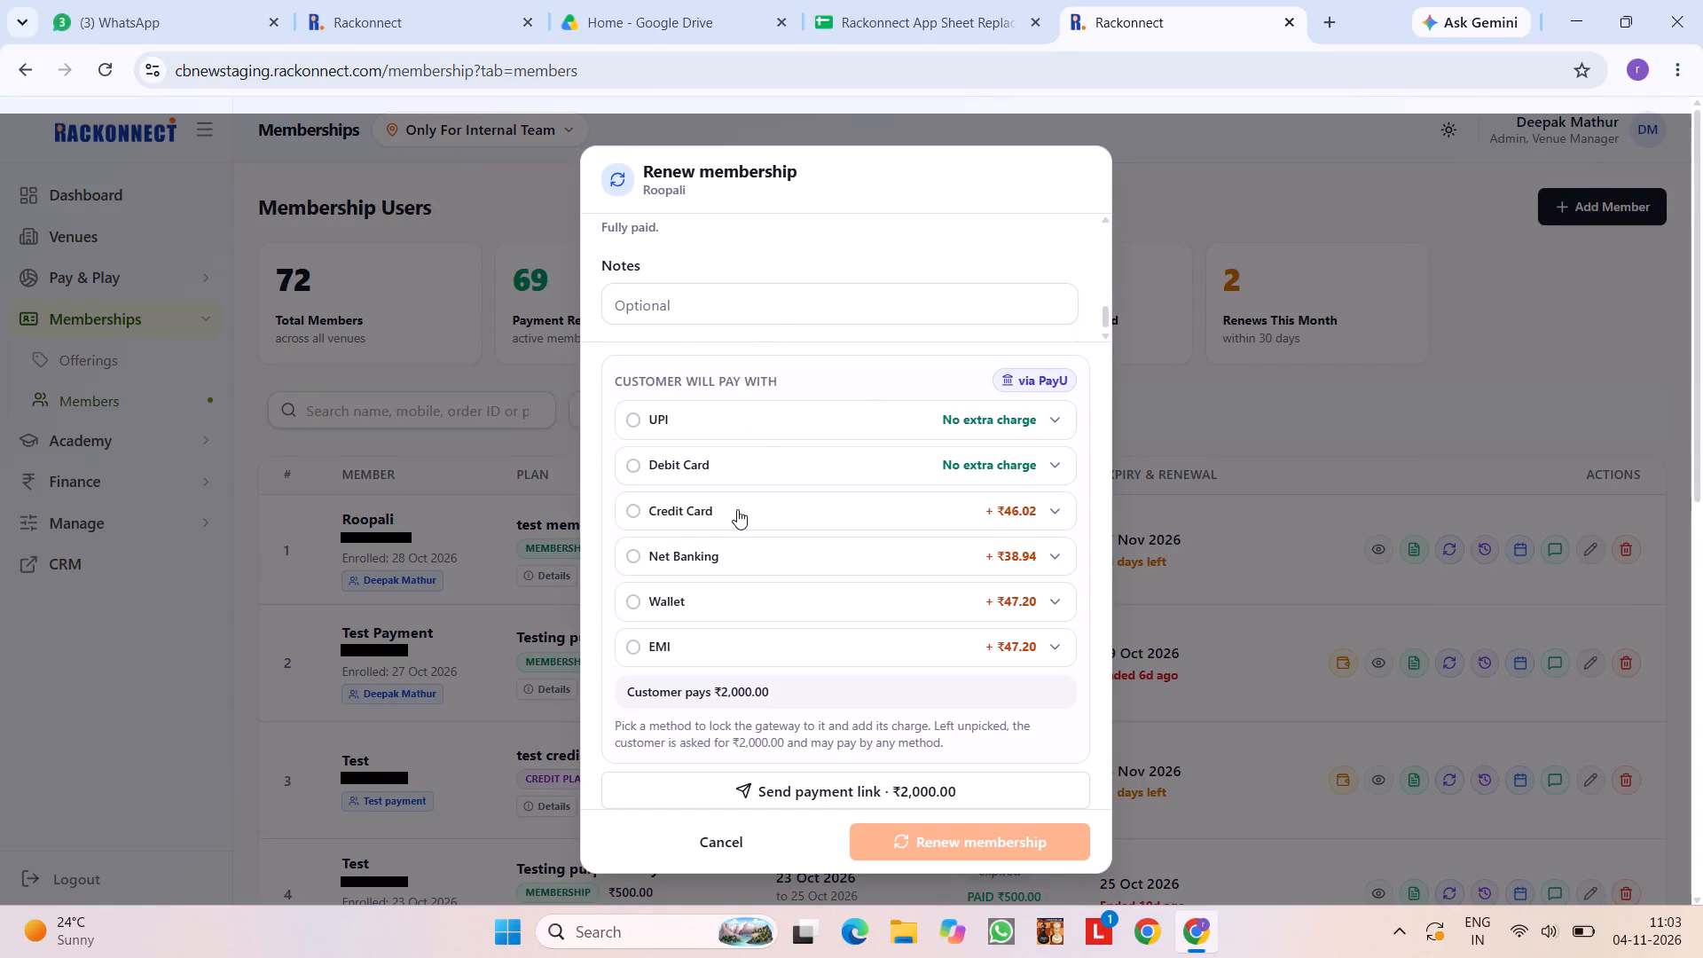
scroll(737, 509, down, 1)
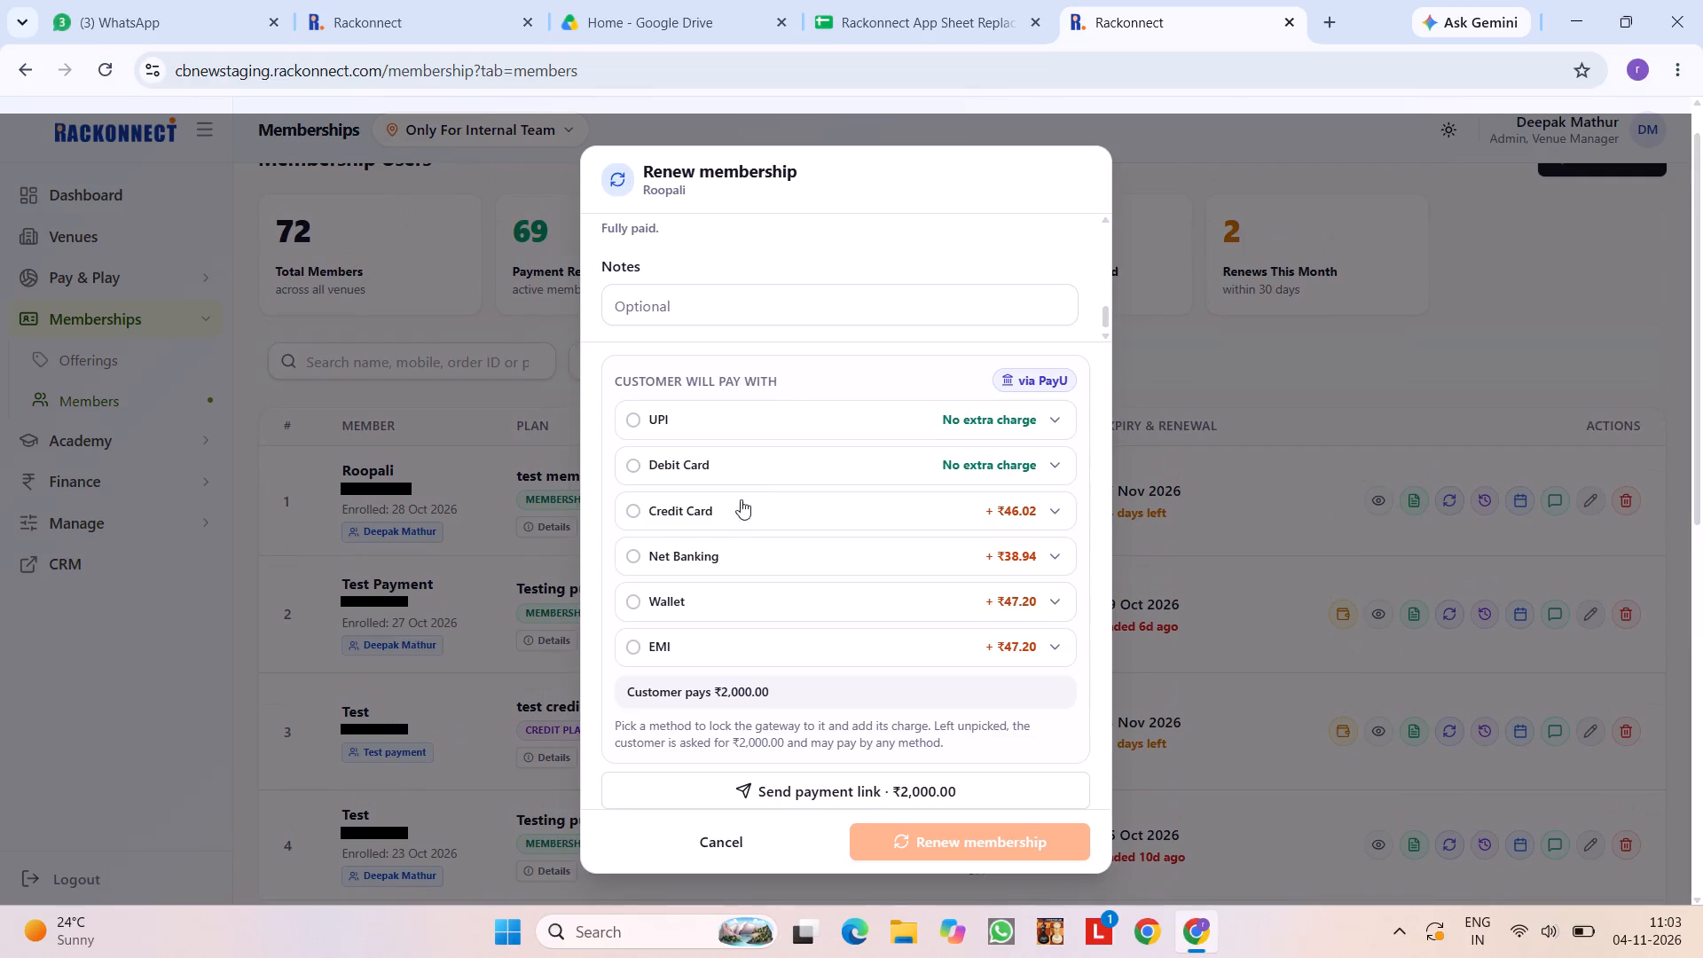
scroll(804, 292, up, 2)
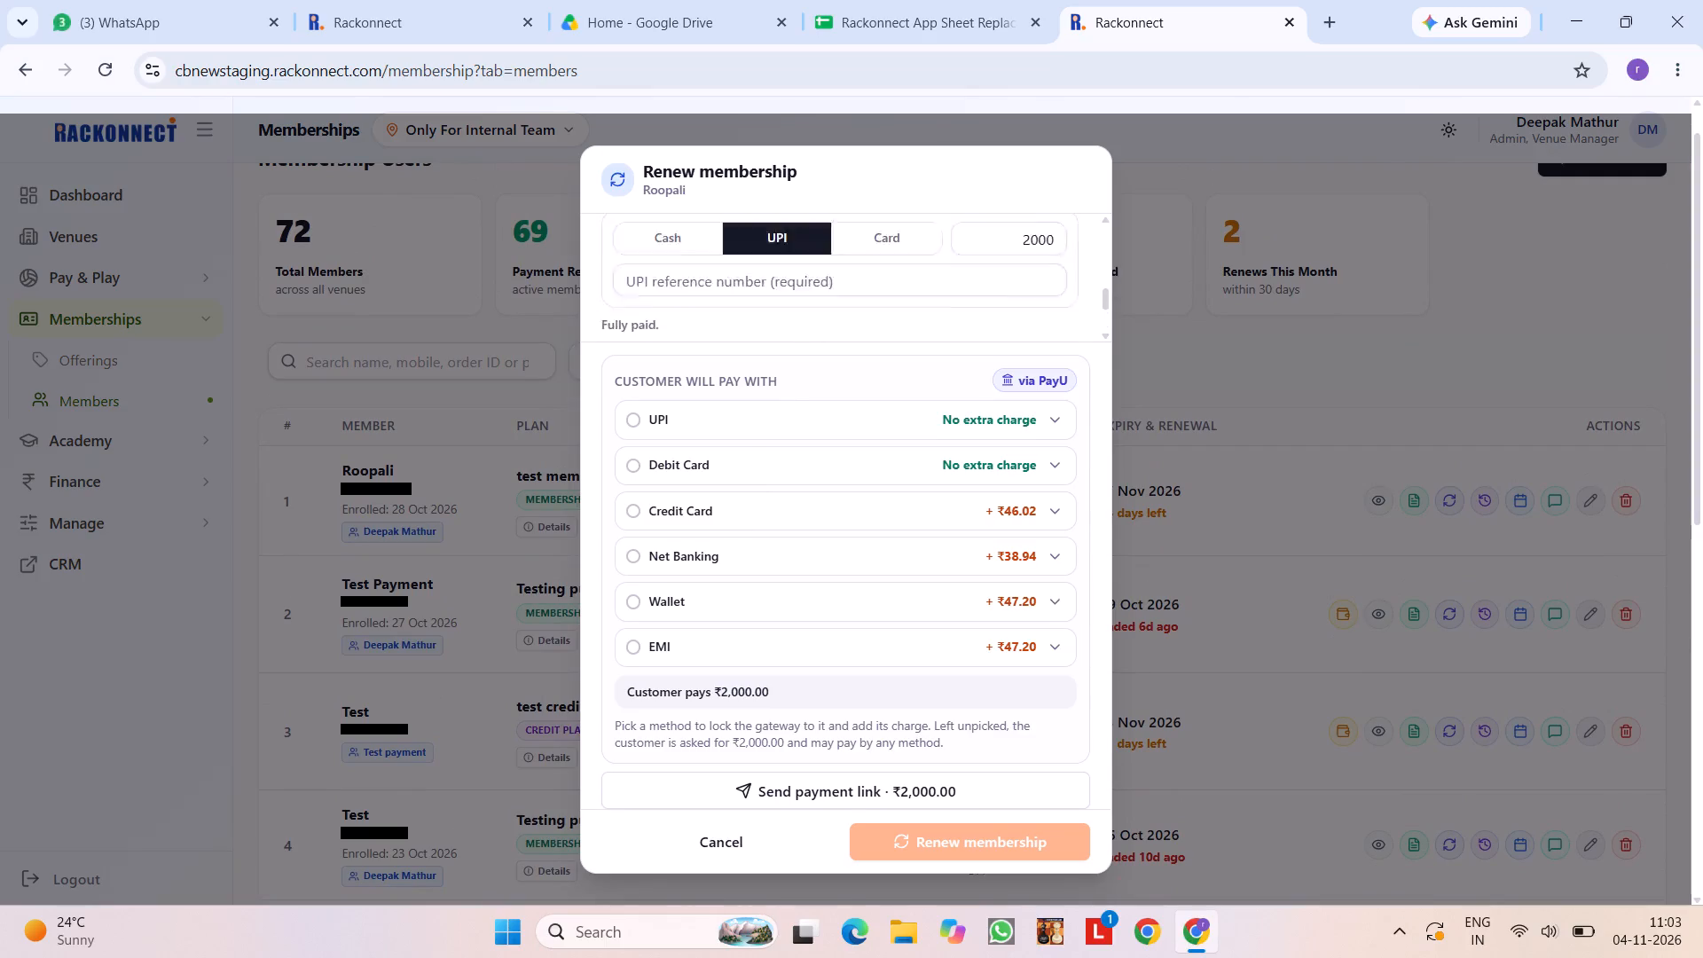
scroll(804, 292, up, 2)
scroll(804, 292, down, 1)
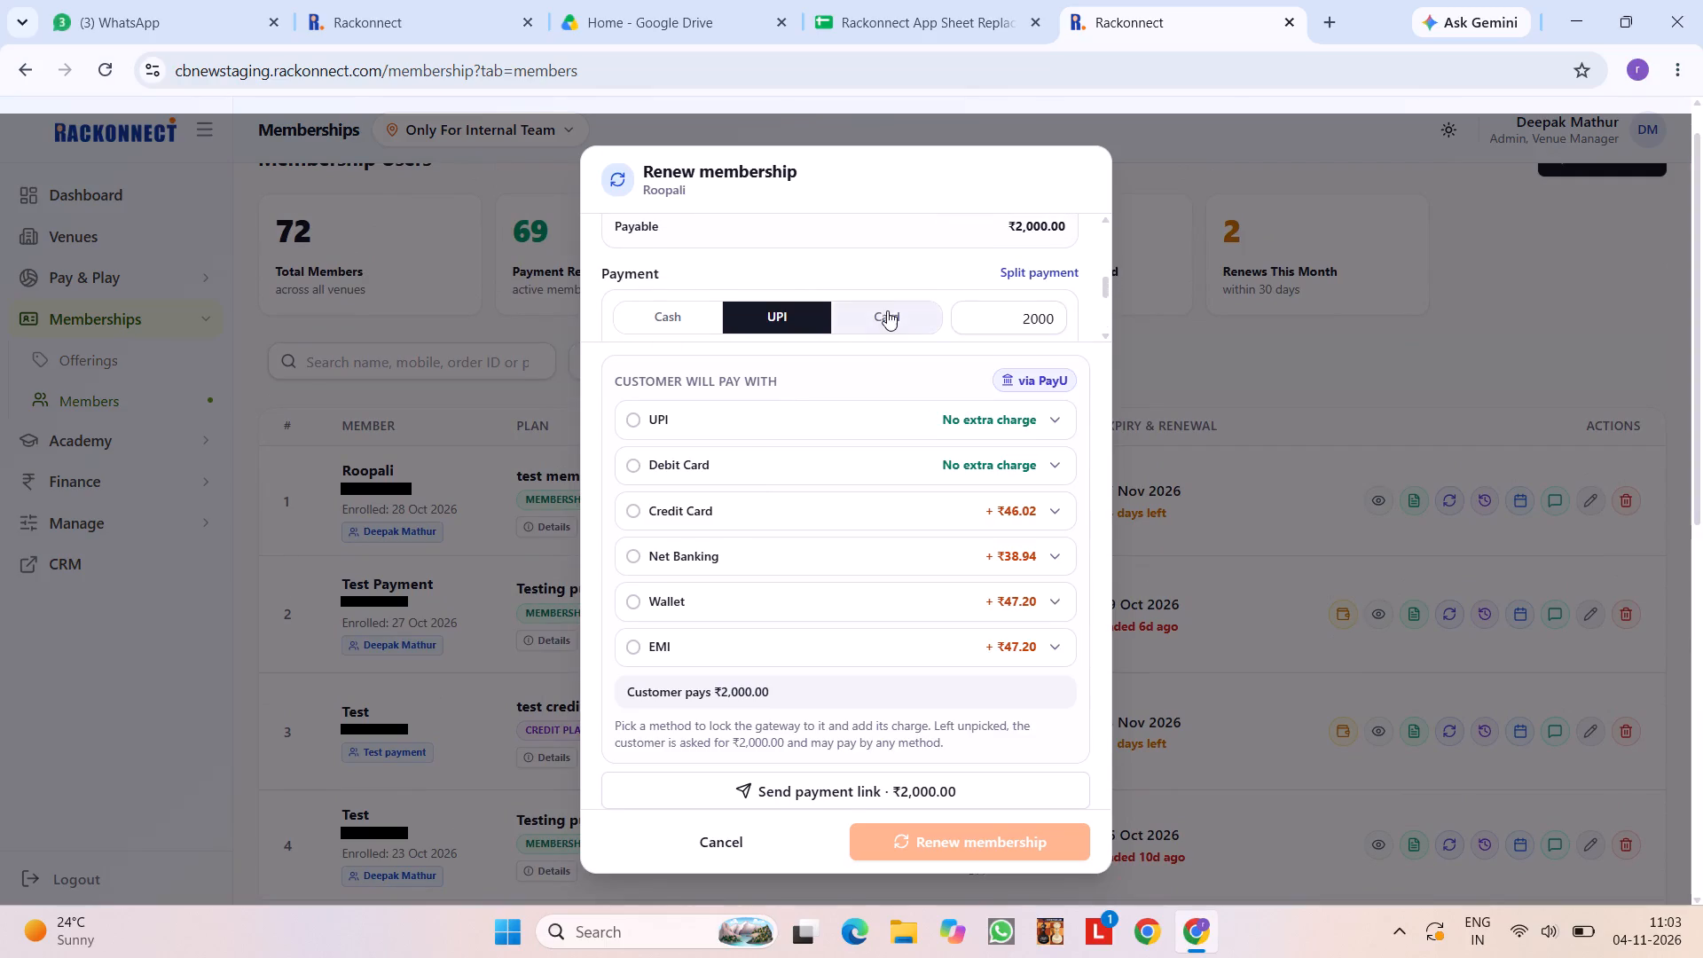
Compare the renewal form with Card as the payment method, switch back to UPI and recheck its payment section.
click(887, 310)
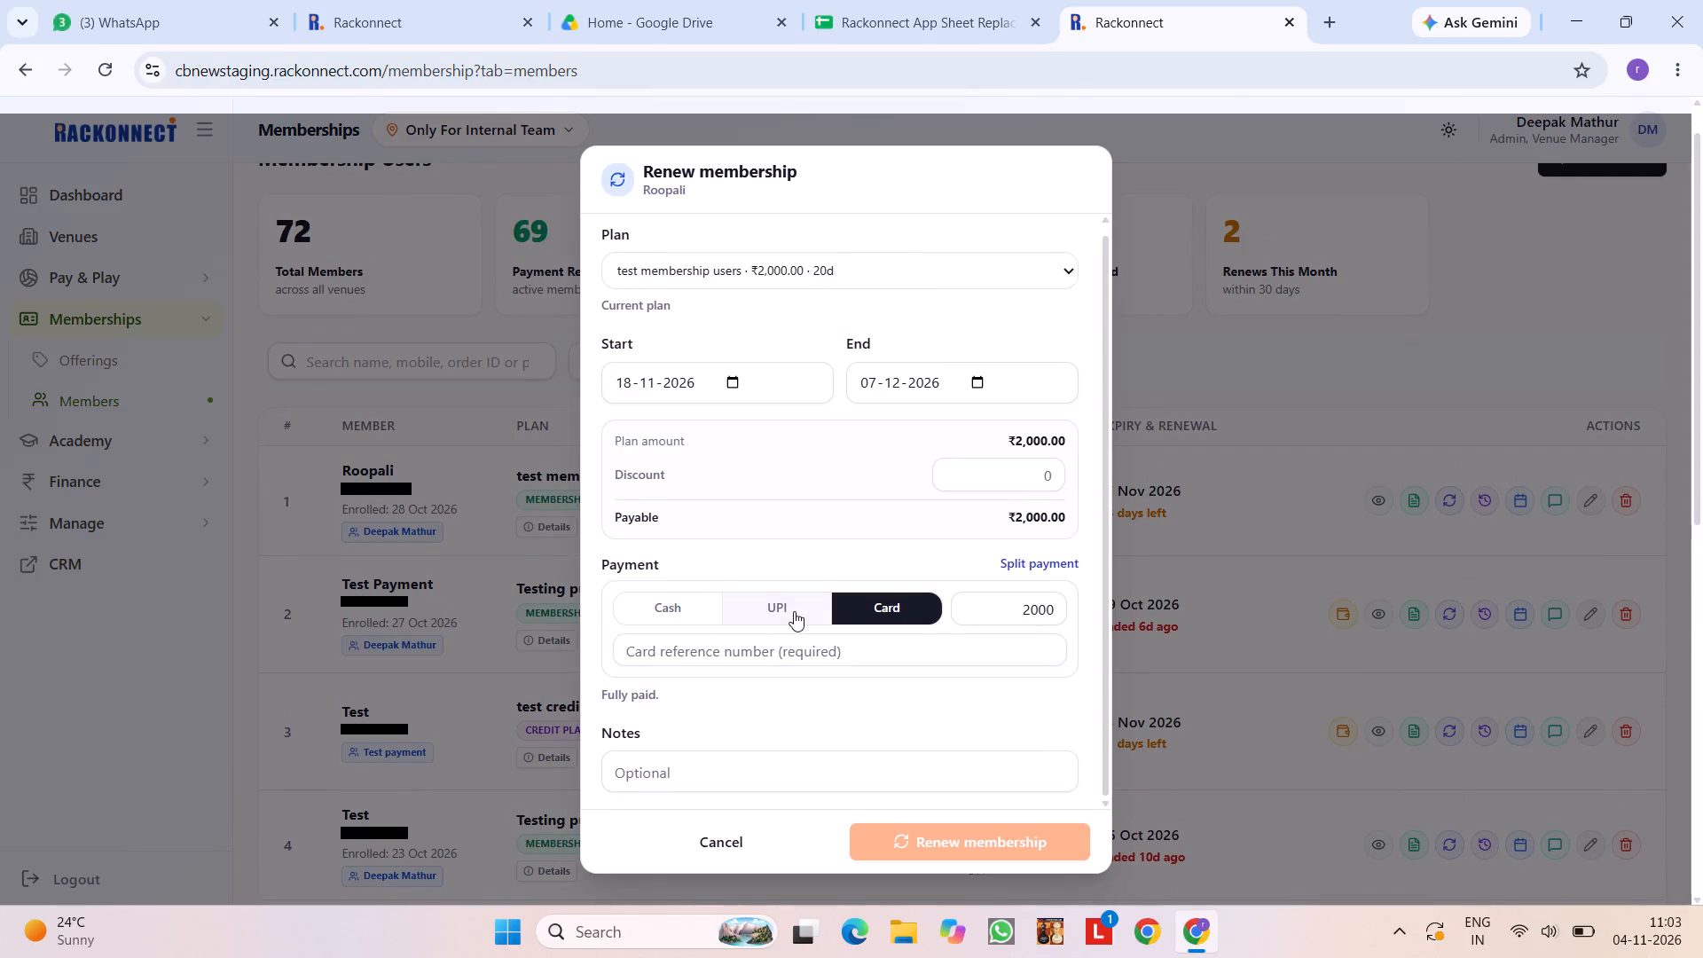
scroll(801, 467, down, 1)
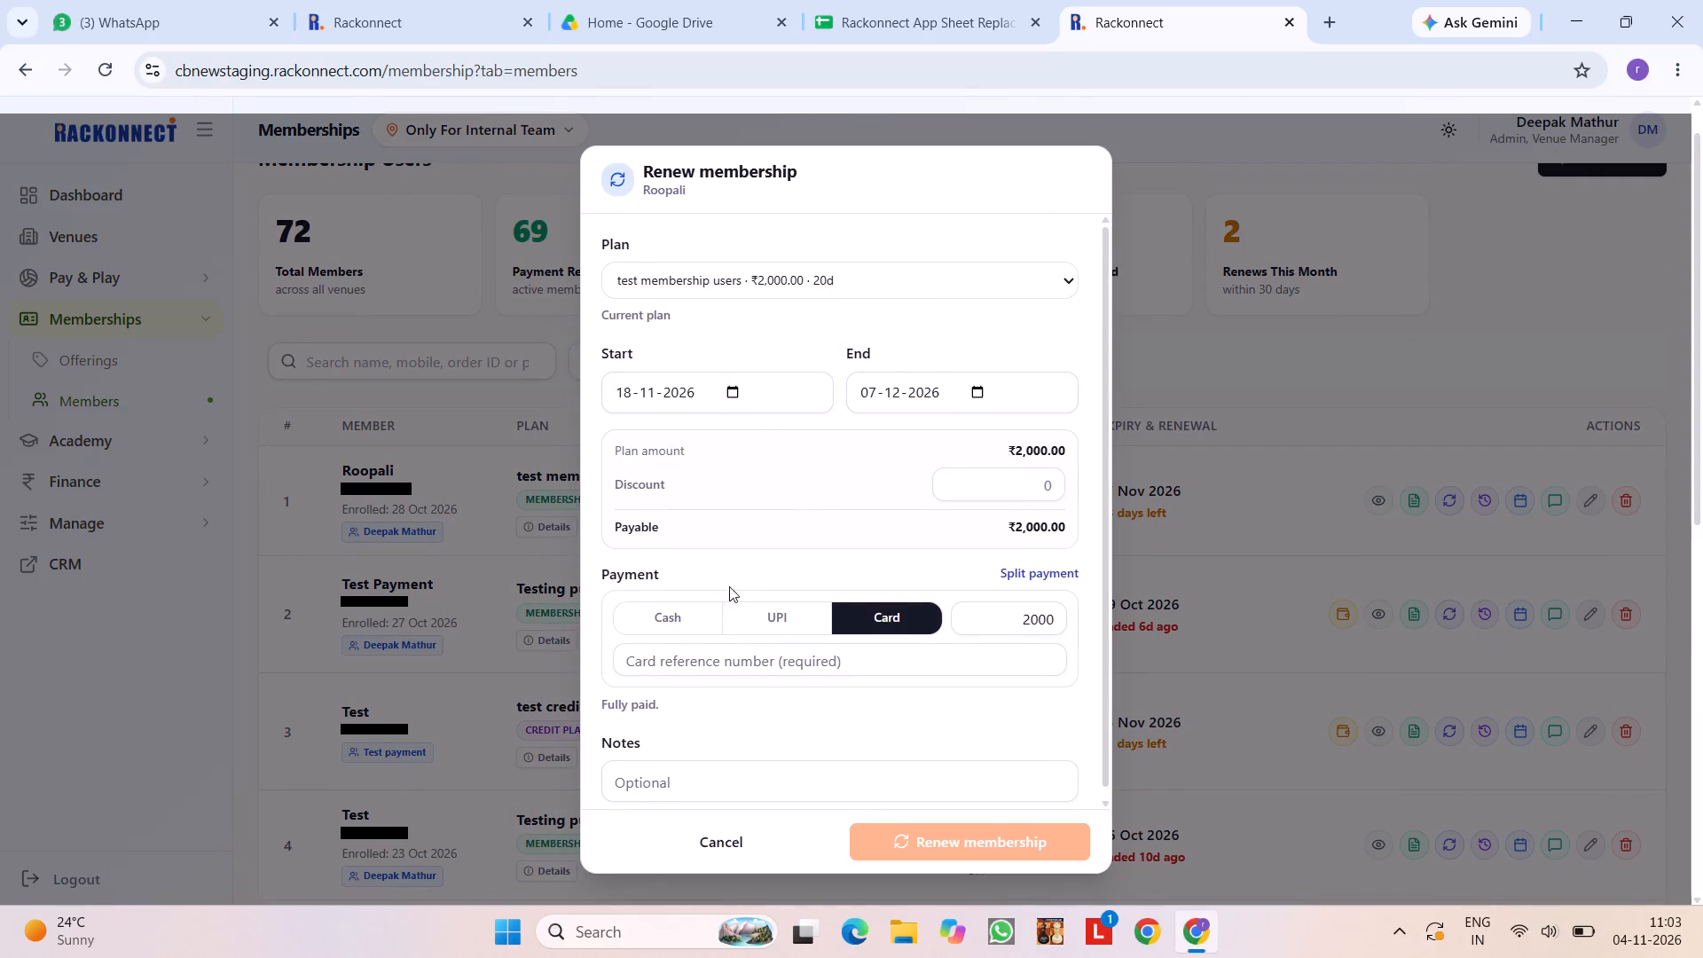
click(794, 610)
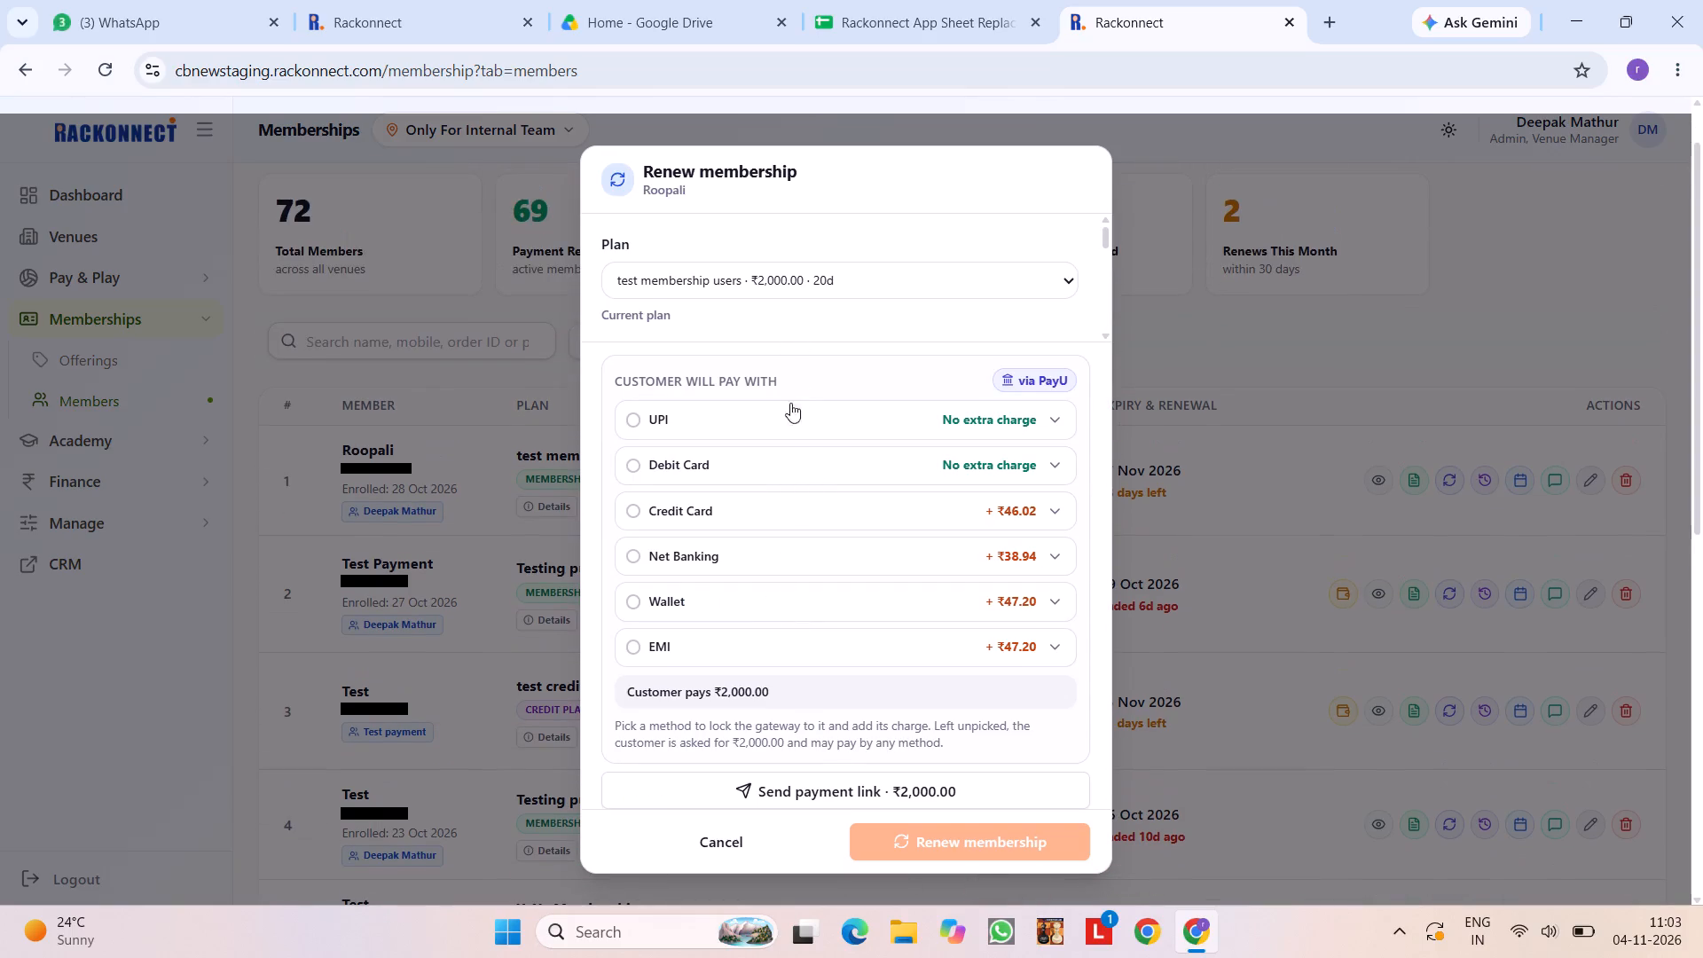
scroll(816, 284, down, 3)
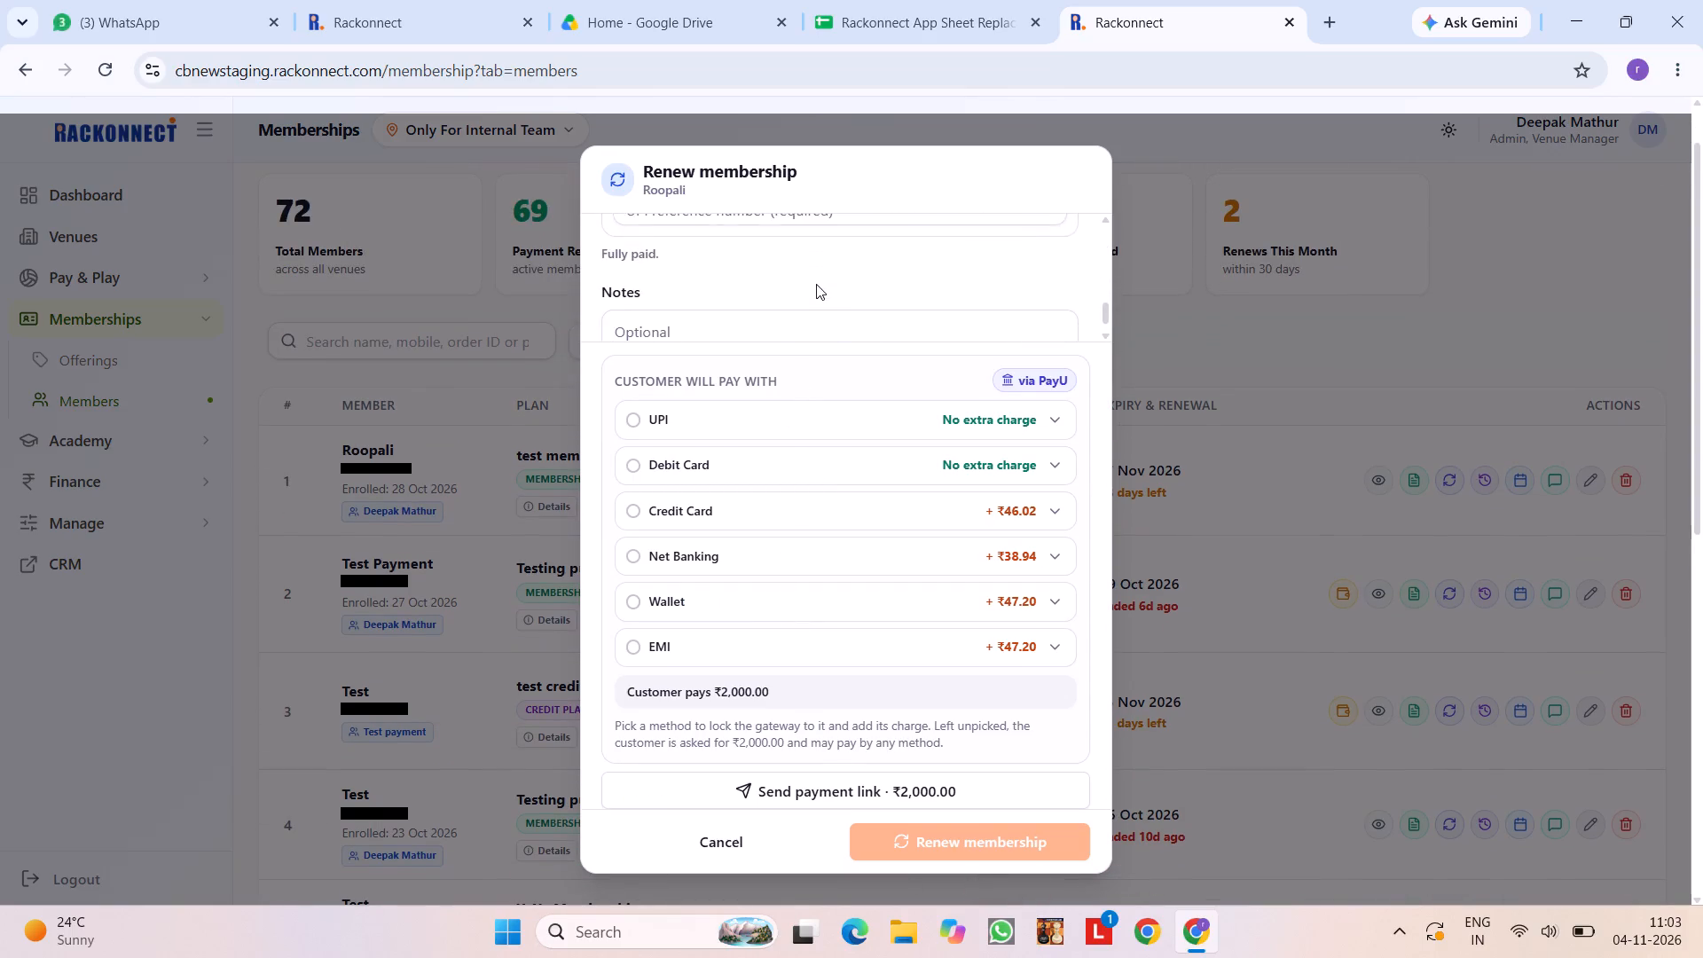
scroll(816, 284, up, 2)
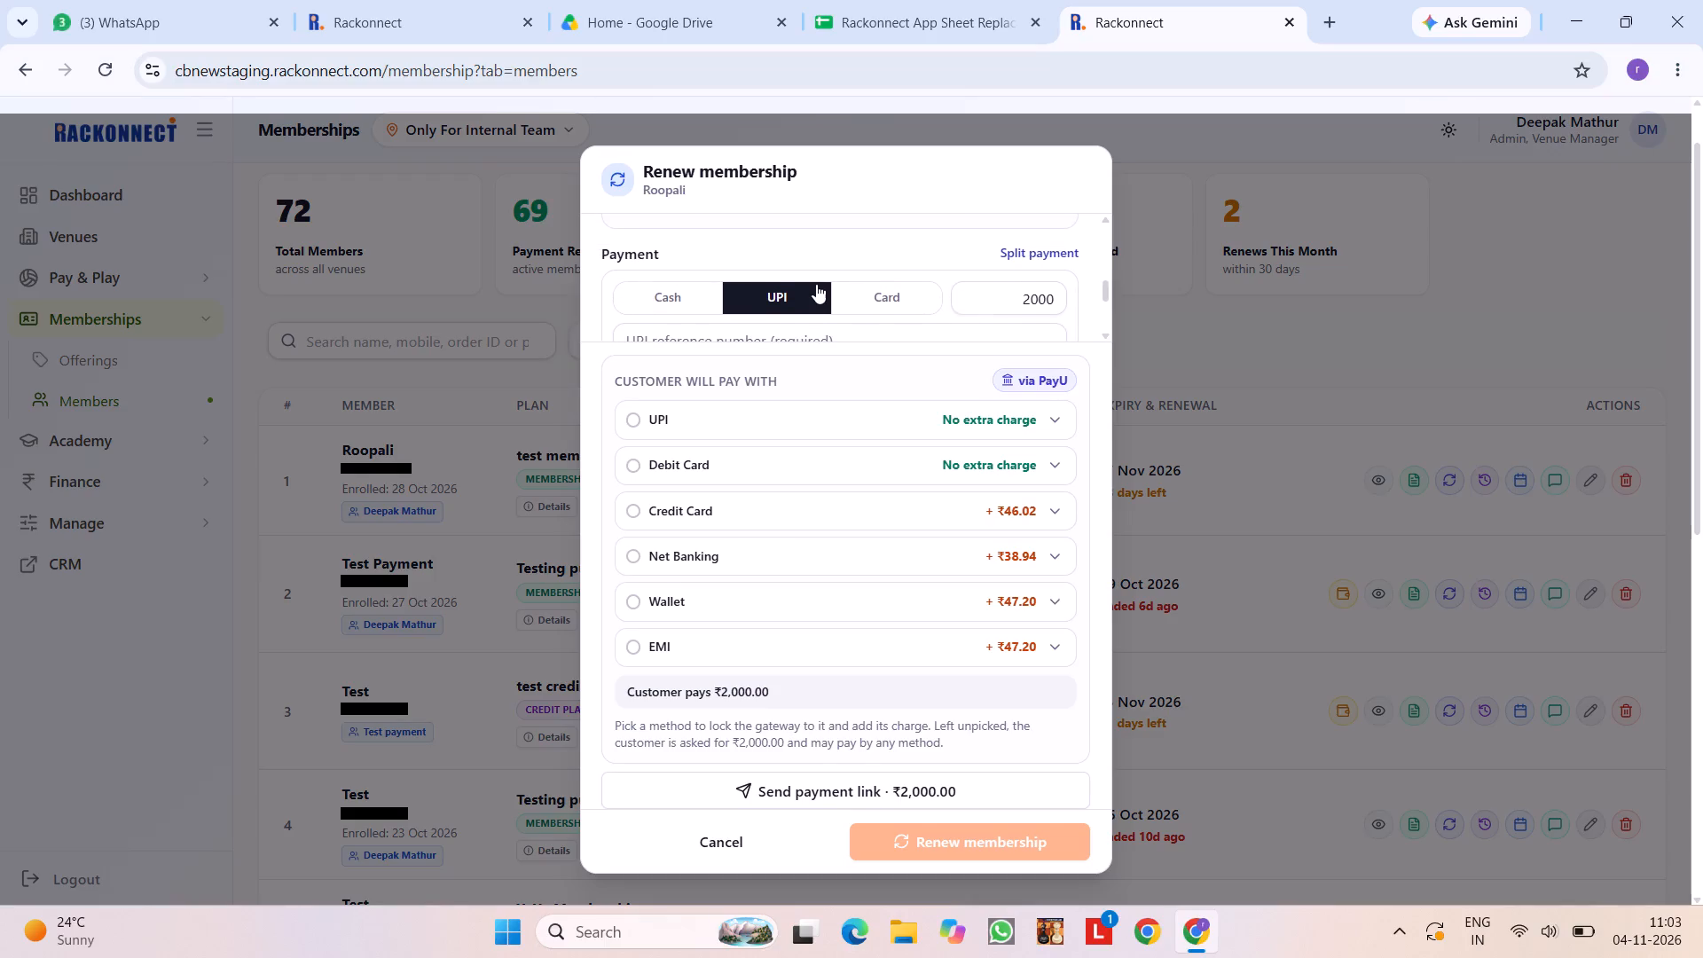
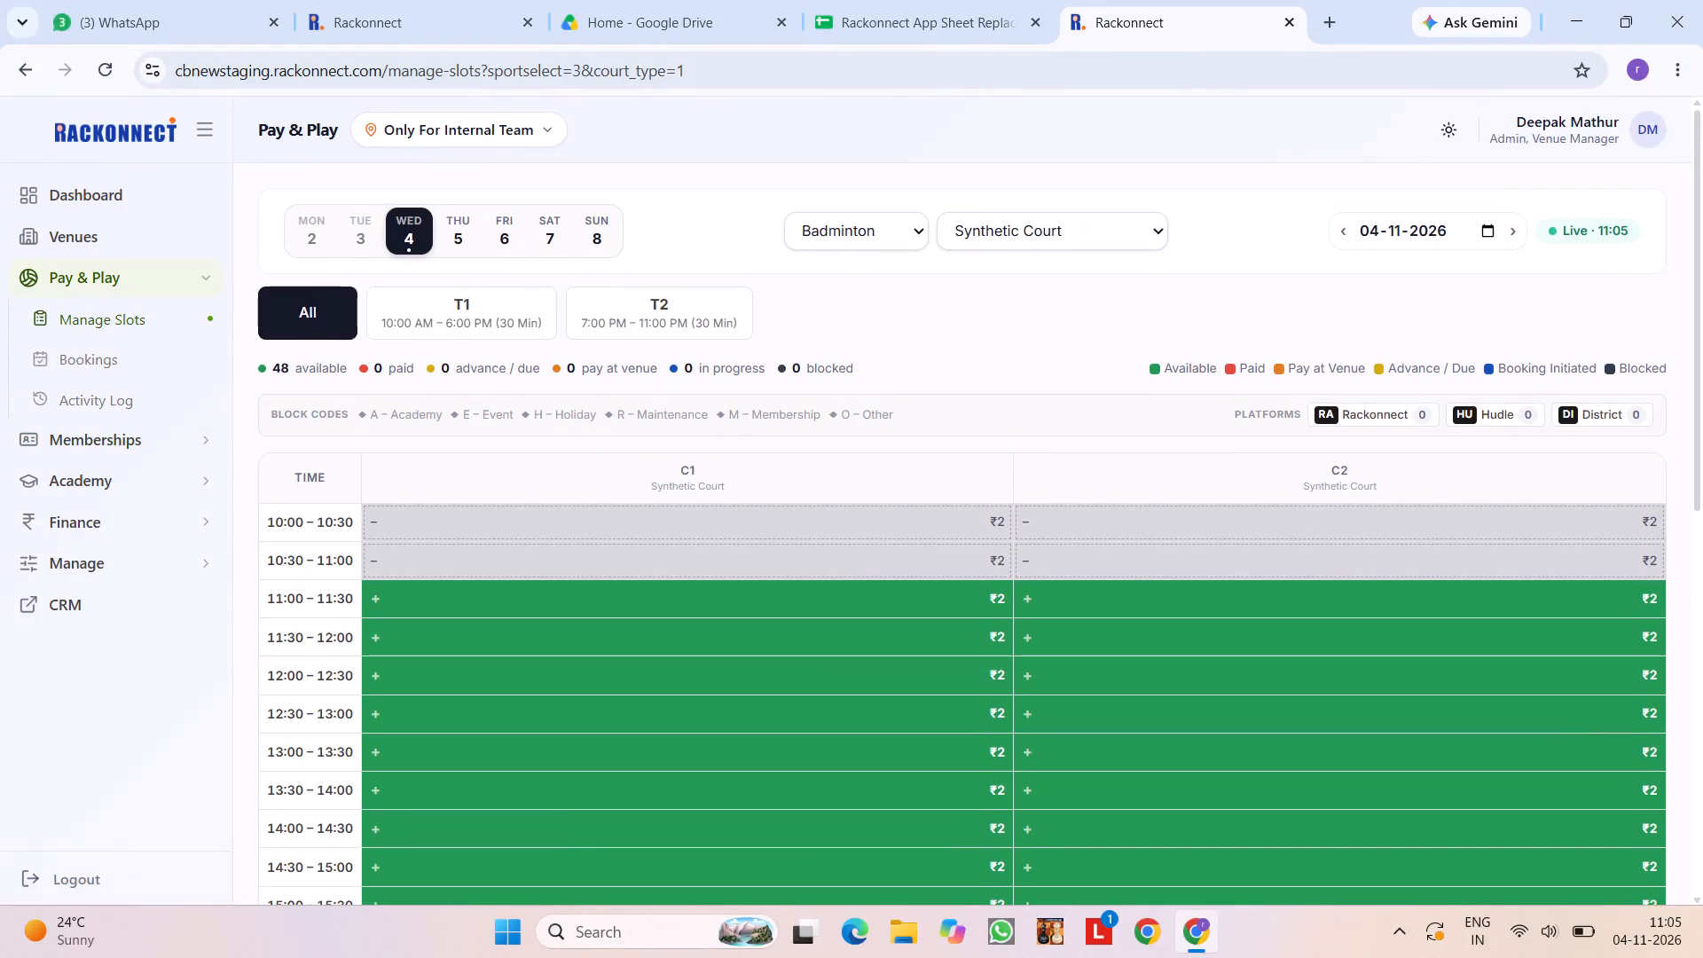
Select the 20:30–21:00 and 21:00–21:30 slots on court C1 for booking.
scroll(772, 412, up, 1)
scroll(772, 412, down, 8)
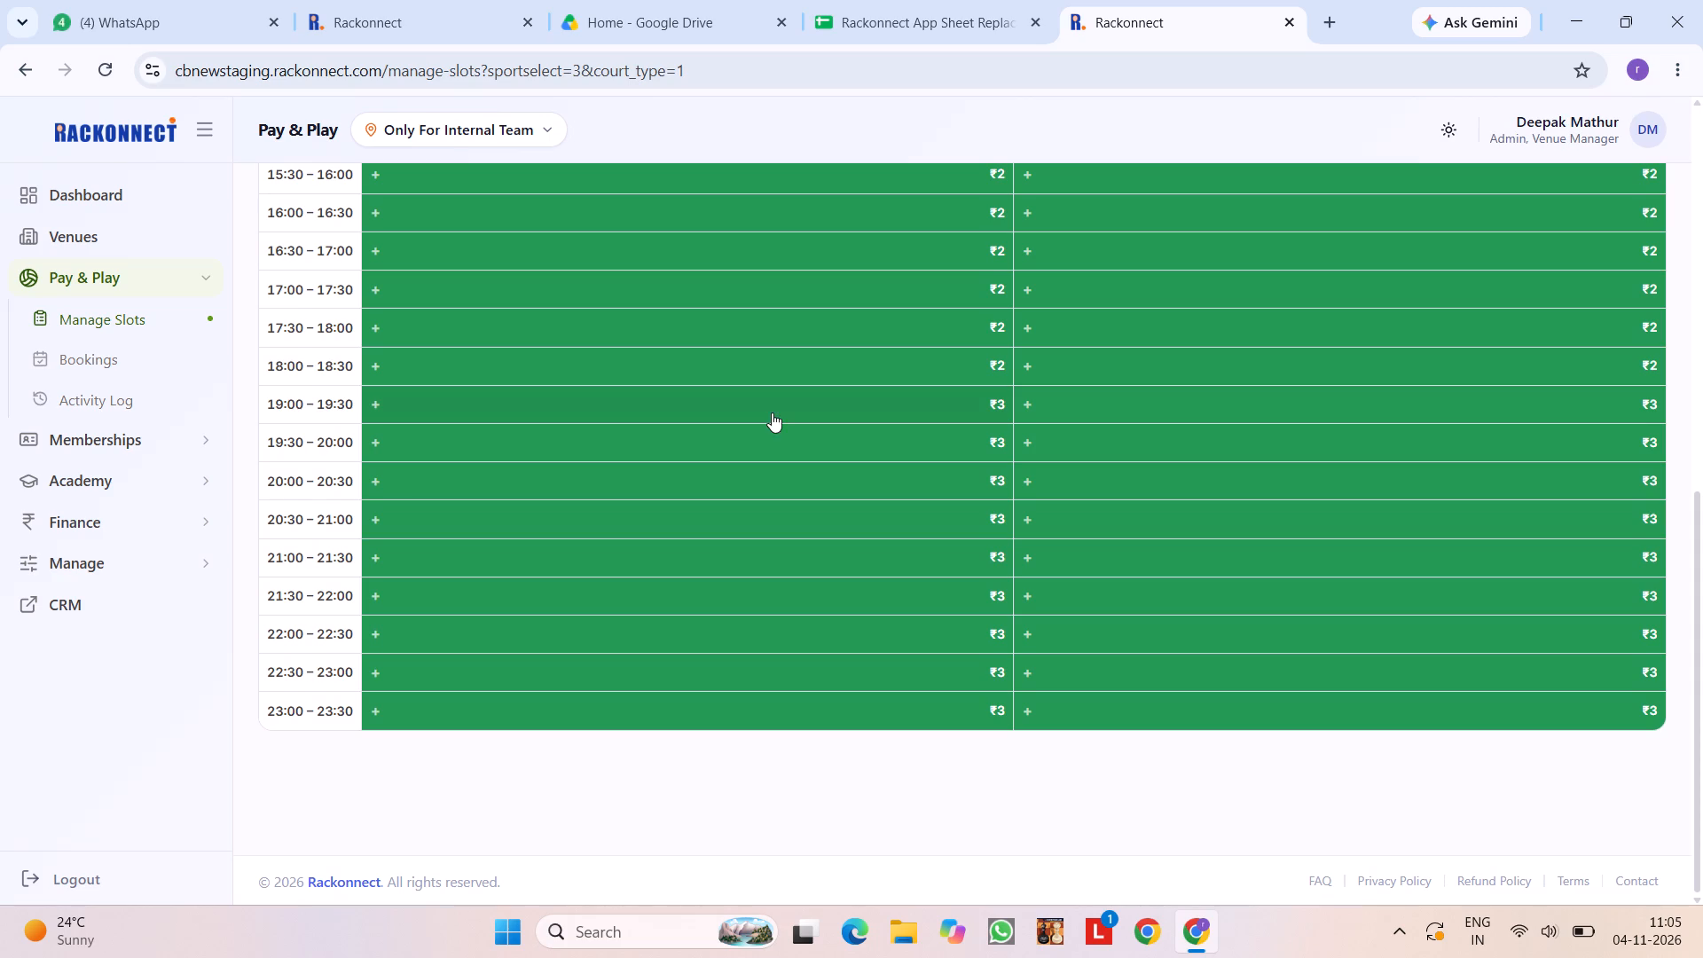
scroll(772, 412, down, 2)
click(763, 511)
click(764, 546)
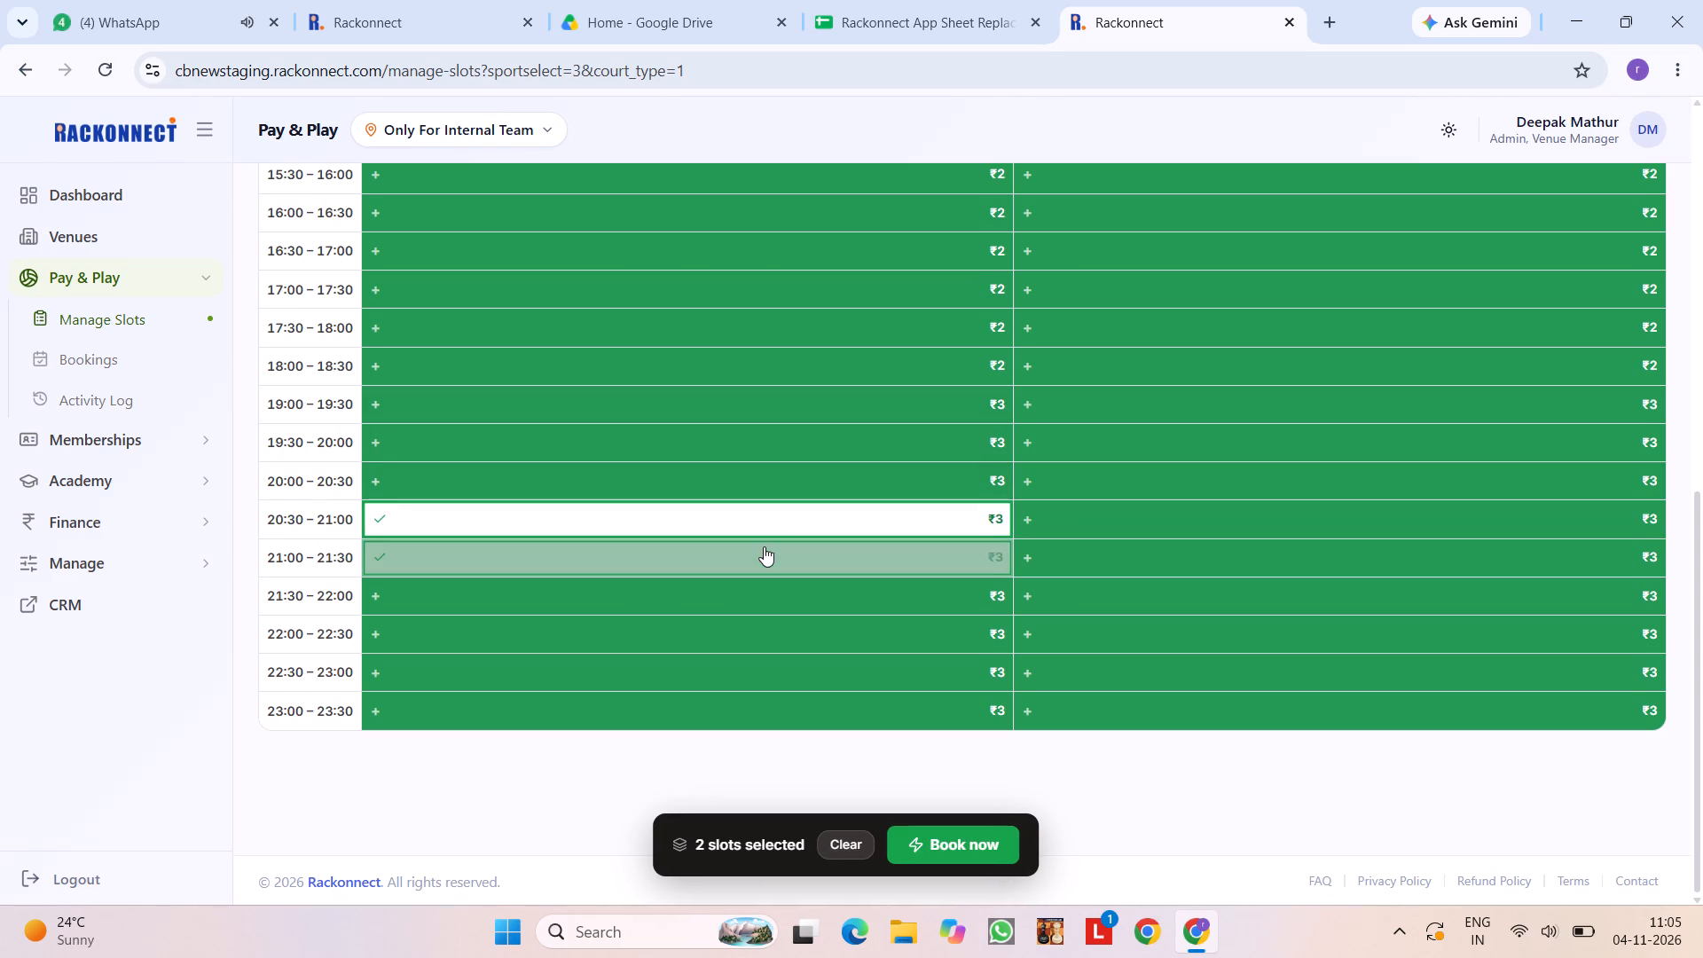
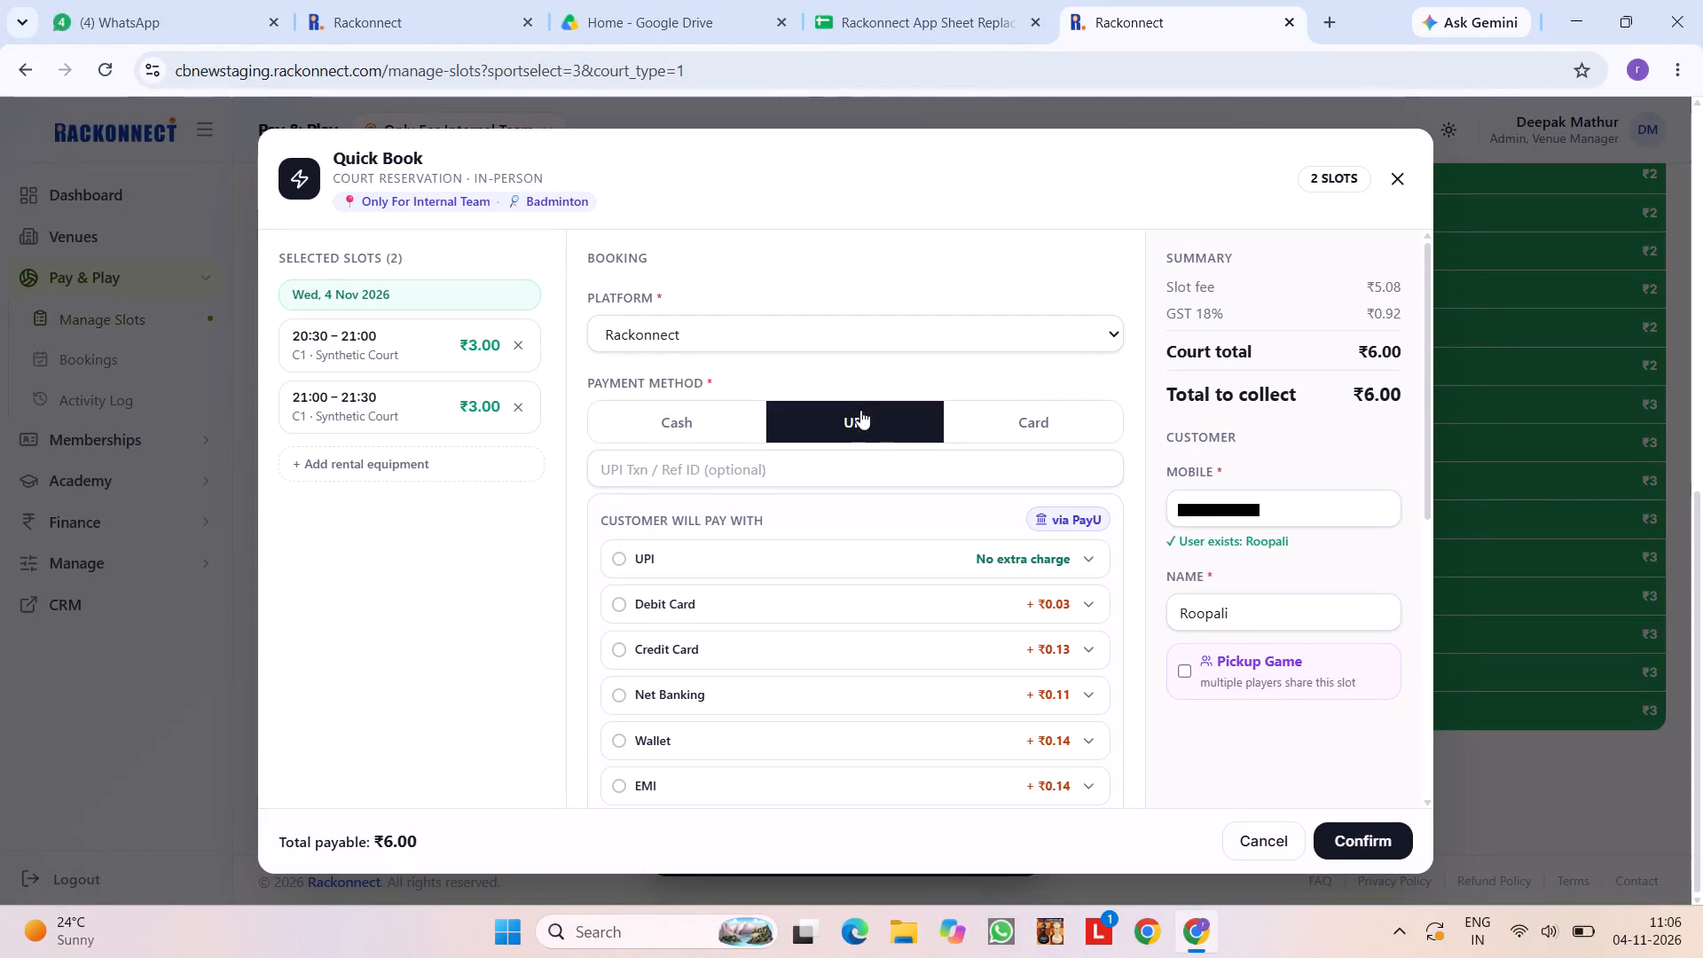
Examine the Quick Book form with UPI as the payment method, from the slot summary and PayU charges per customer payment option down to the remarks.
scroll(883, 506, right, 1)
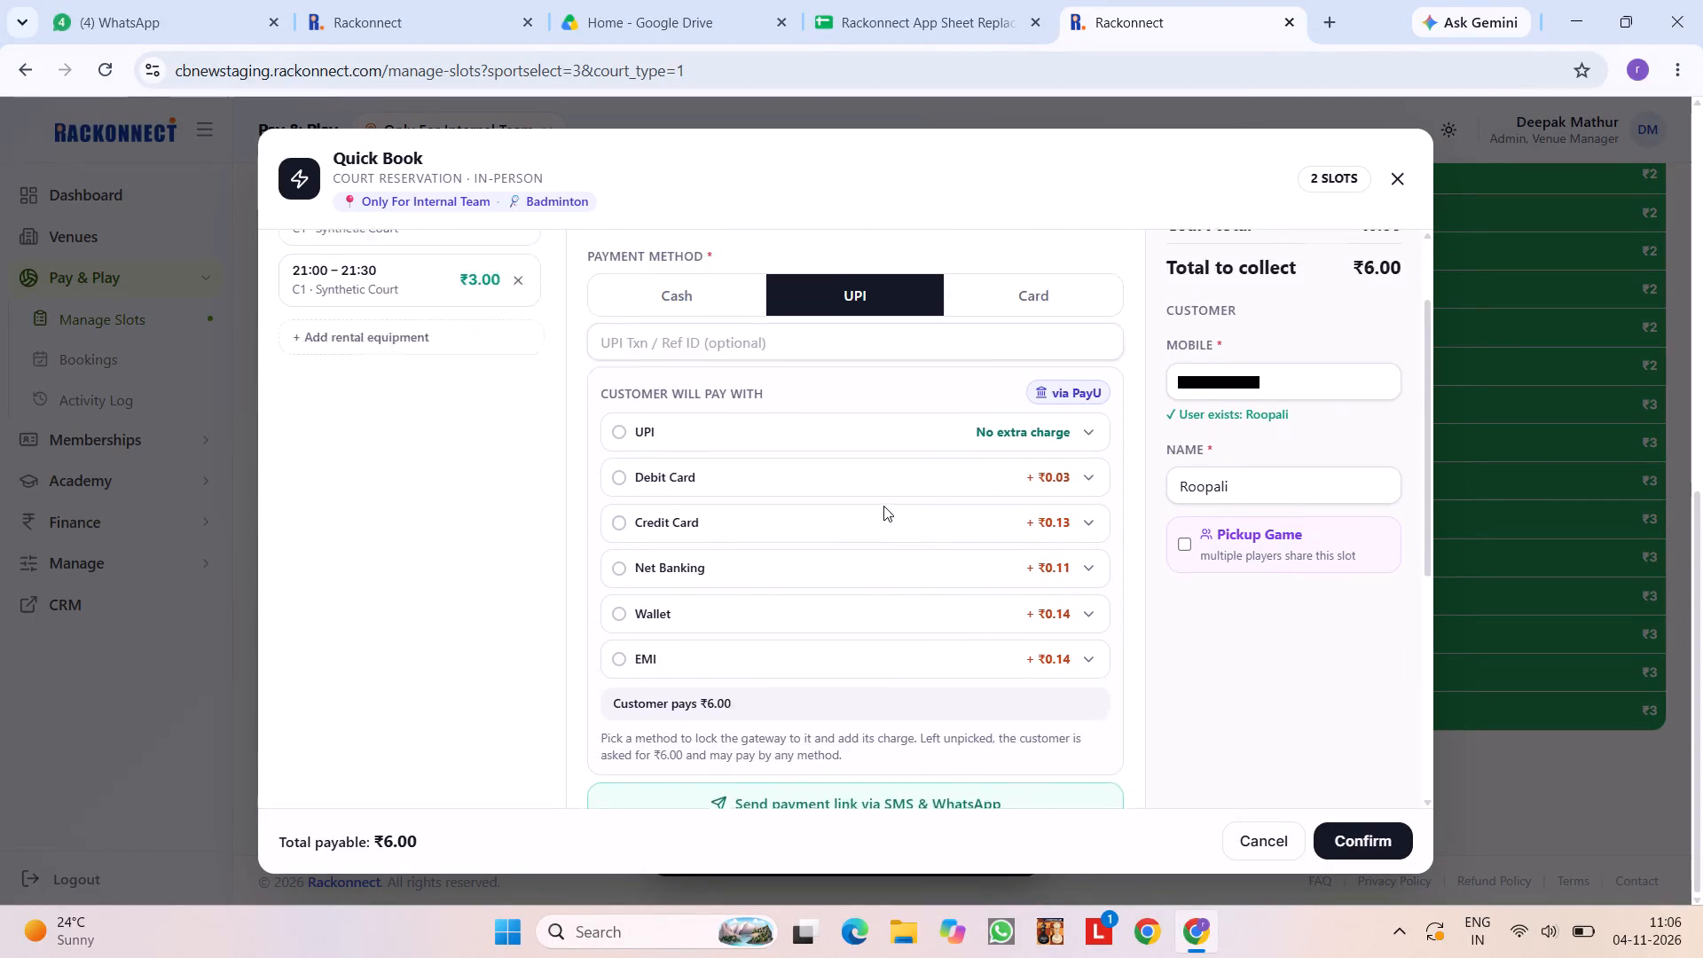
scroll(883, 506, right, 1)
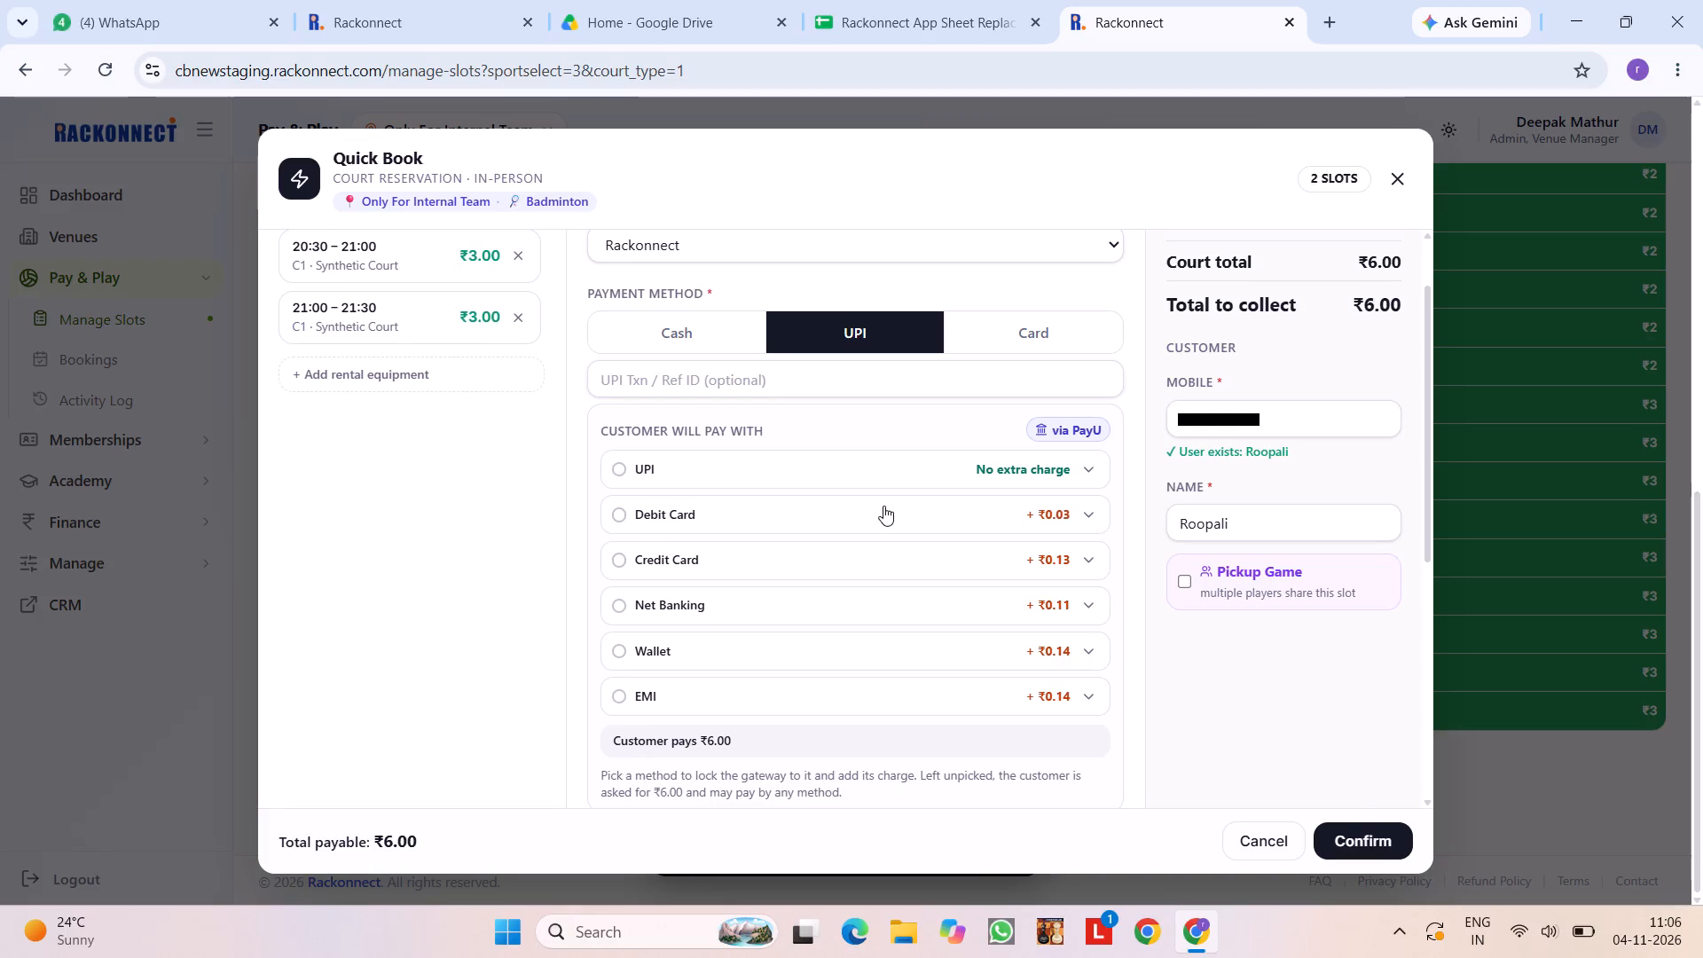
scroll(470, 340, up, 4)
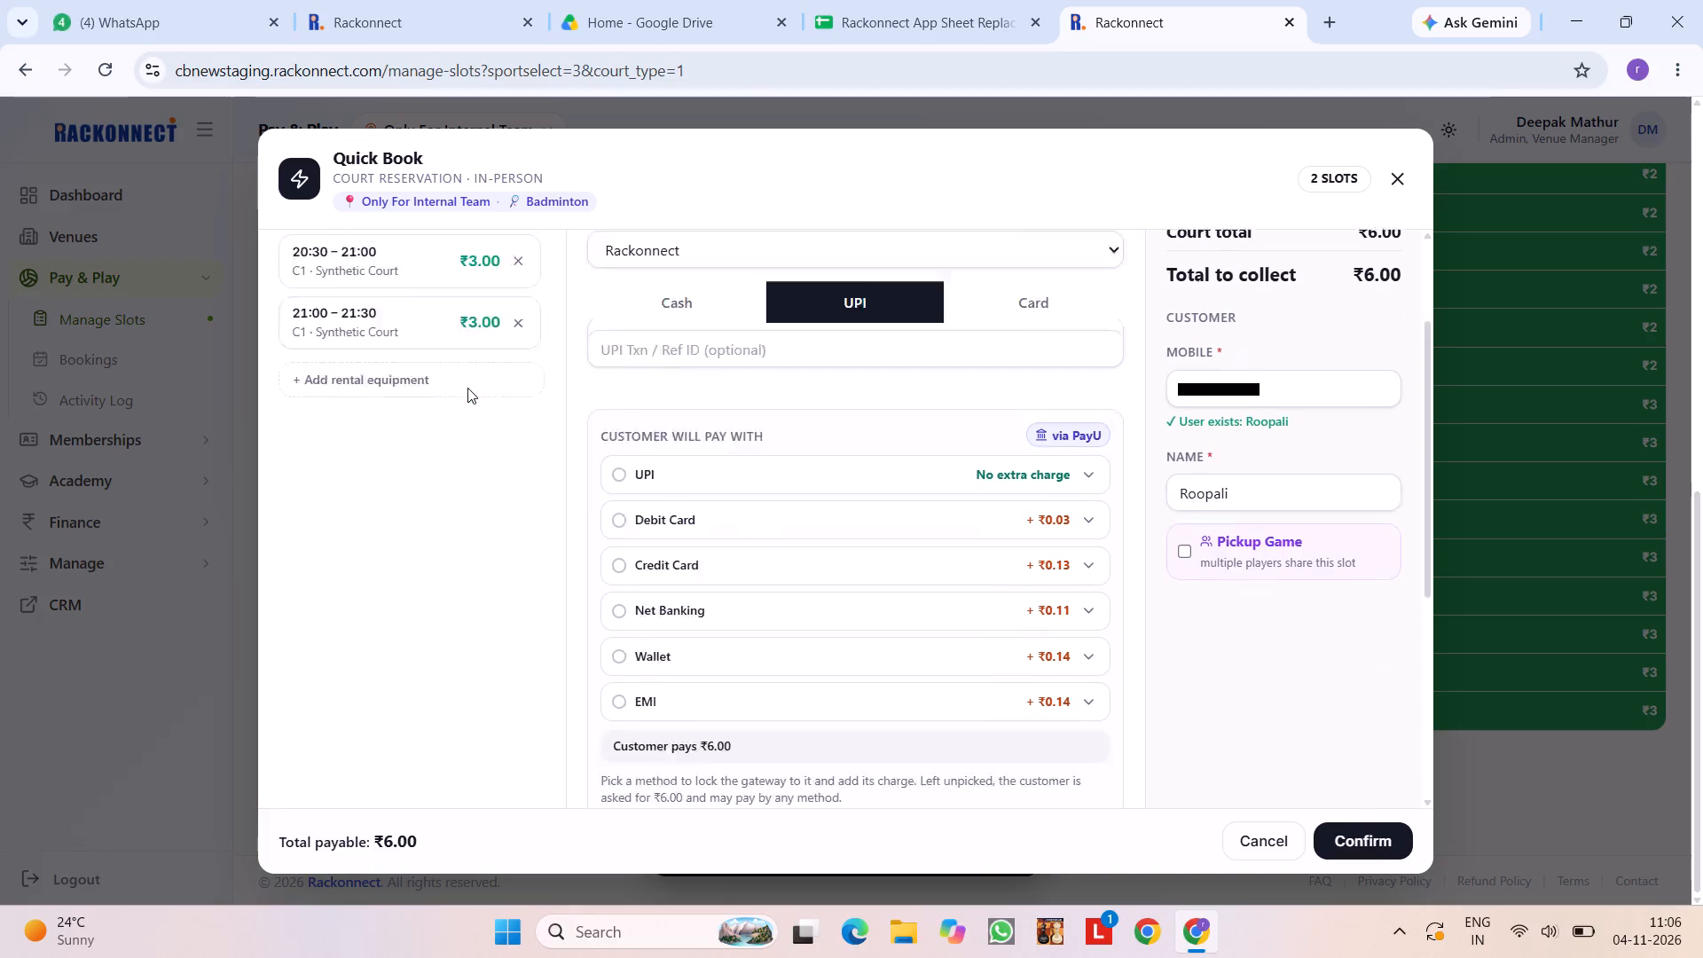
scroll(467, 388, up, 1)
scroll(844, 466, down, 1)
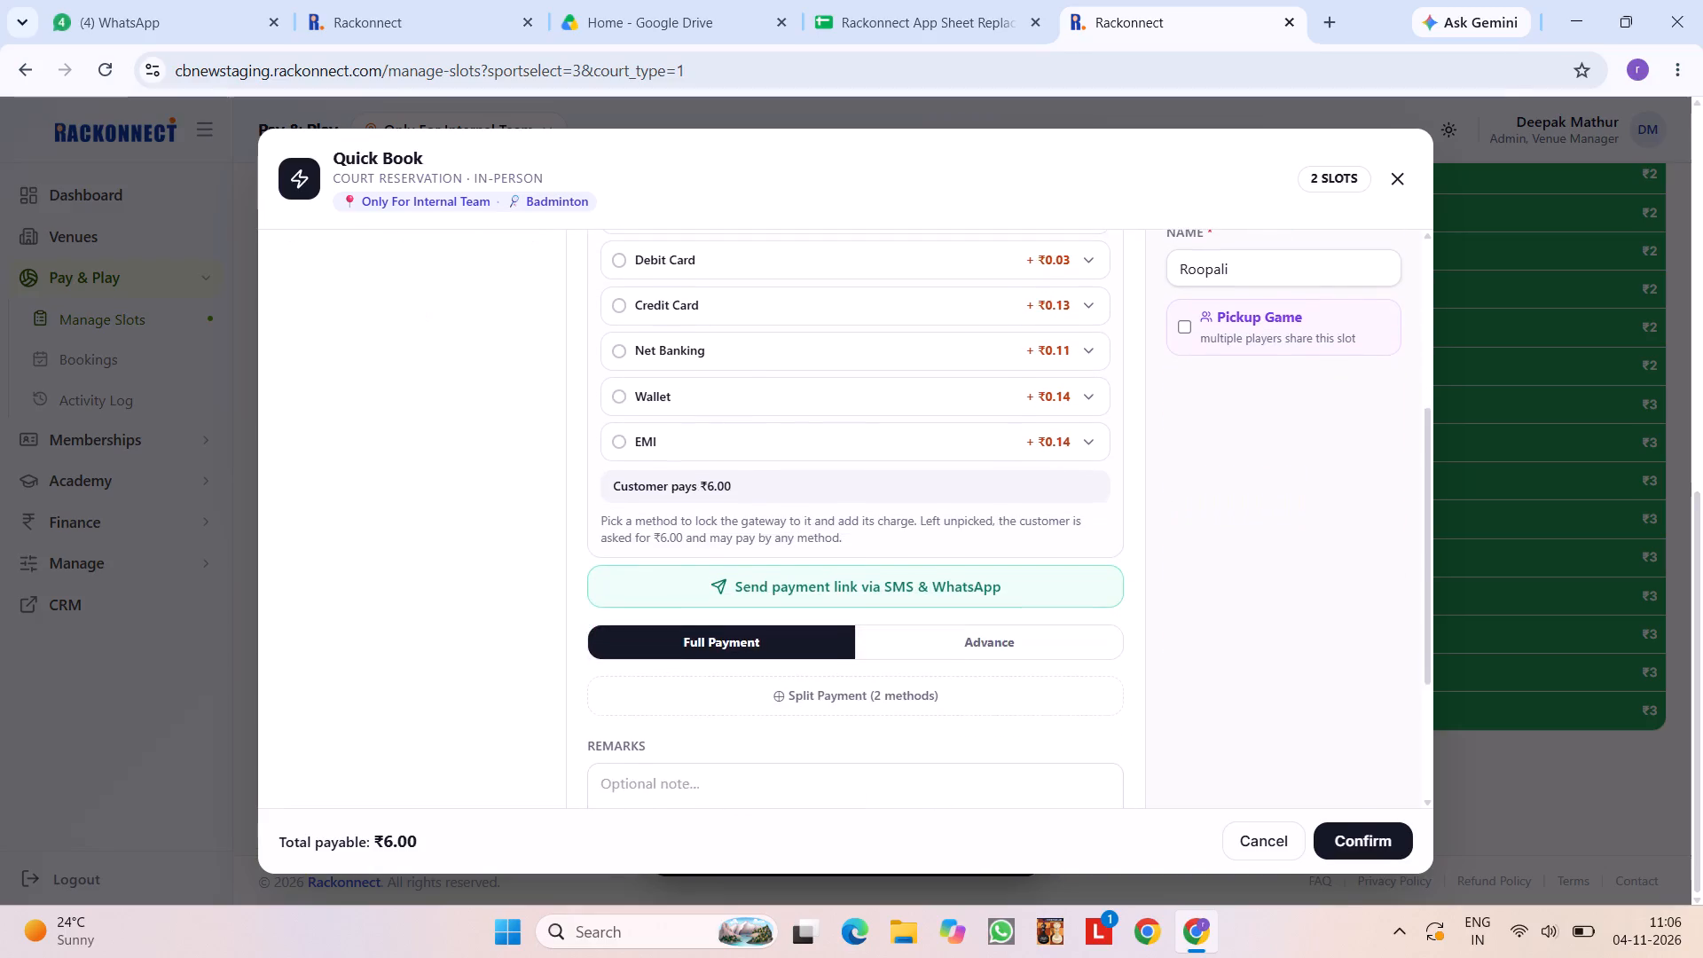
scroll(844, 466, down, 2)
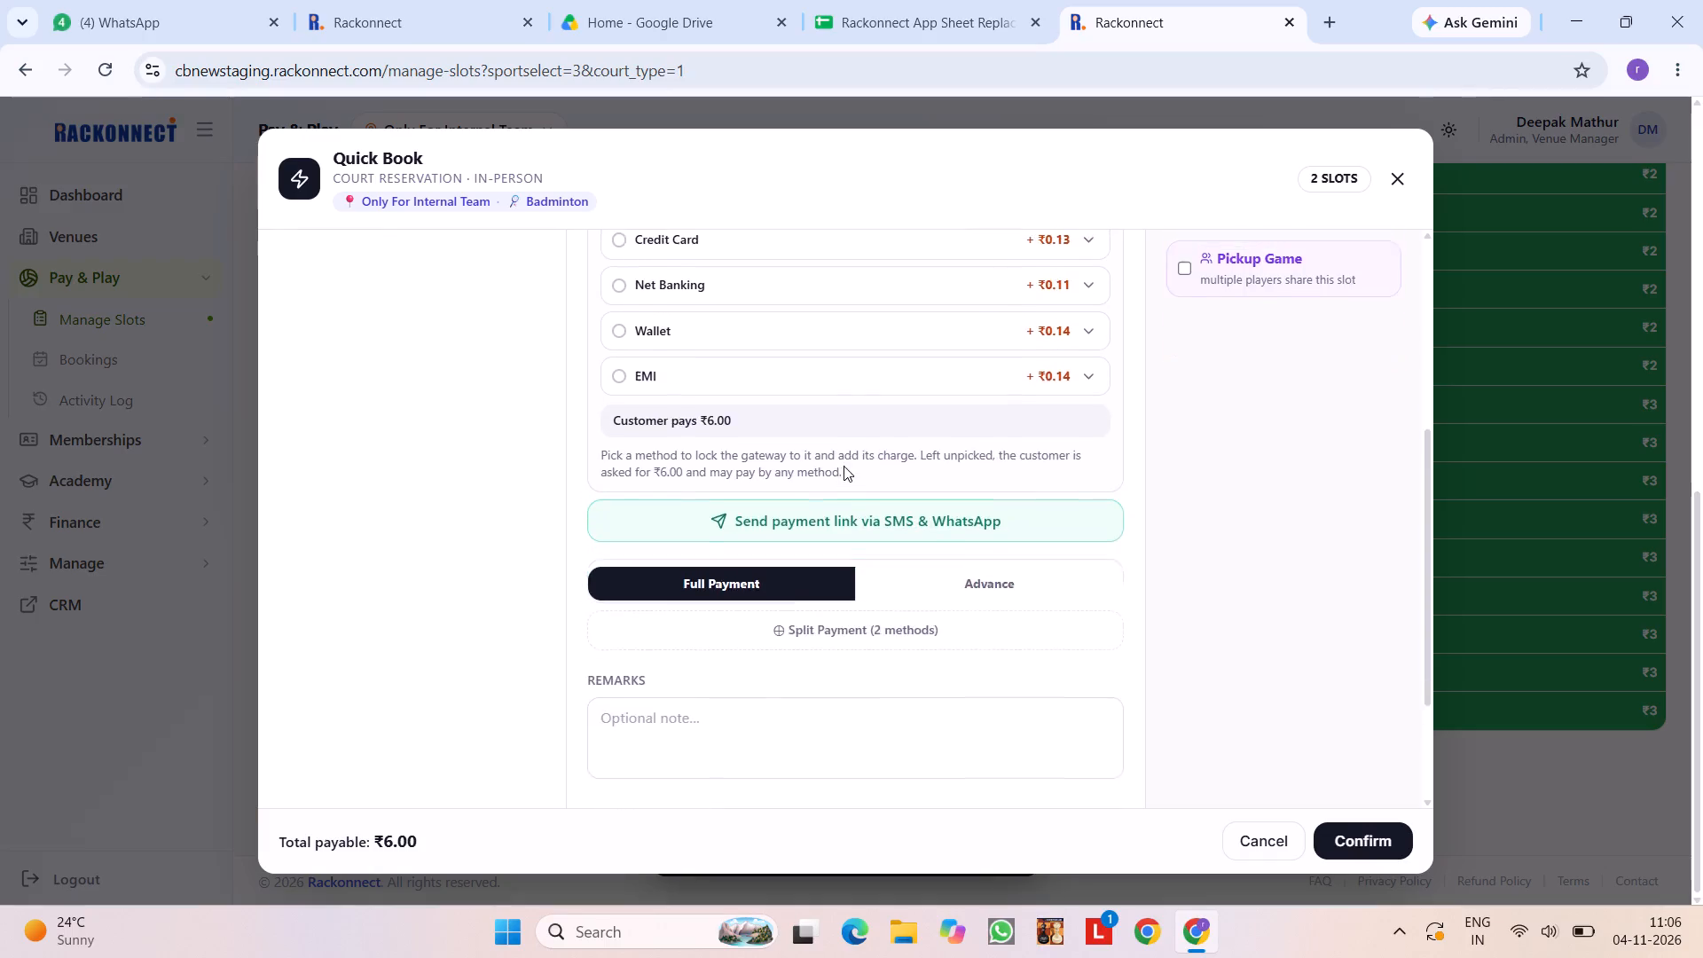
scroll(844, 466, down, 1)
scroll(844, 466, up, 3)
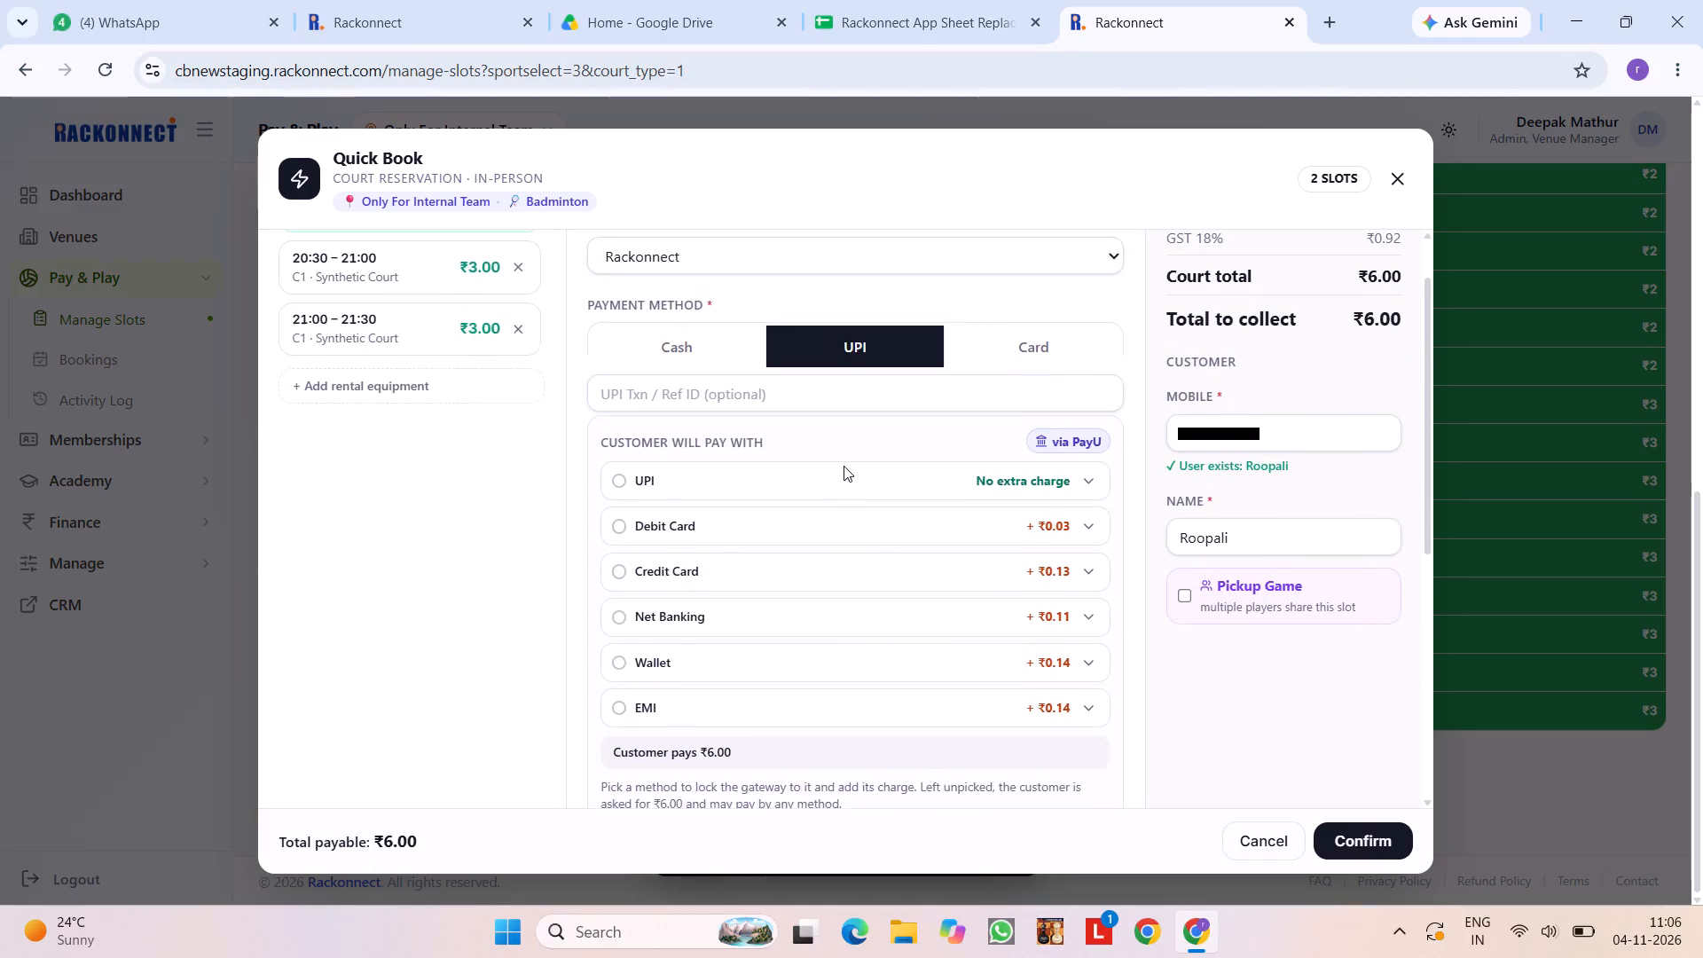
scroll(844, 466, up, 3)
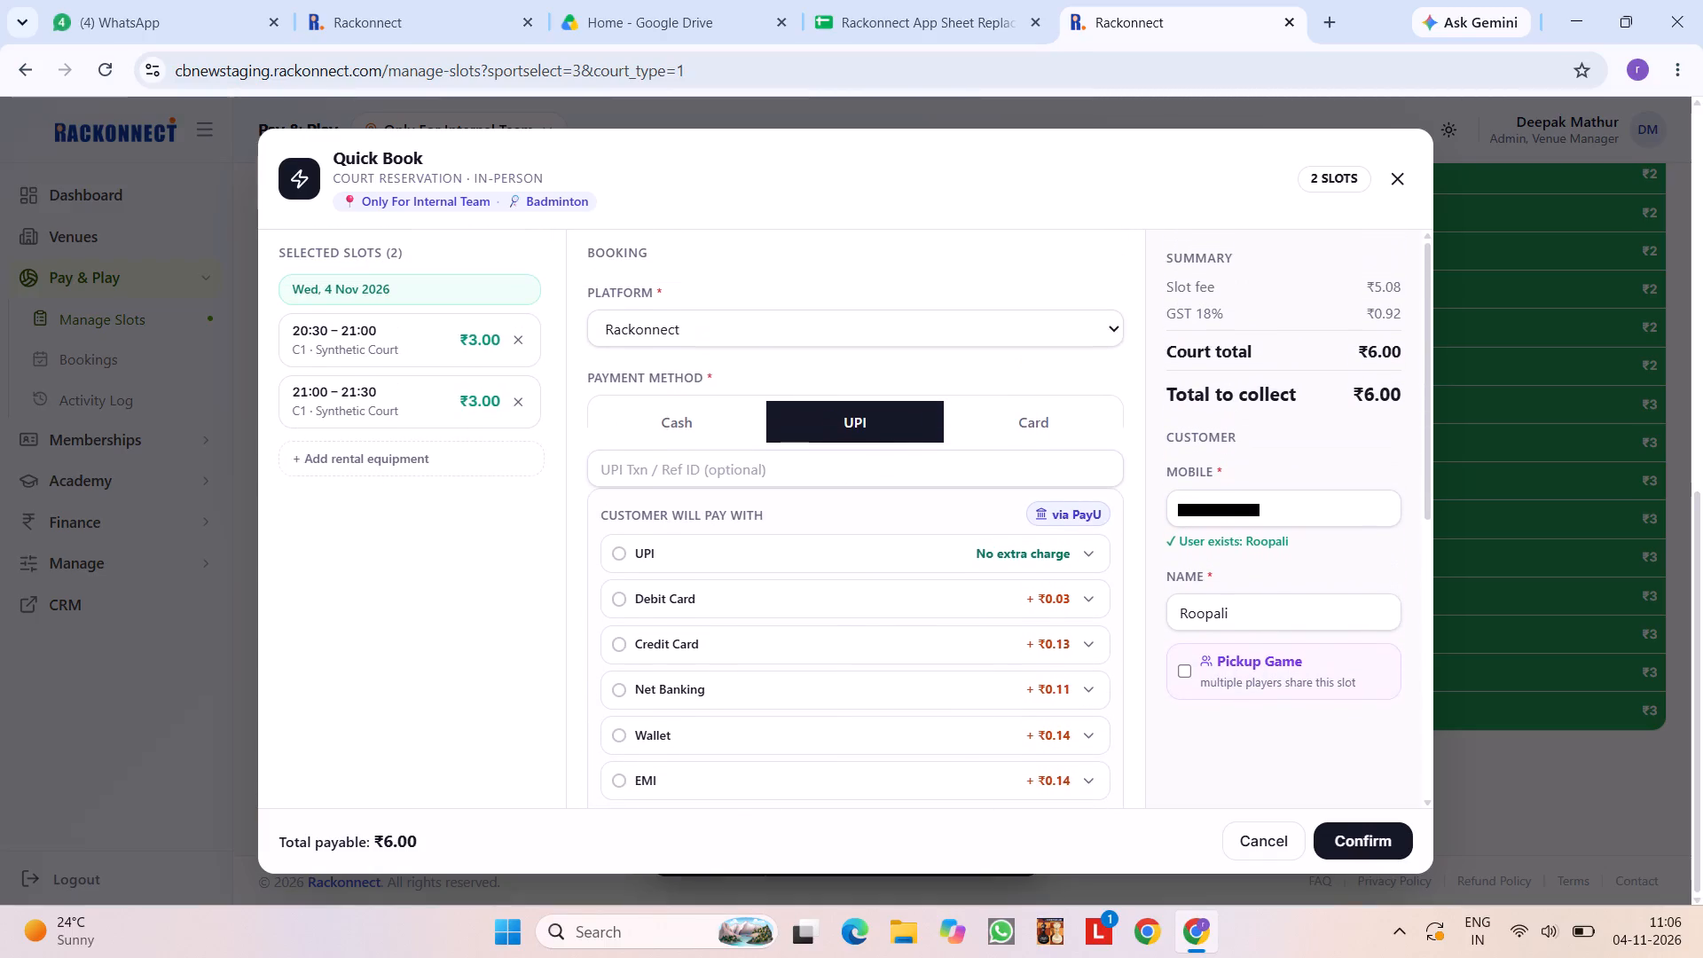
scroll(1018, 638, down, 1)
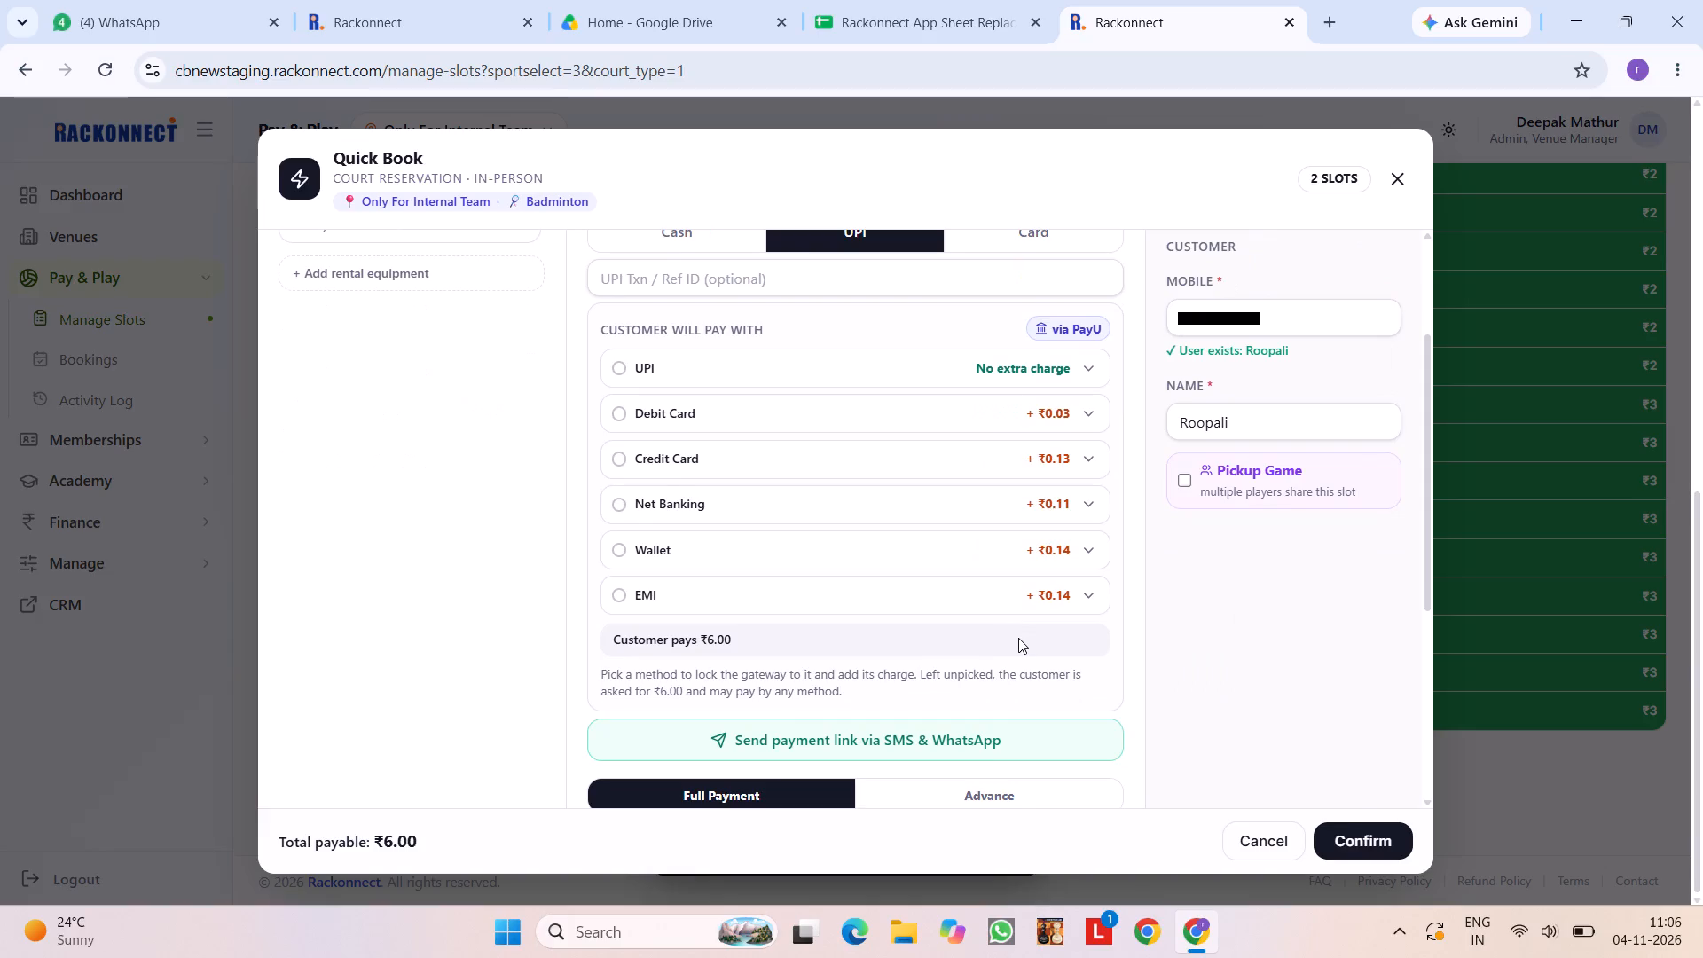
scroll(1018, 638, up, 5)
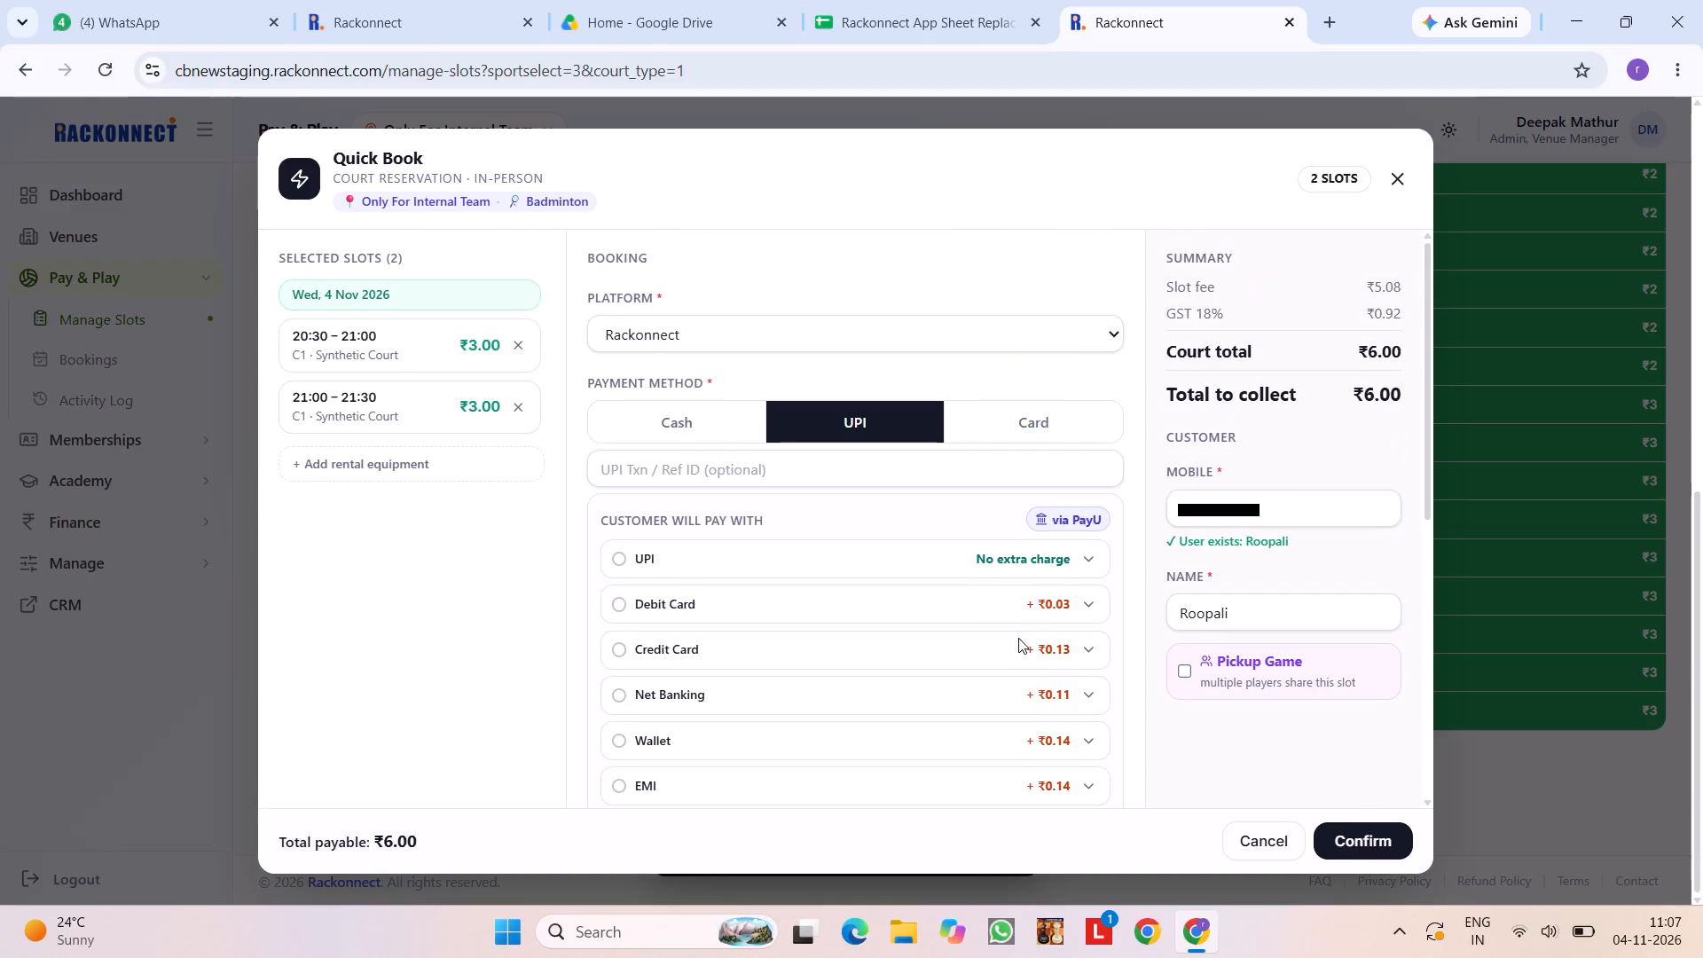
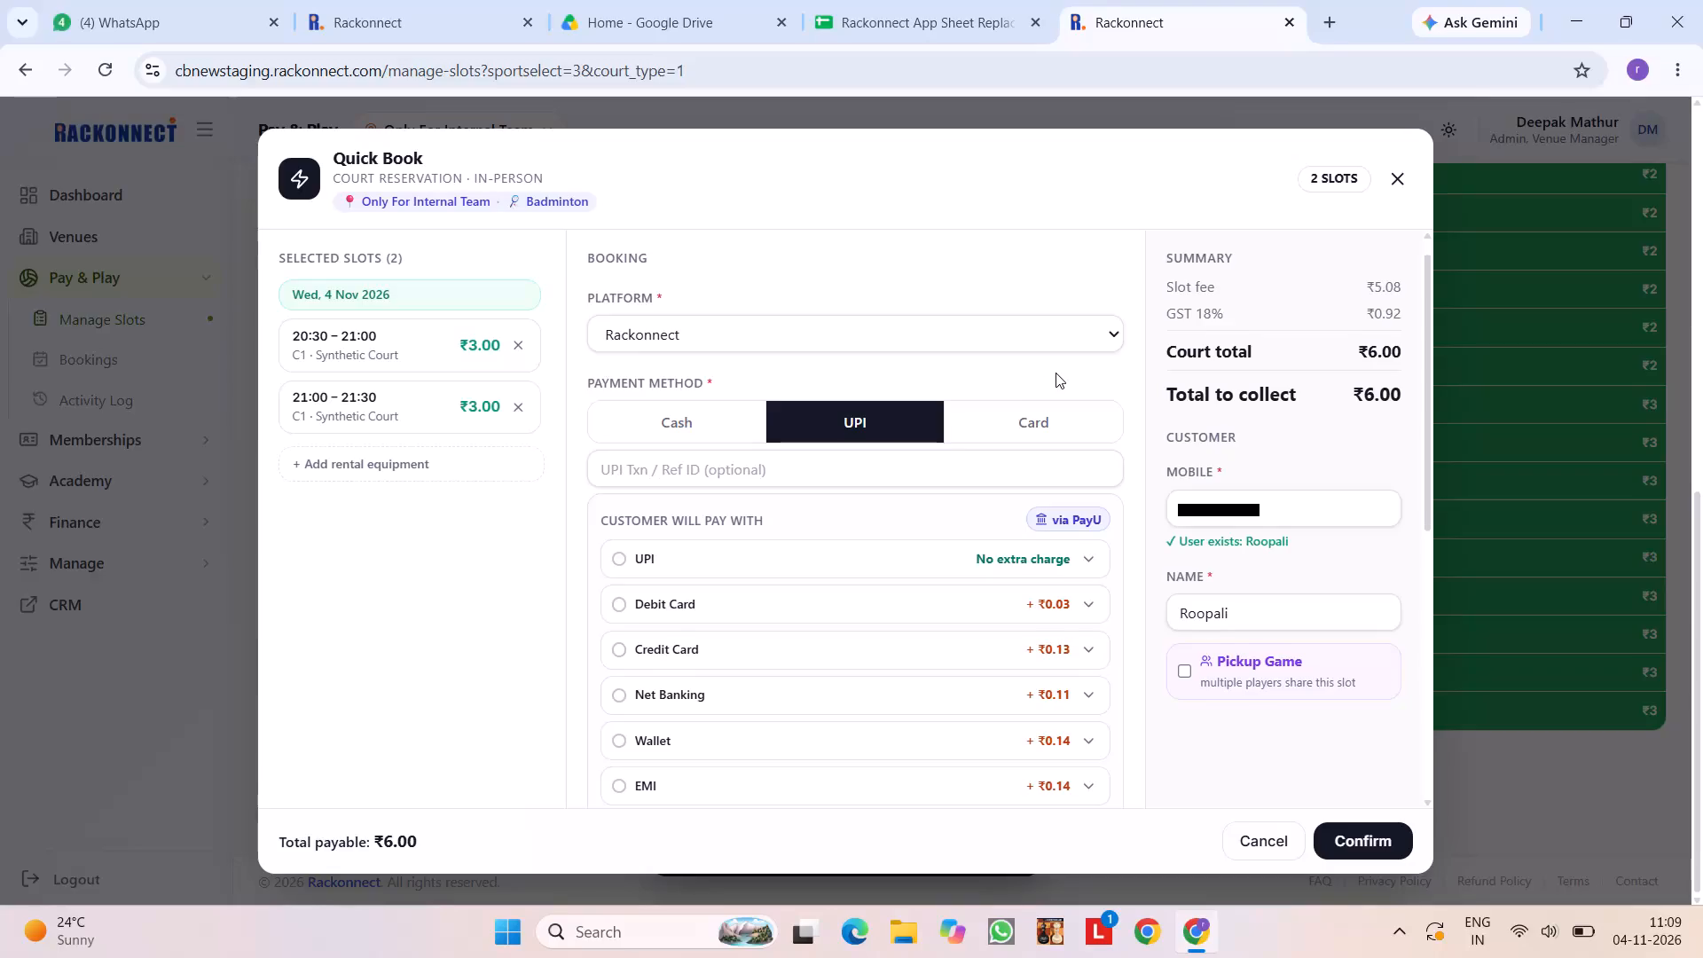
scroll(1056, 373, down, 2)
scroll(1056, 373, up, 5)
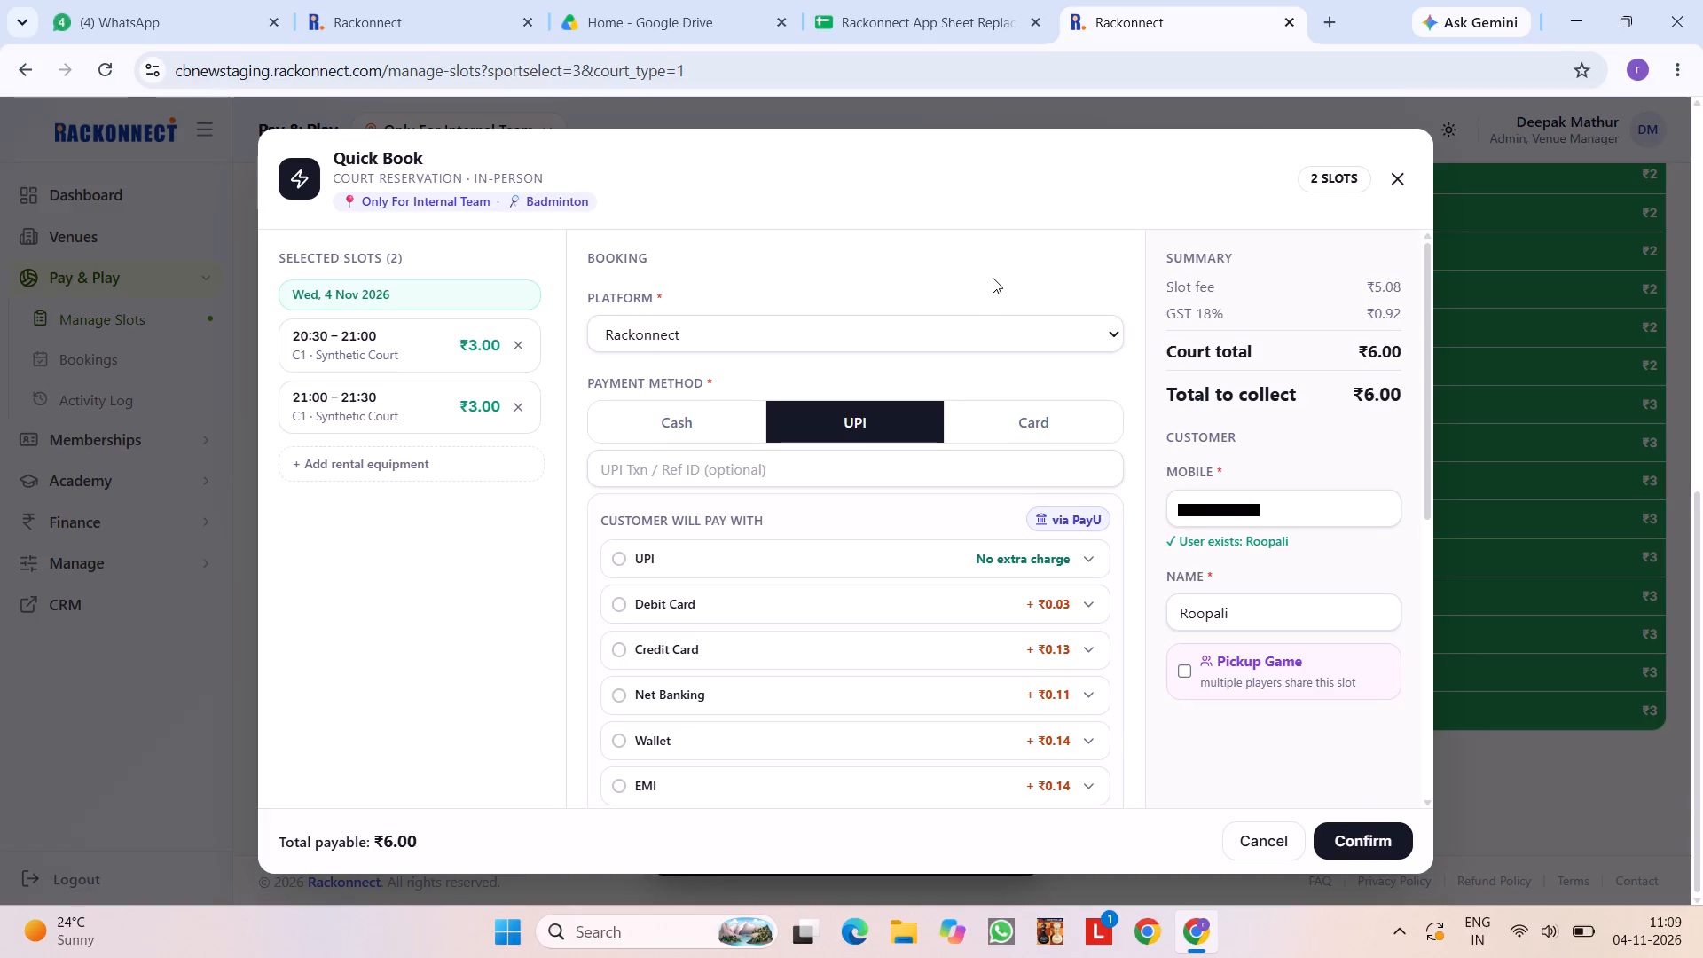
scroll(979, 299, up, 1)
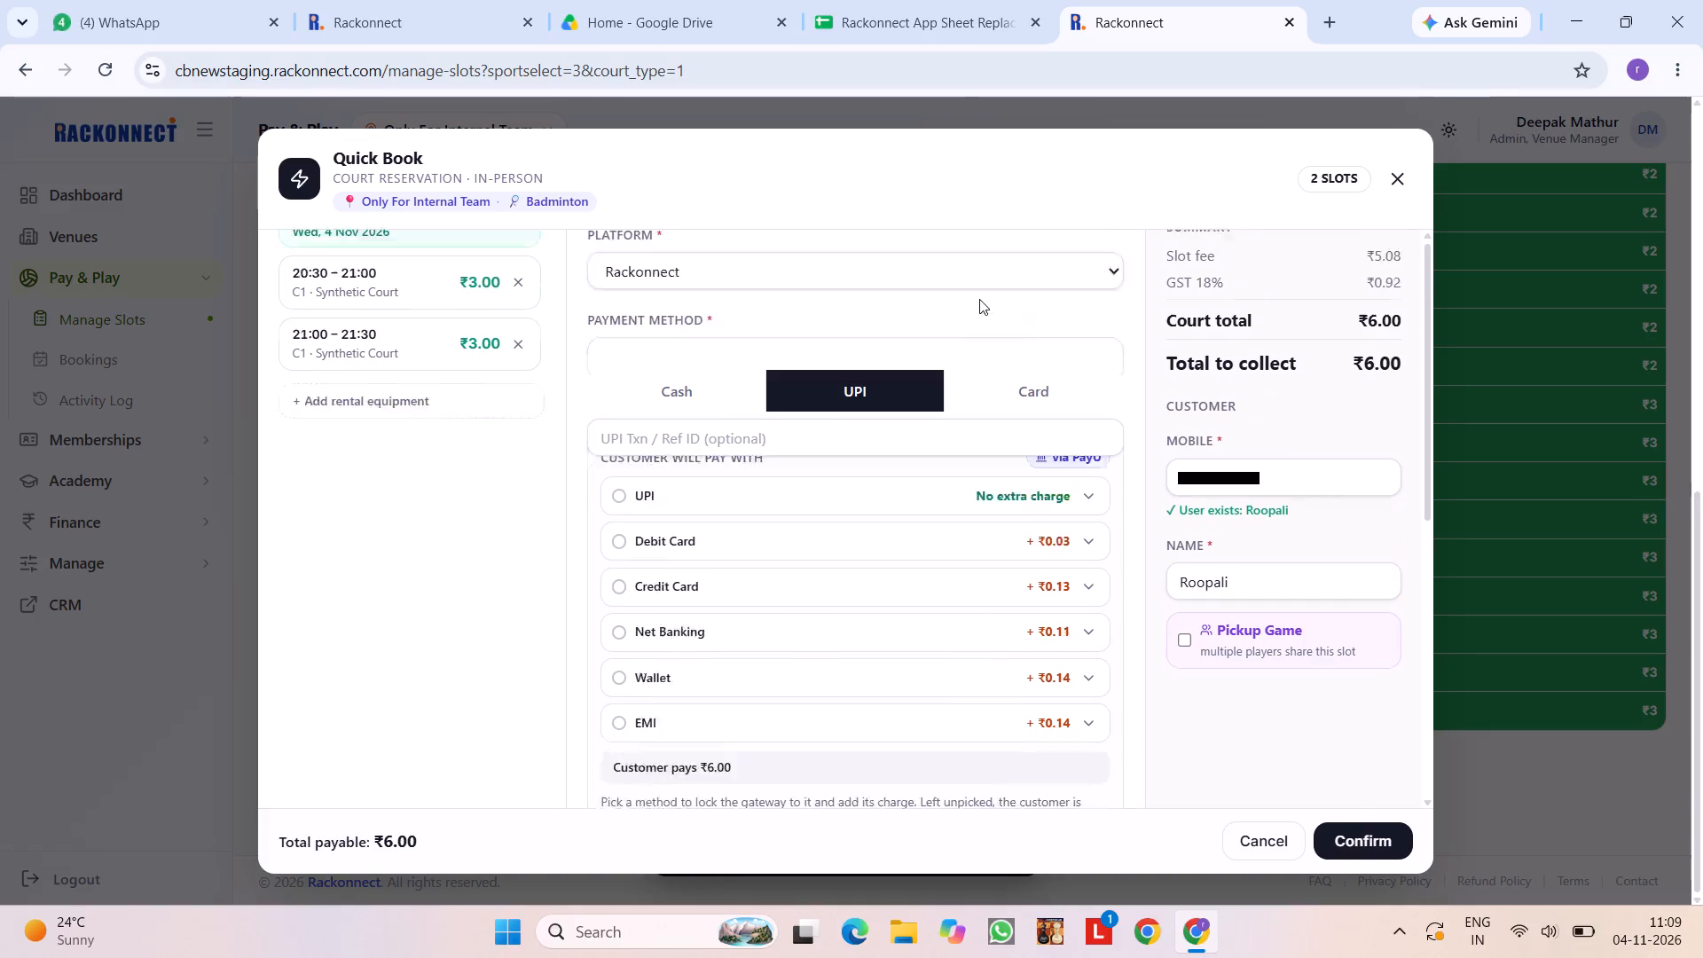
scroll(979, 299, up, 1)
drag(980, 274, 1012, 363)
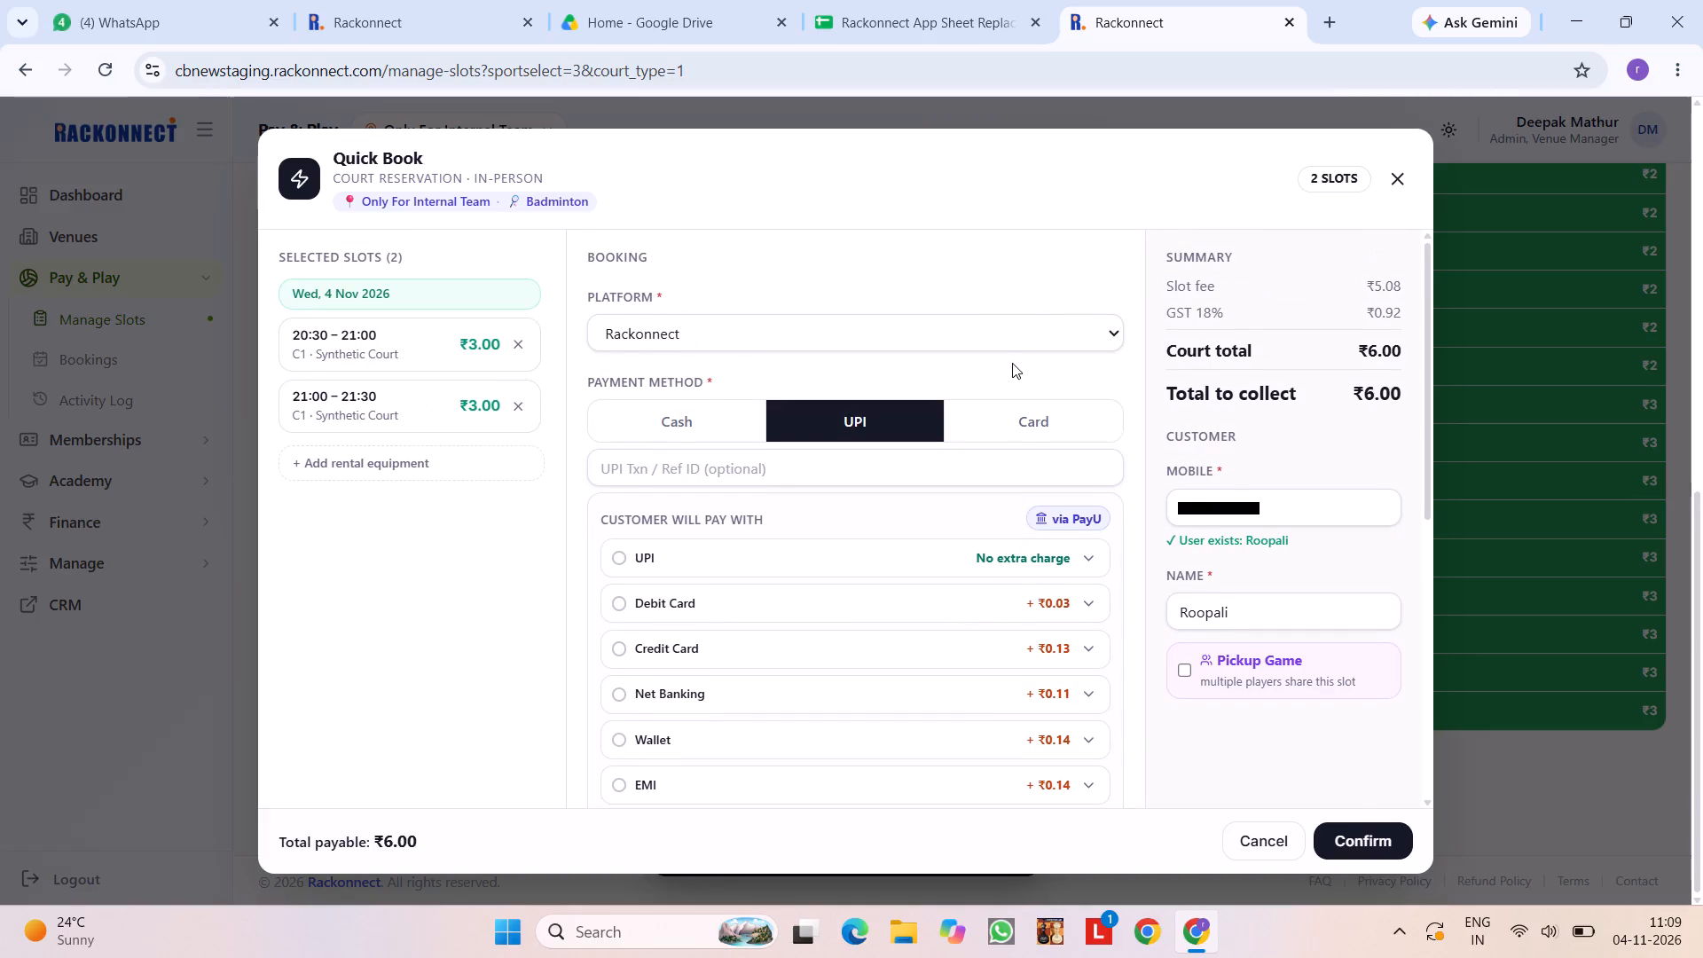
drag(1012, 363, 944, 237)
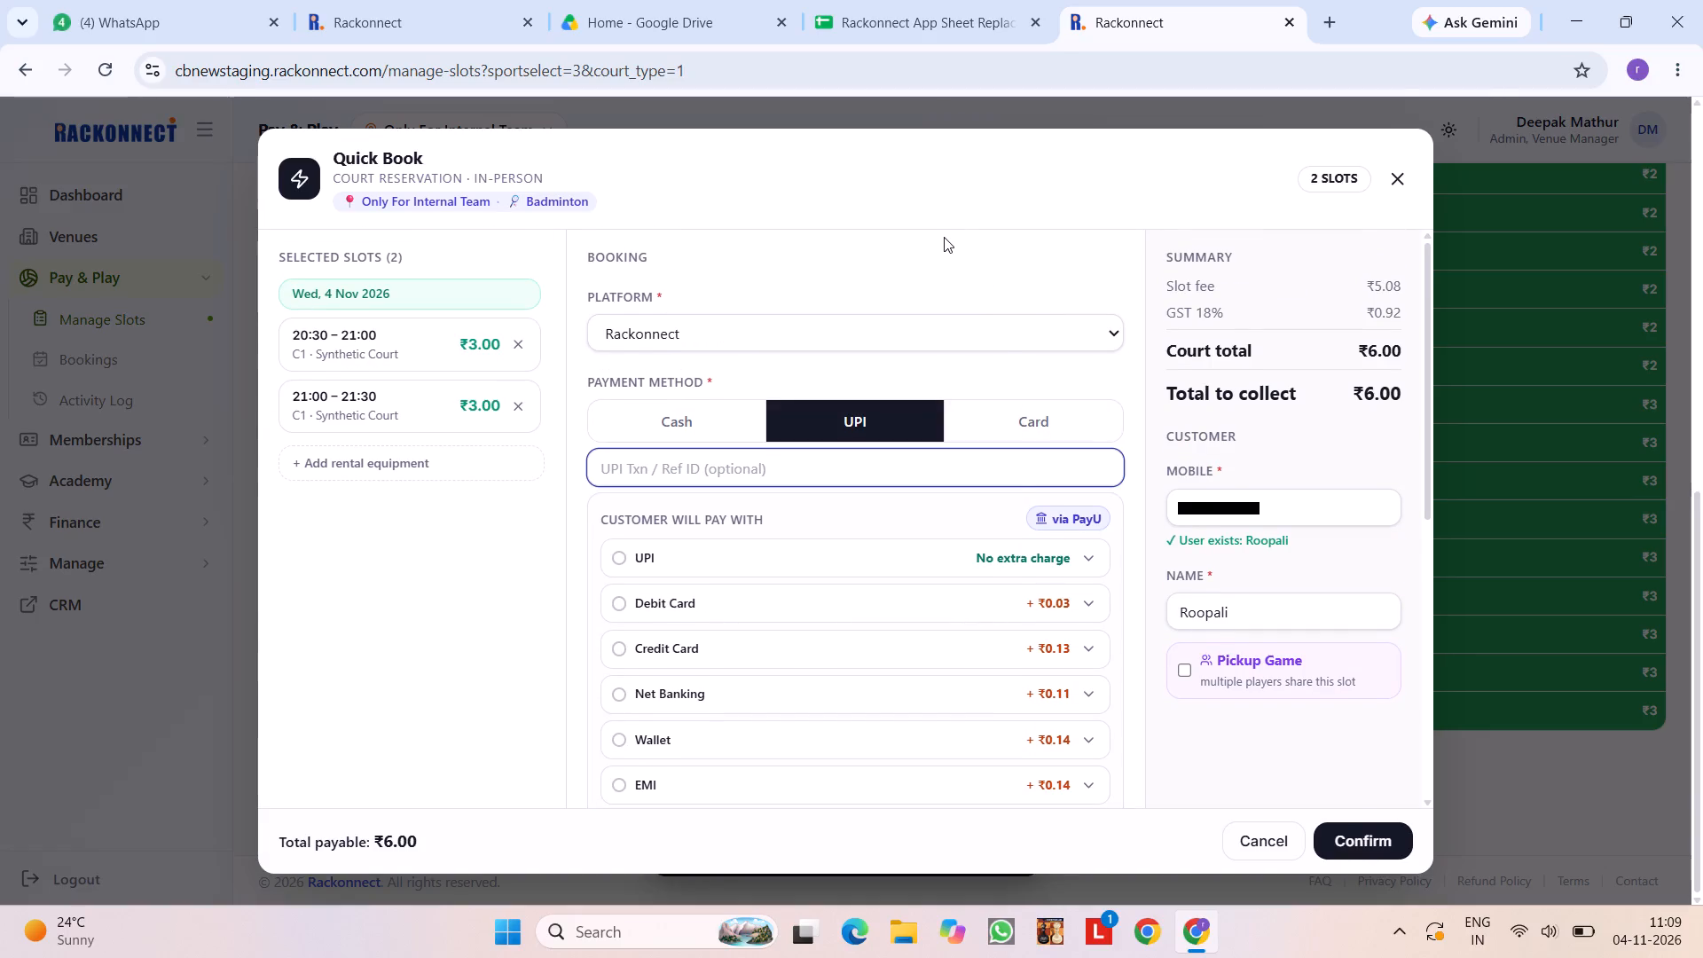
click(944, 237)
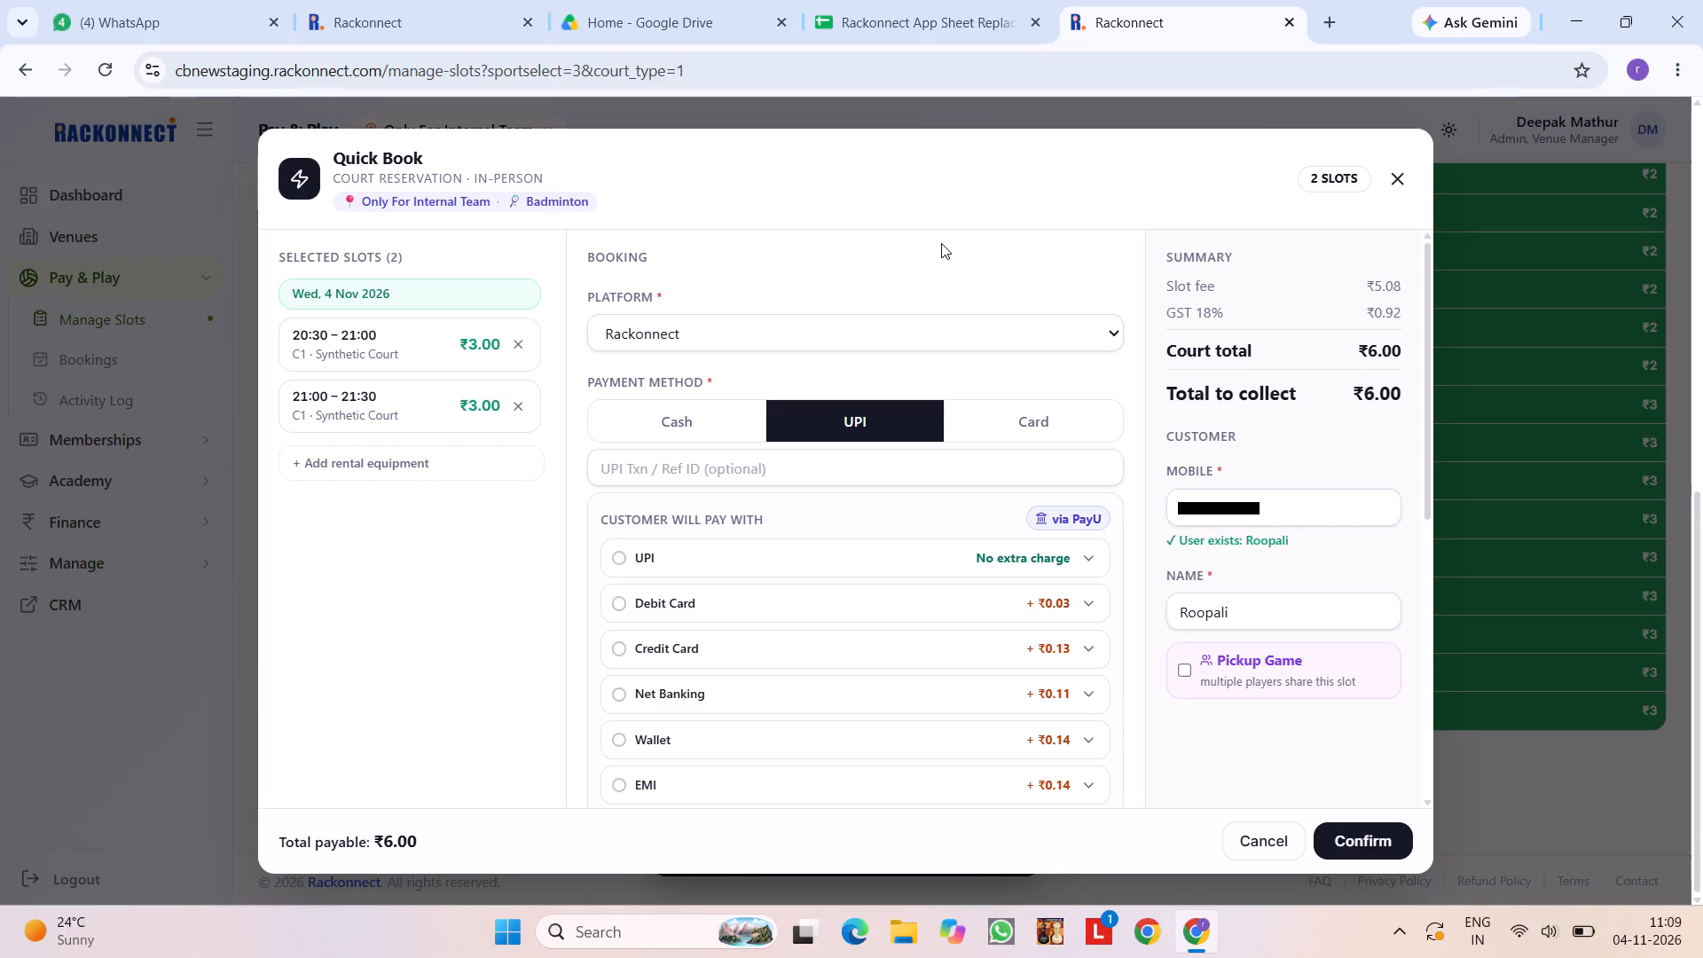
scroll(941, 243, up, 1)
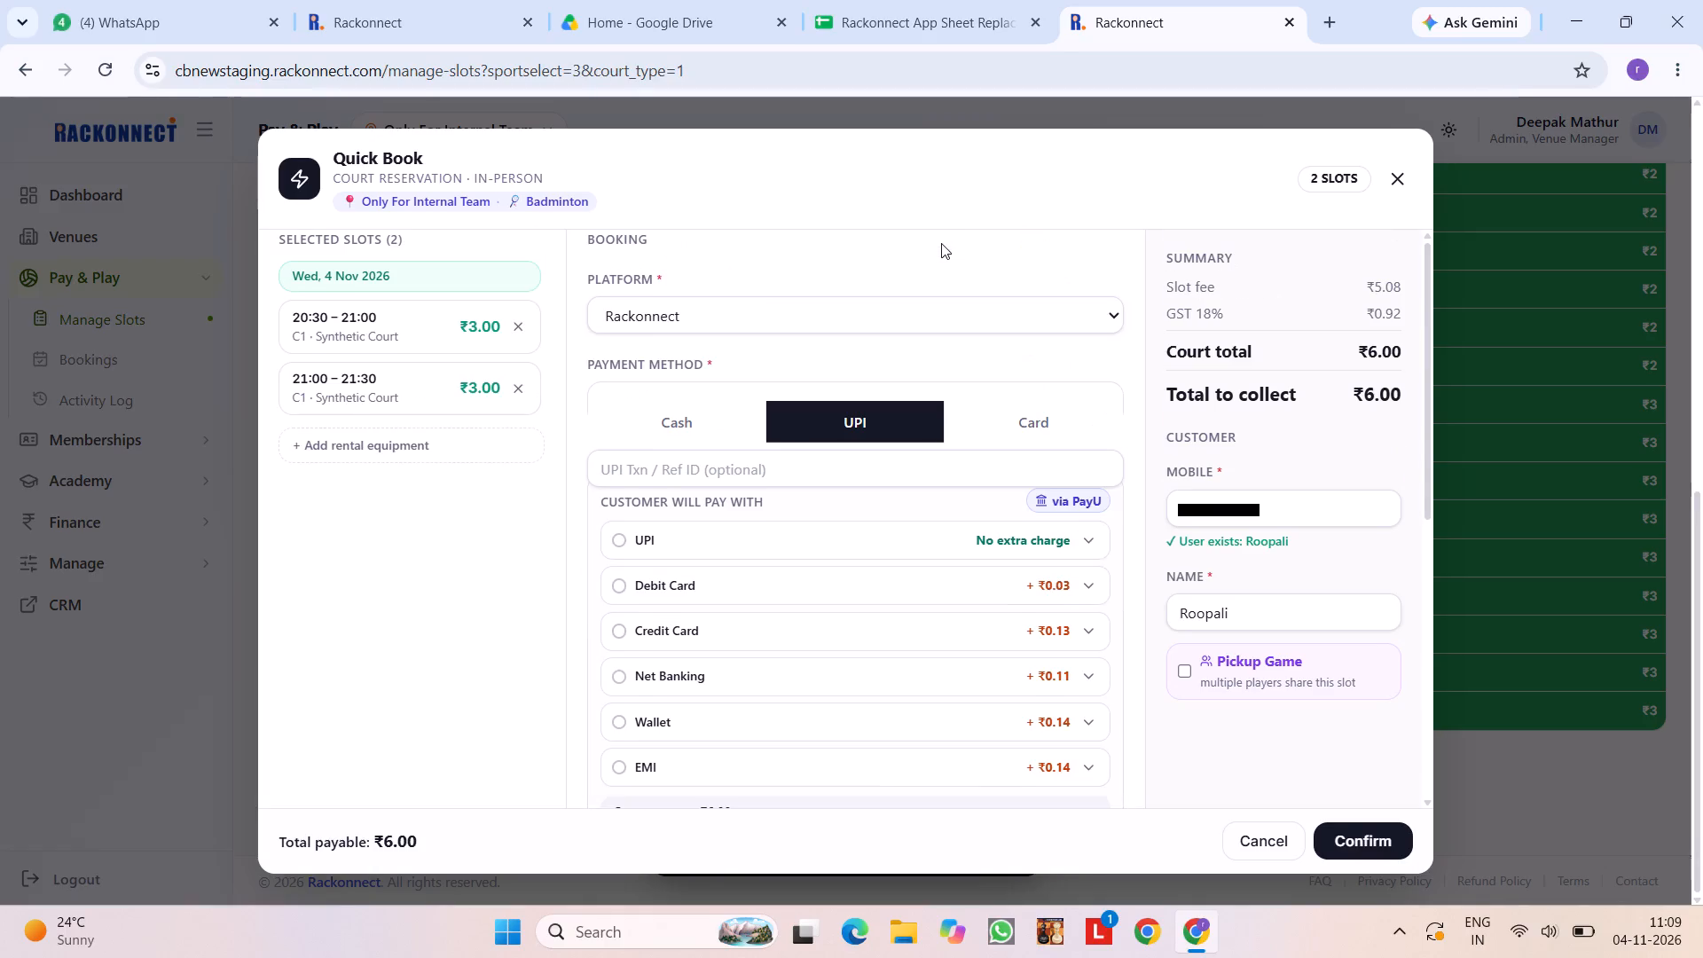
Examine the charge breakups for the Debit Card and Credit Card customer payment options, hiding each one after viewing.
click(1073, 607)
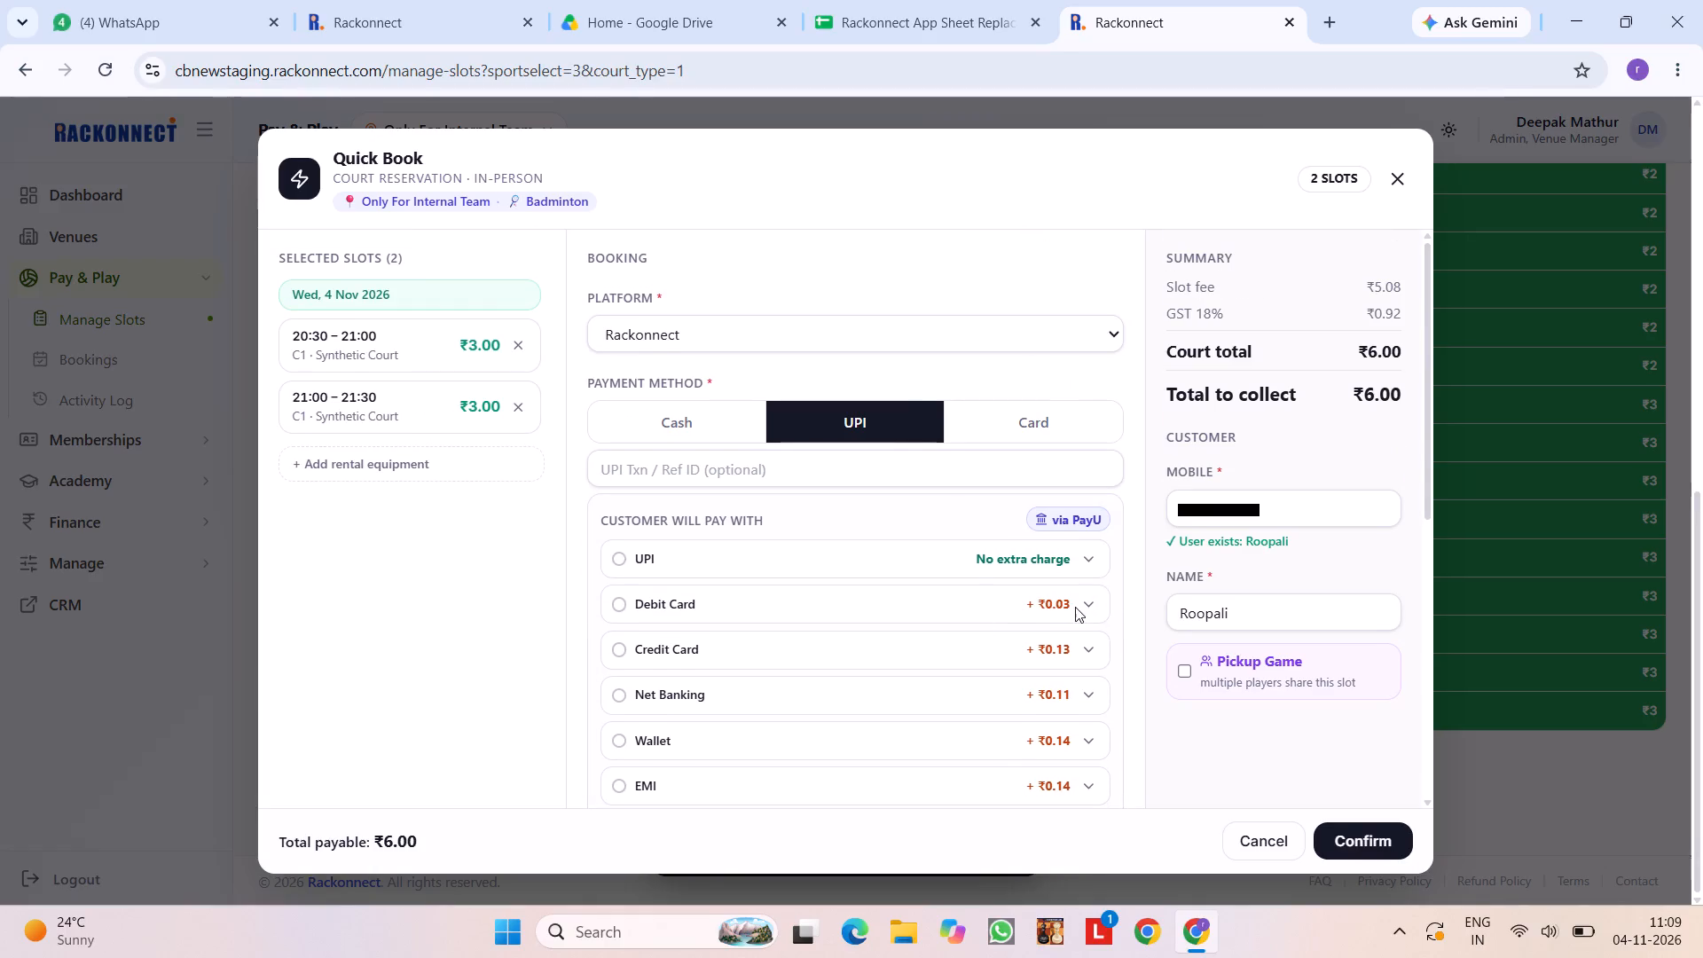
drag(1075, 607, 1109, 597)
click(1093, 601)
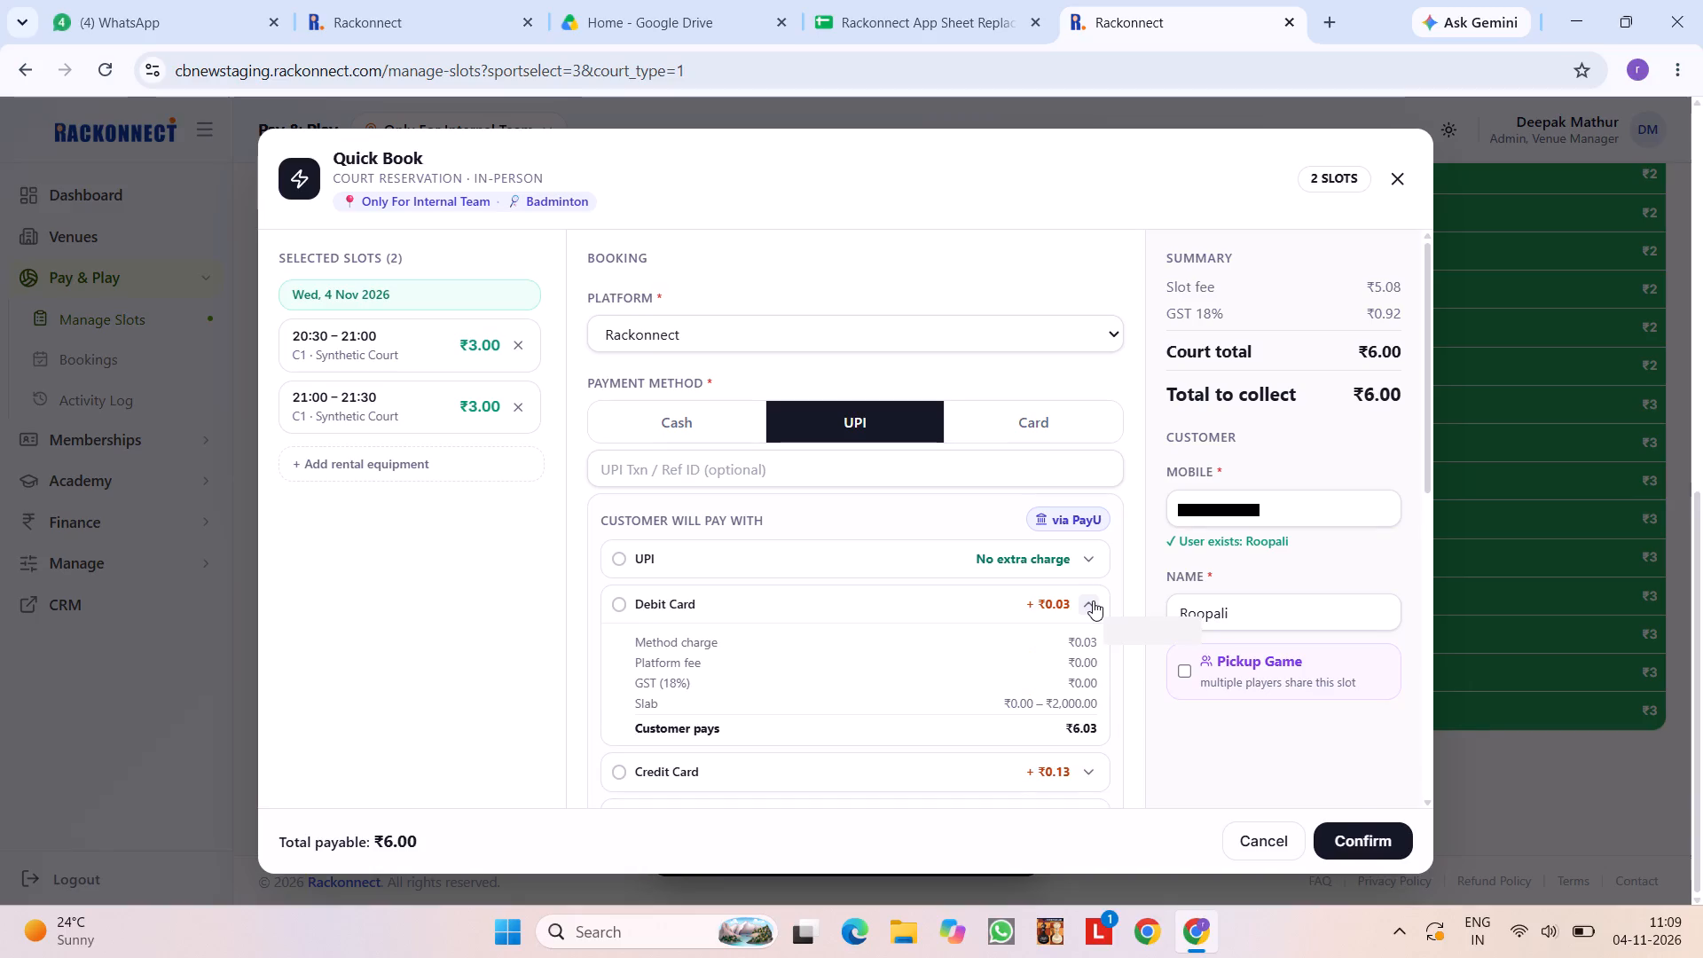
click(1093, 601)
click(1090, 647)
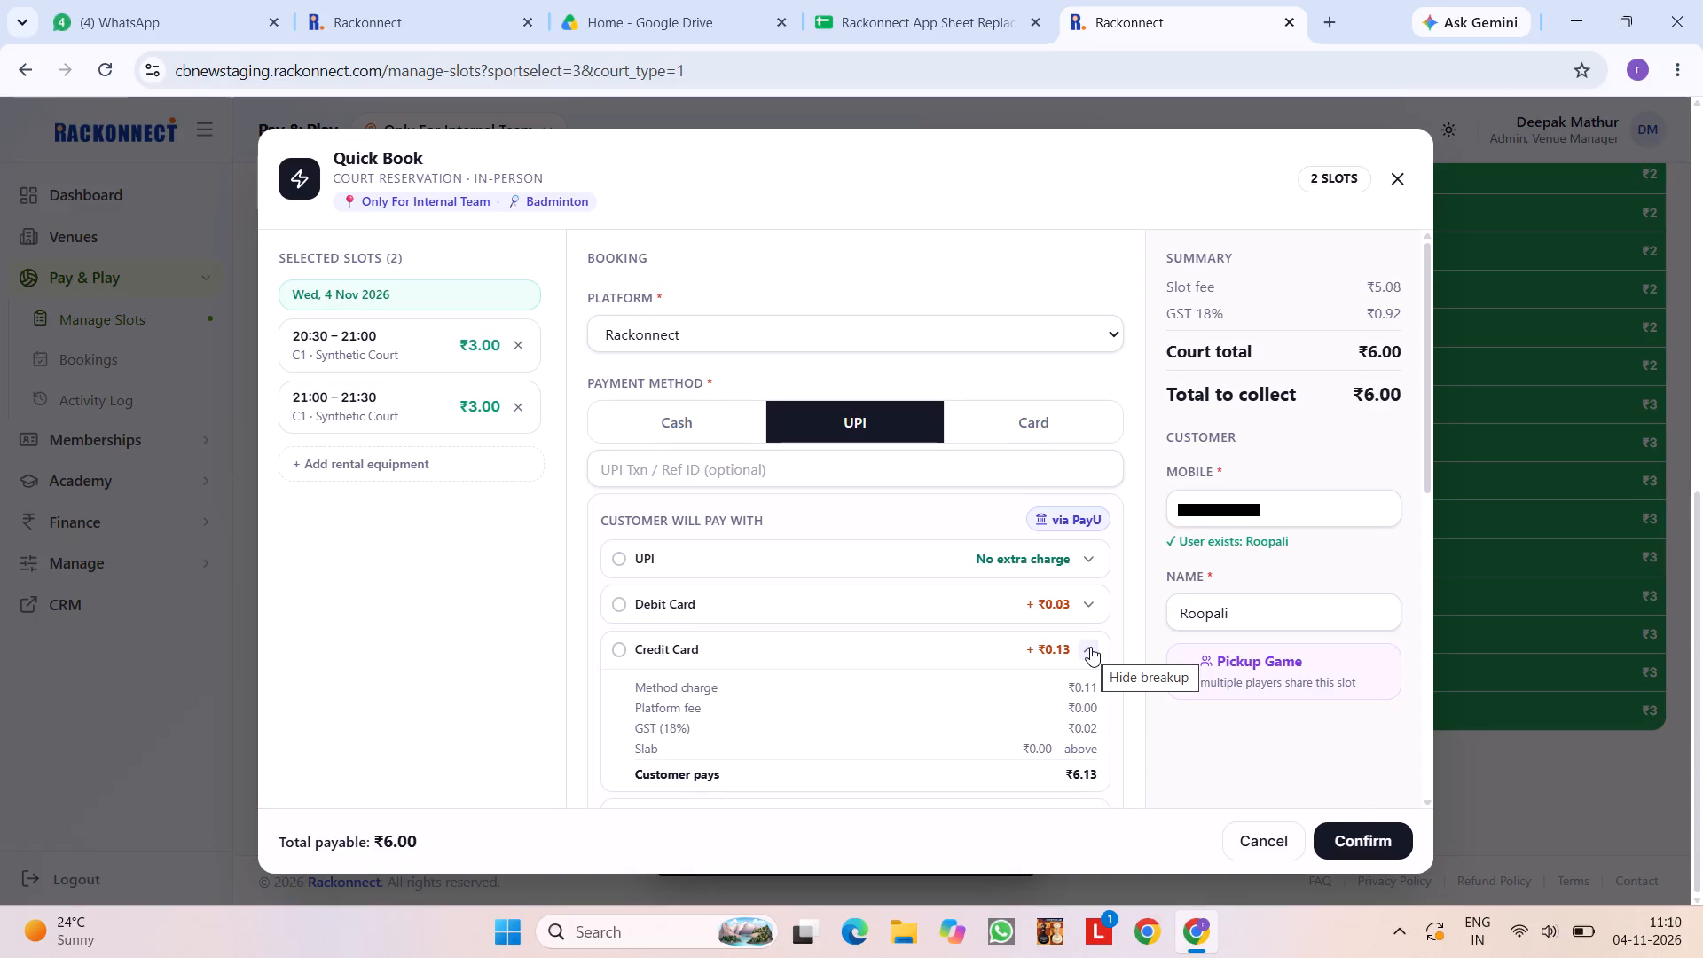
click(1090, 647)
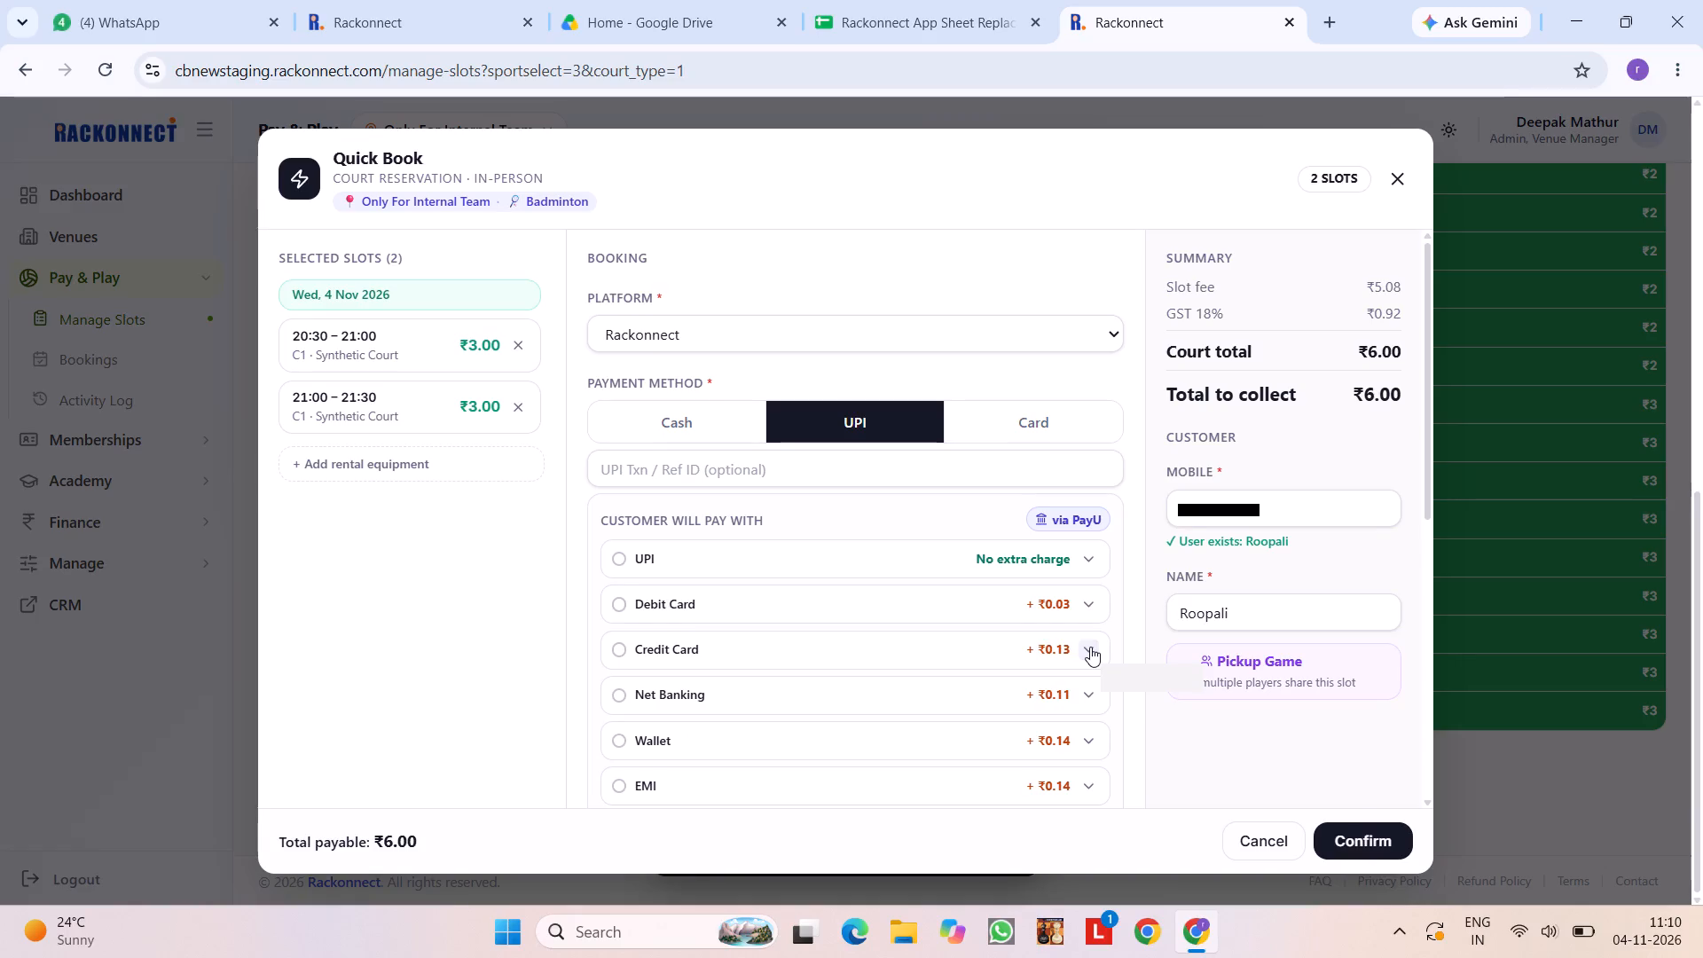
scroll(1090, 647, up, 1)
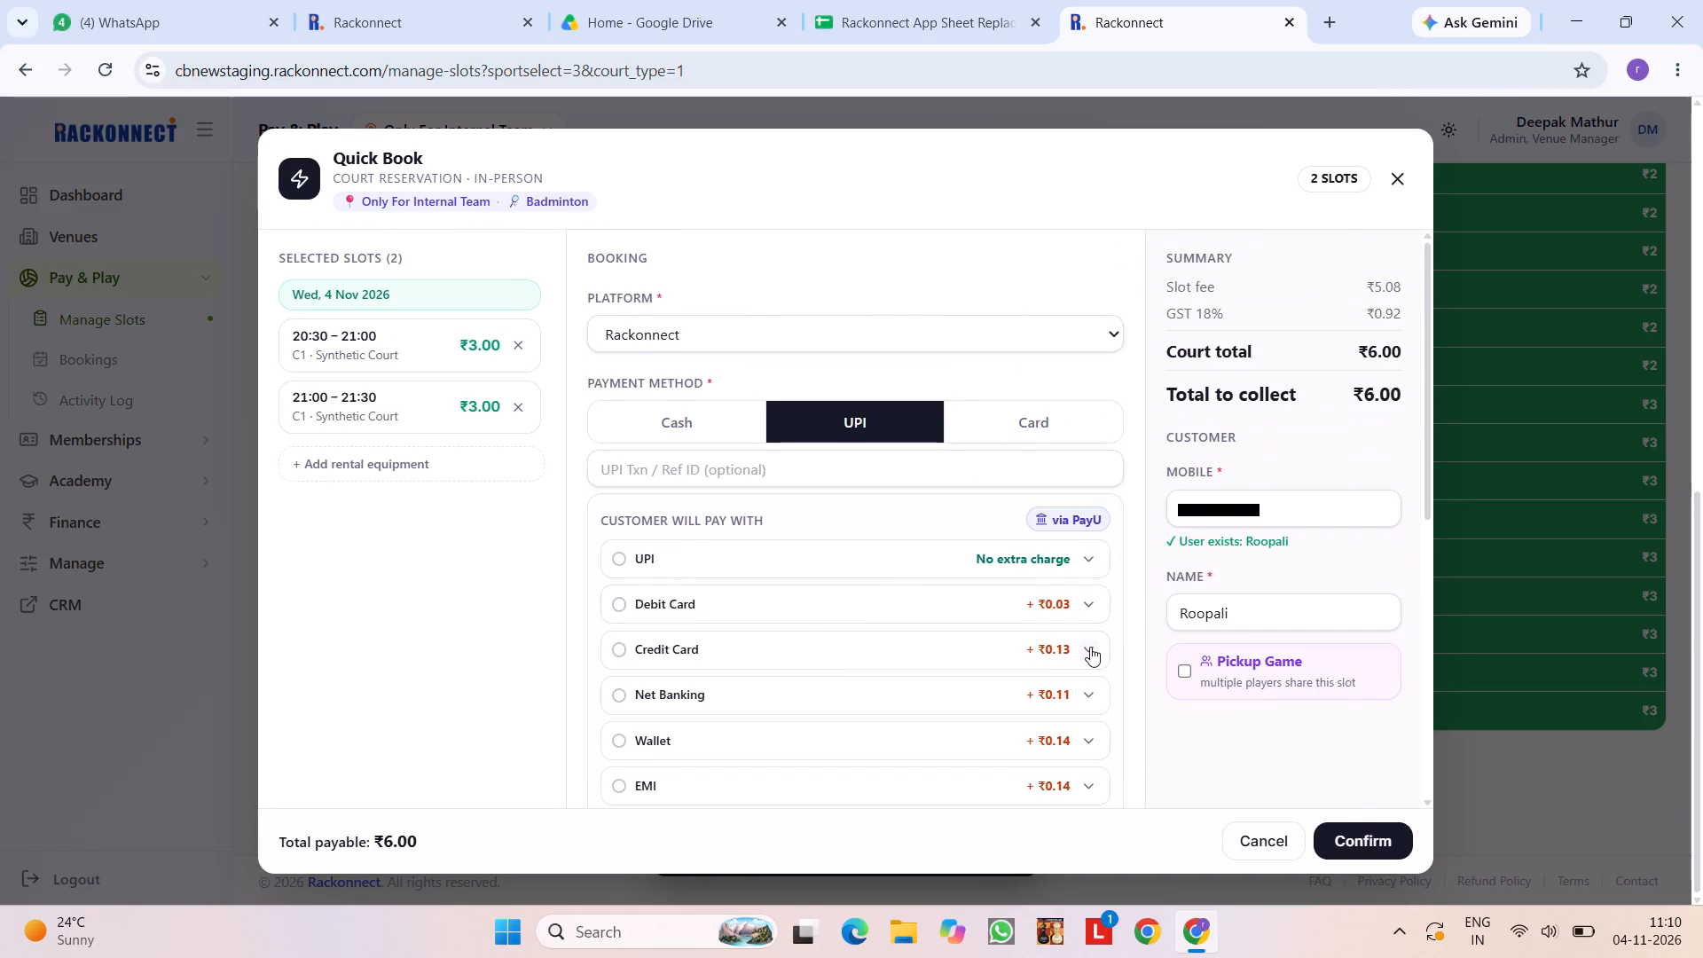
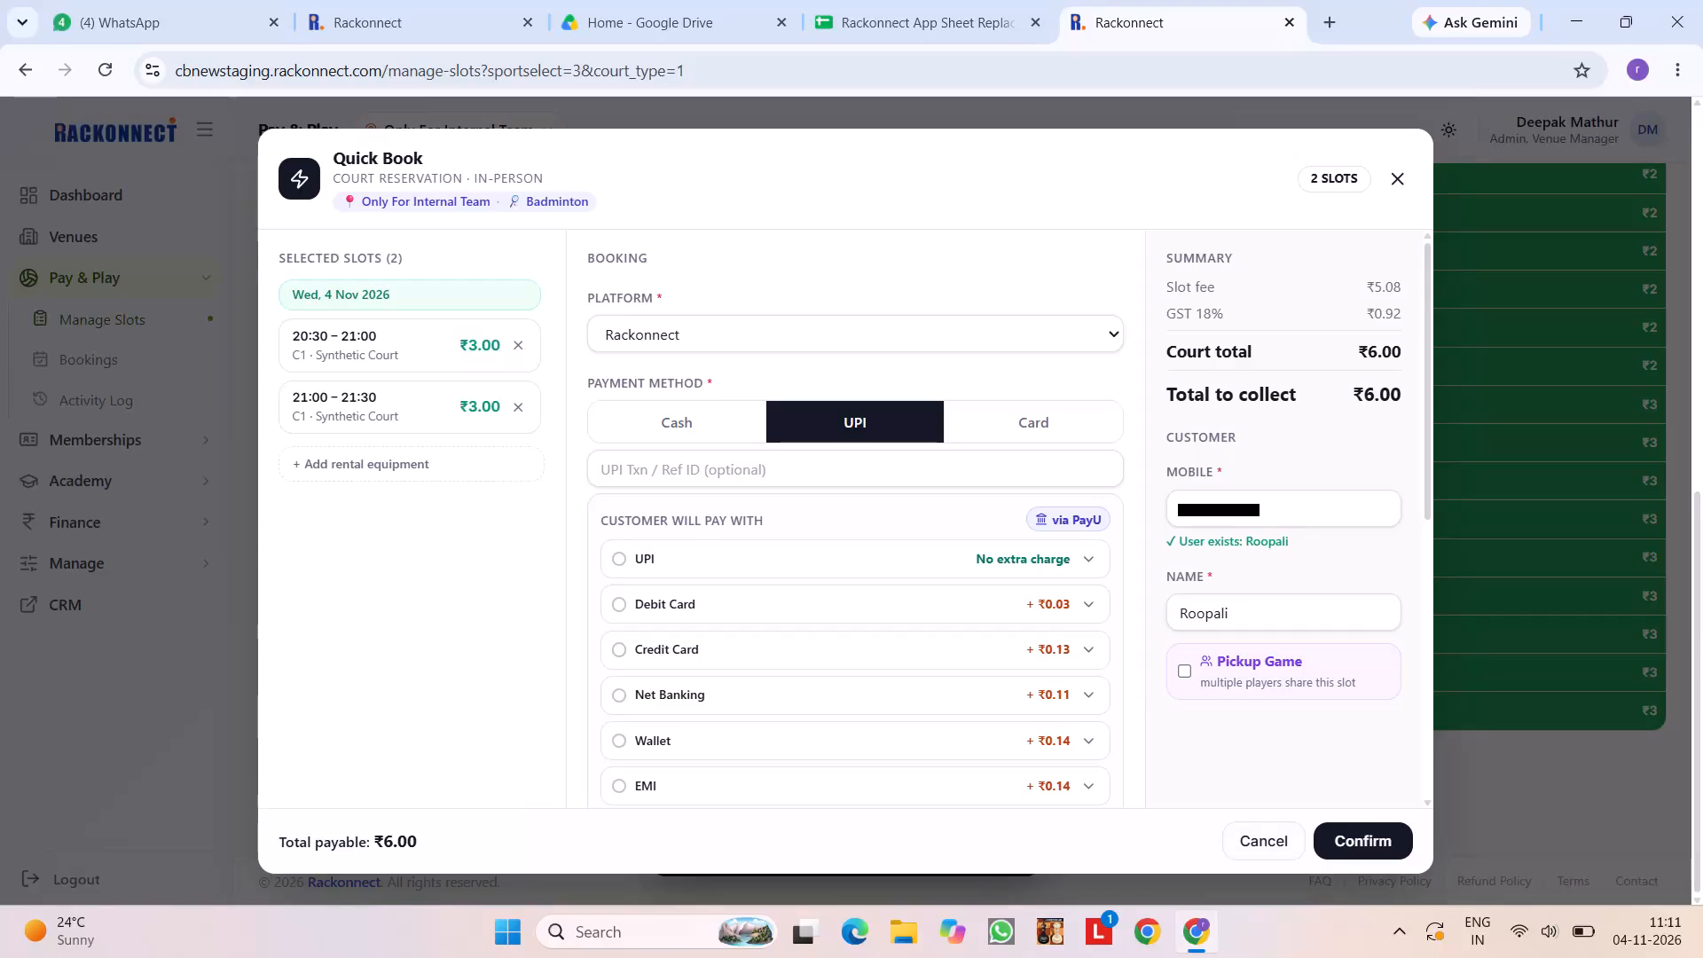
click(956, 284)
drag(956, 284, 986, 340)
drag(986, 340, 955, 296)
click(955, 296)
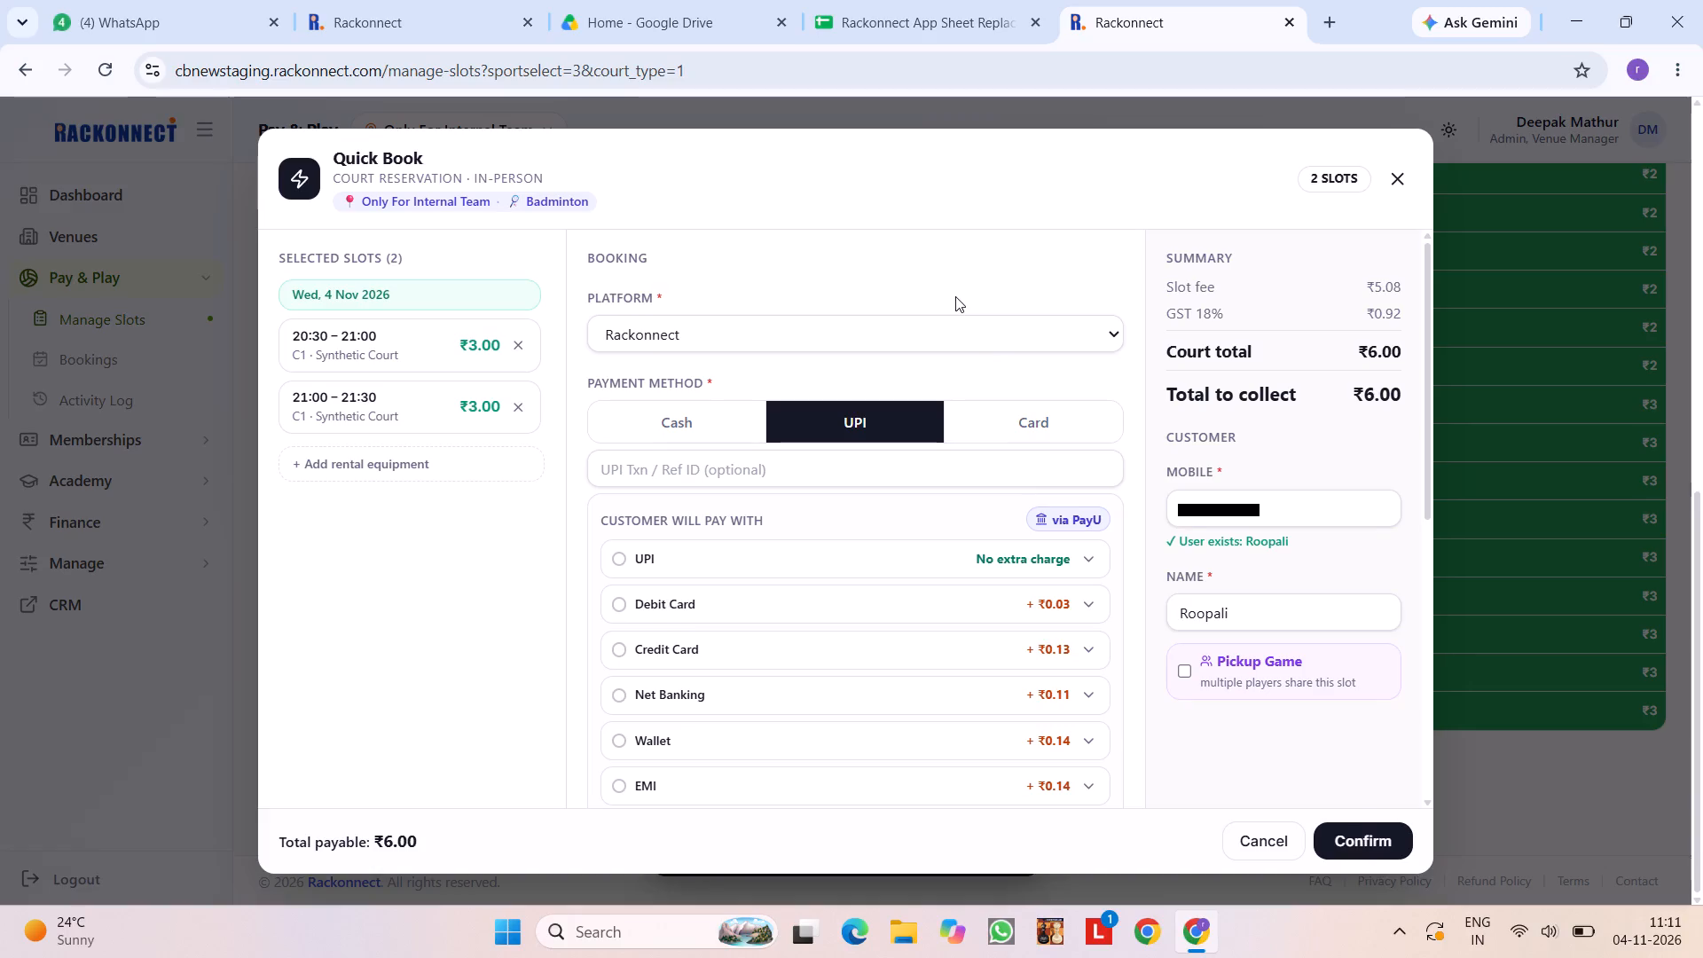
Review the Quick Book form with UPI as the payment method, from the selected slots and summary to the remarks and discount coupon.
scroll(1103, 405, down, 3)
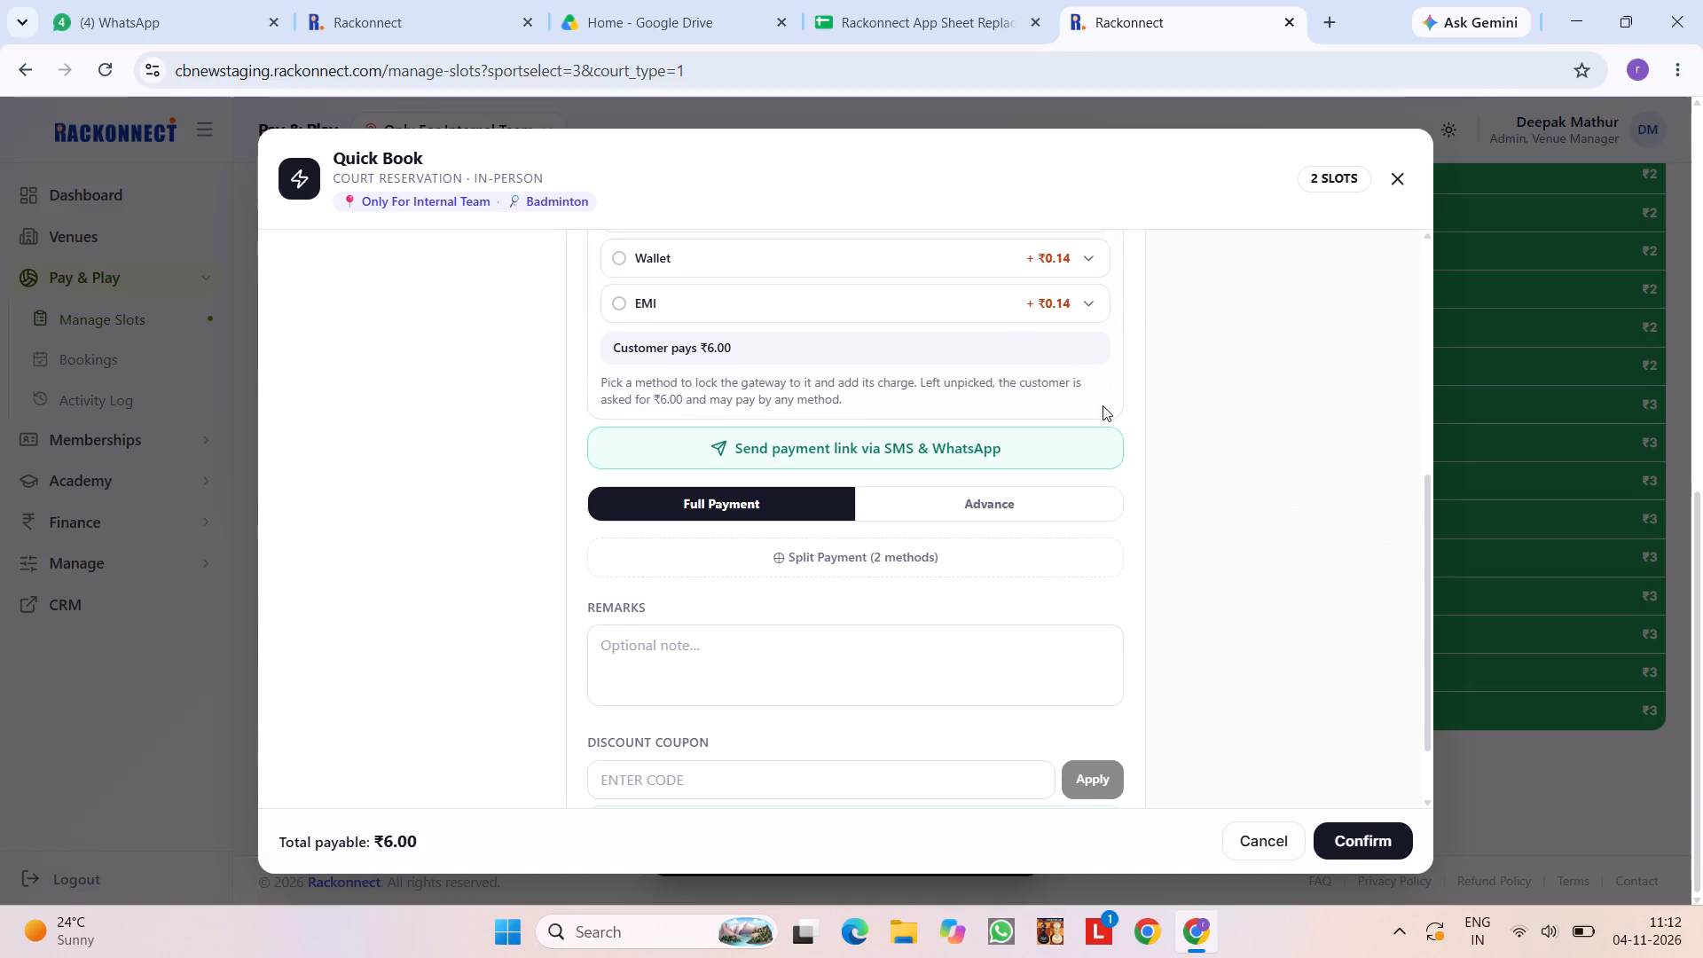
scroll(1103, 405, up, 2)
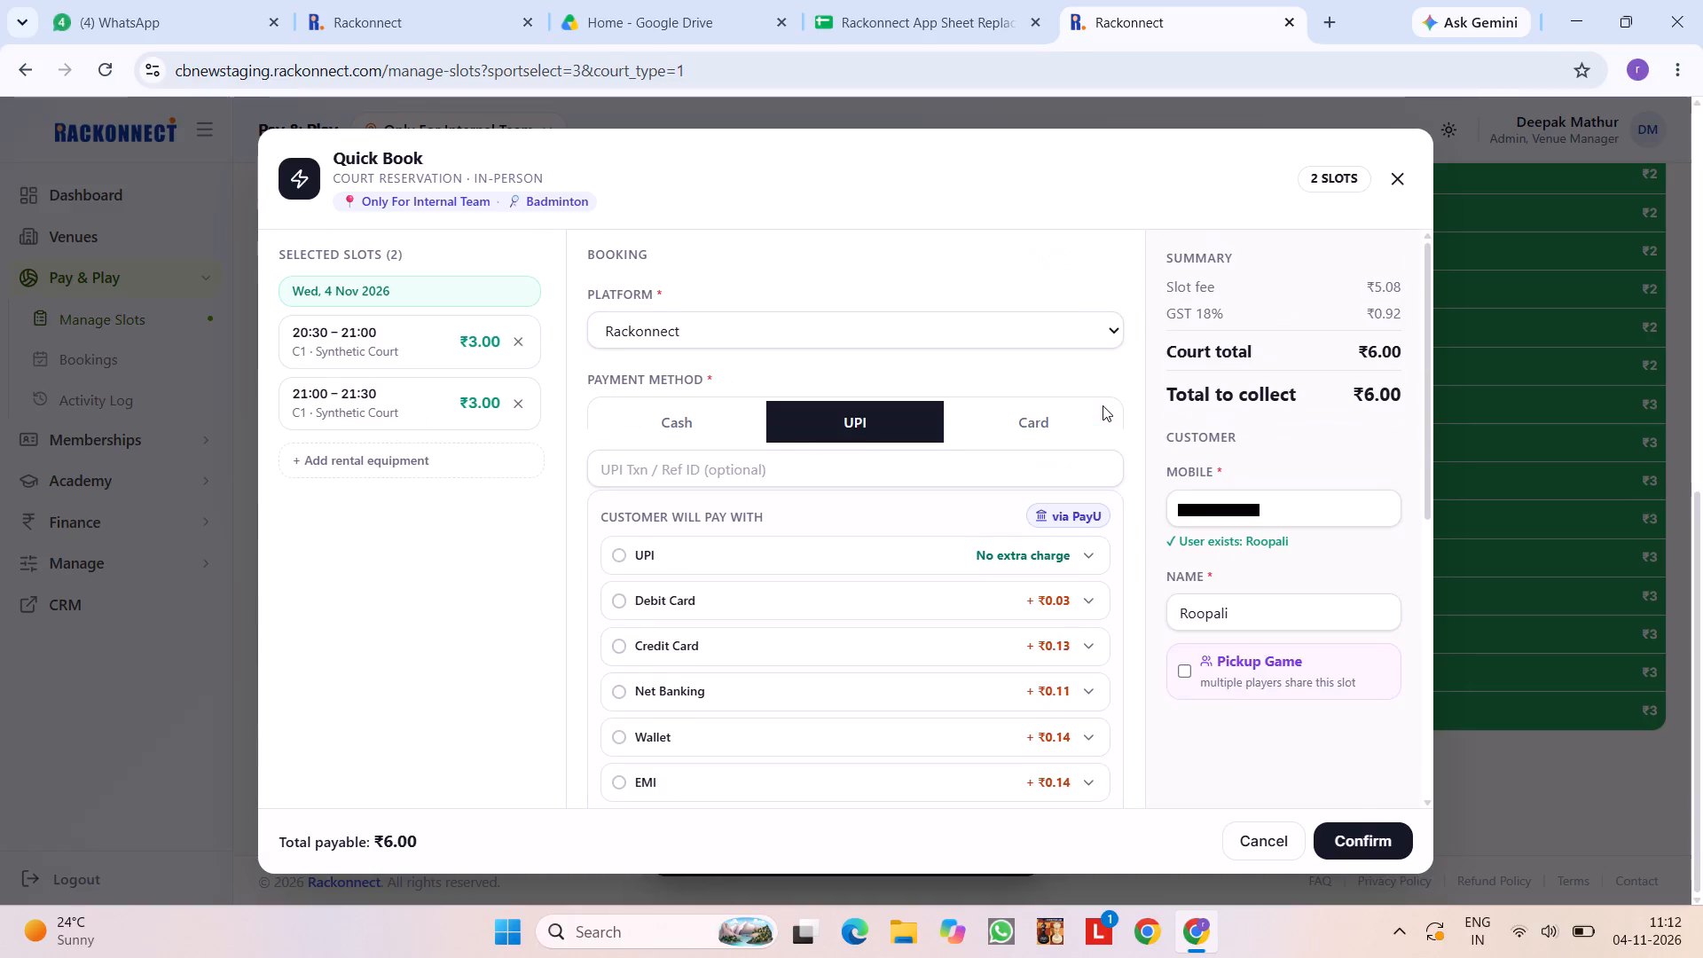
scroll(1103, 405, up, 2)
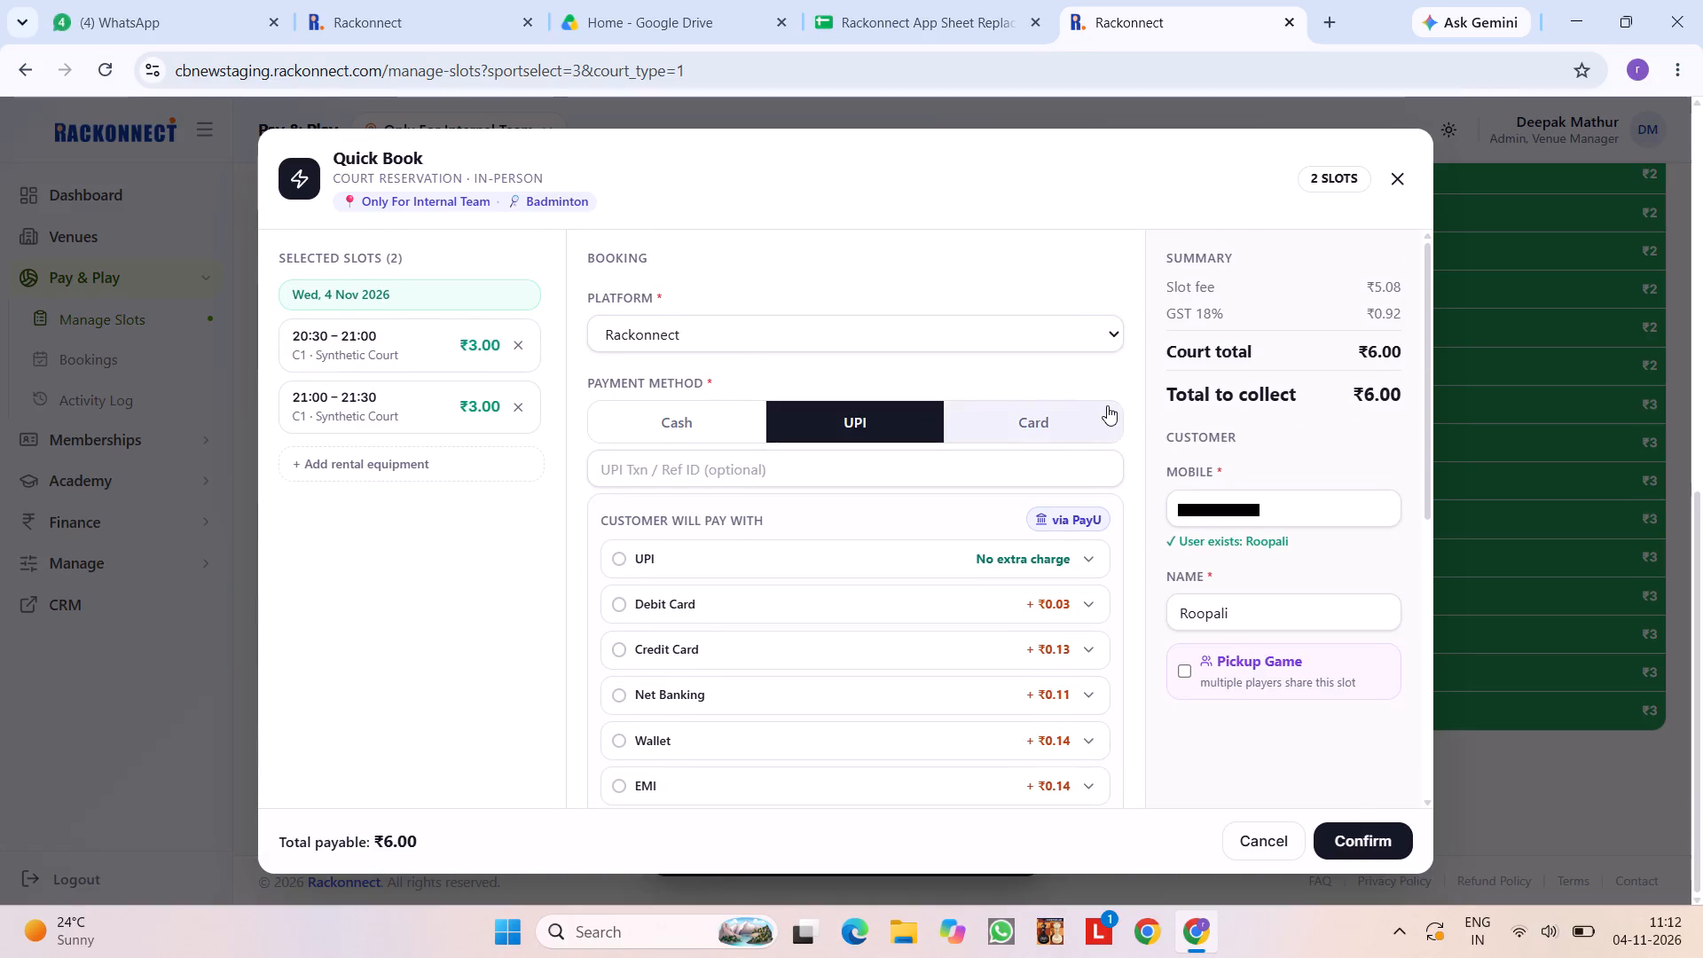
scroll(1152, 408, down, 2)
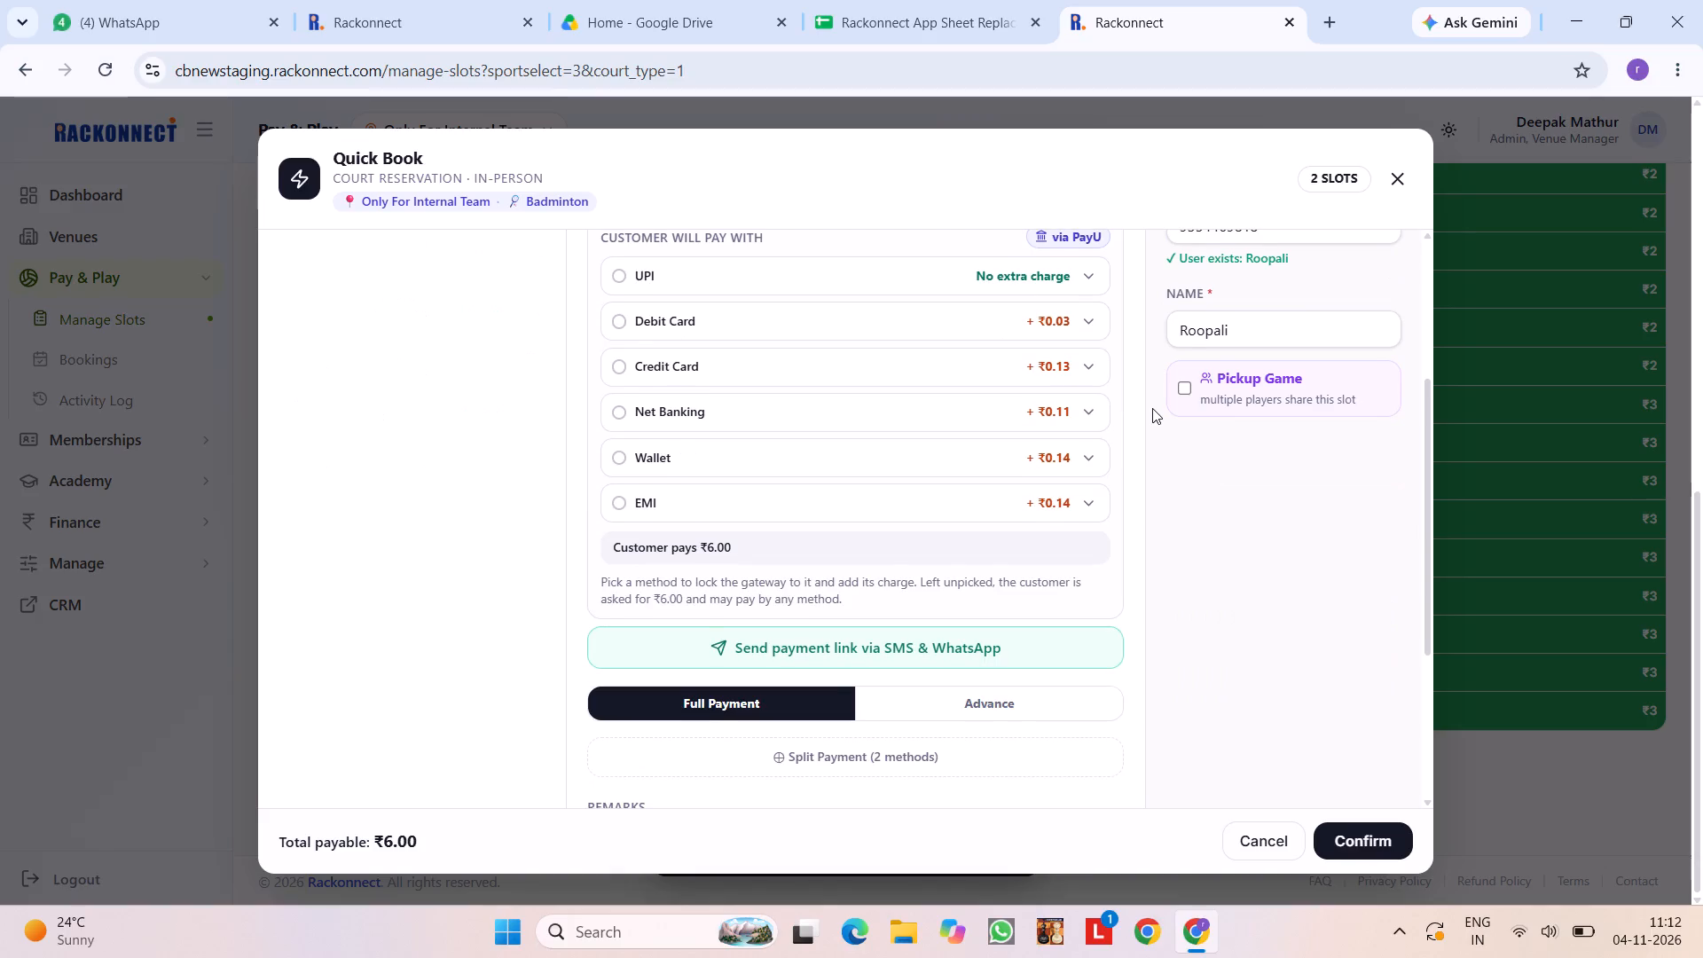
scroll(1152, 408, down, 3)
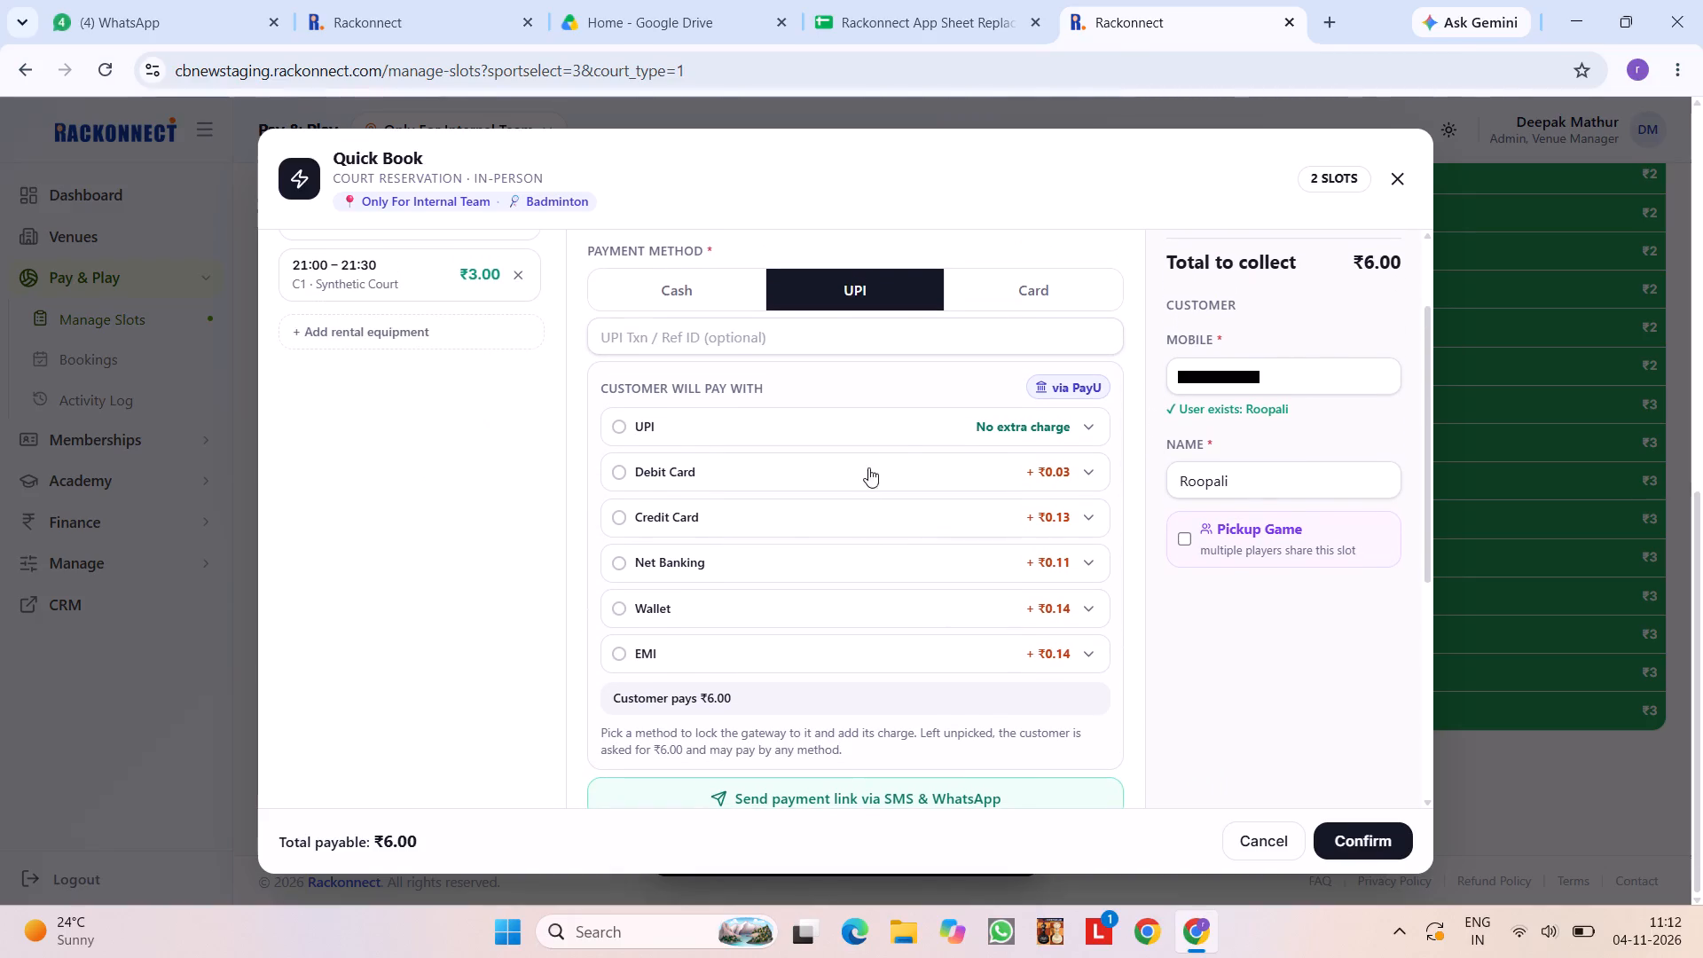
Try the customer payment options UPI, Debit Card, Credit Card, Net Banking and Wallet in turn, comparing what the customer pays with each.
click(621, 420)
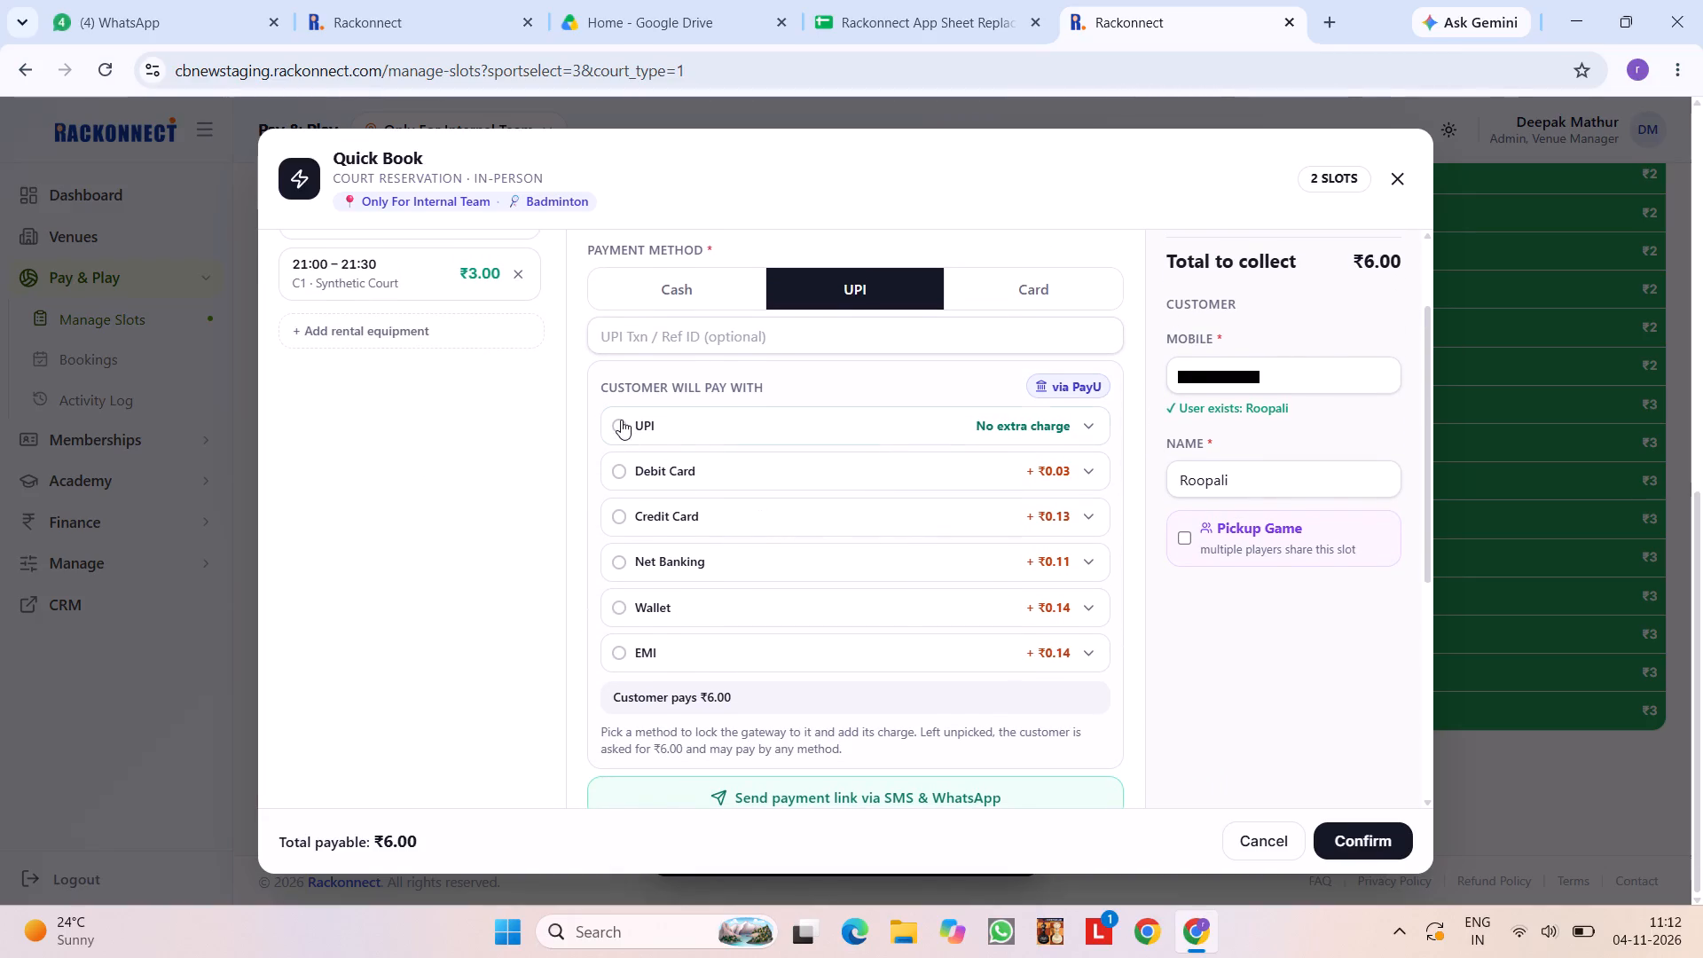
click(621, 420)
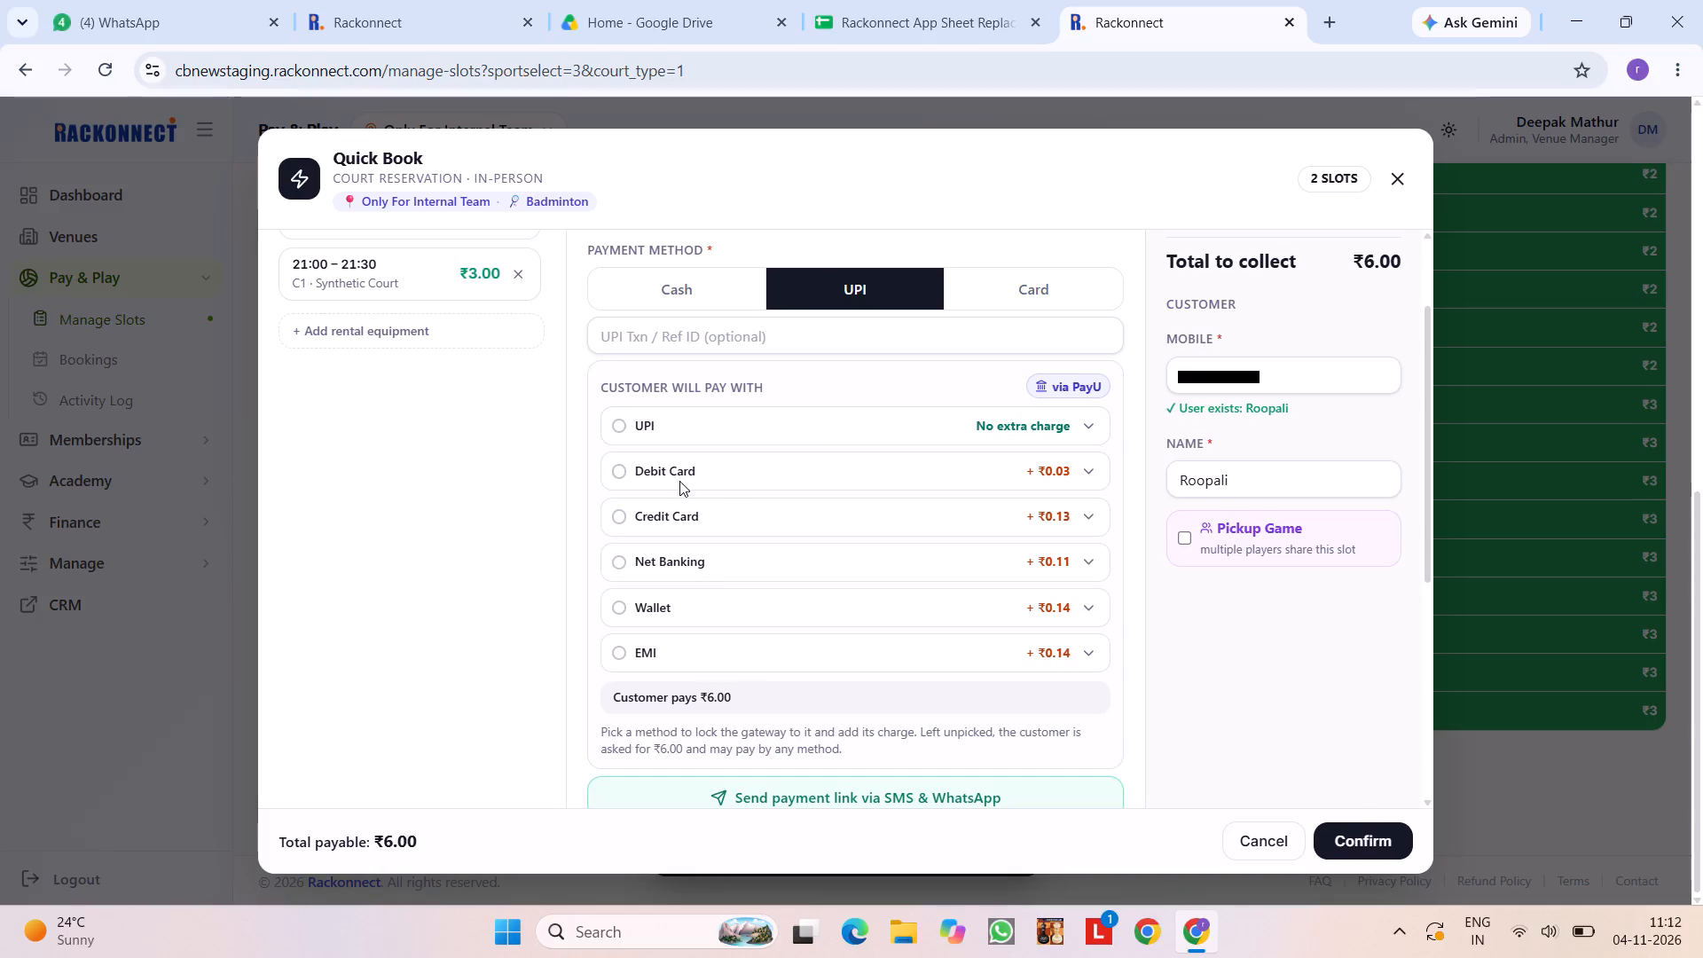
click(726, 475)
click(735, 500)
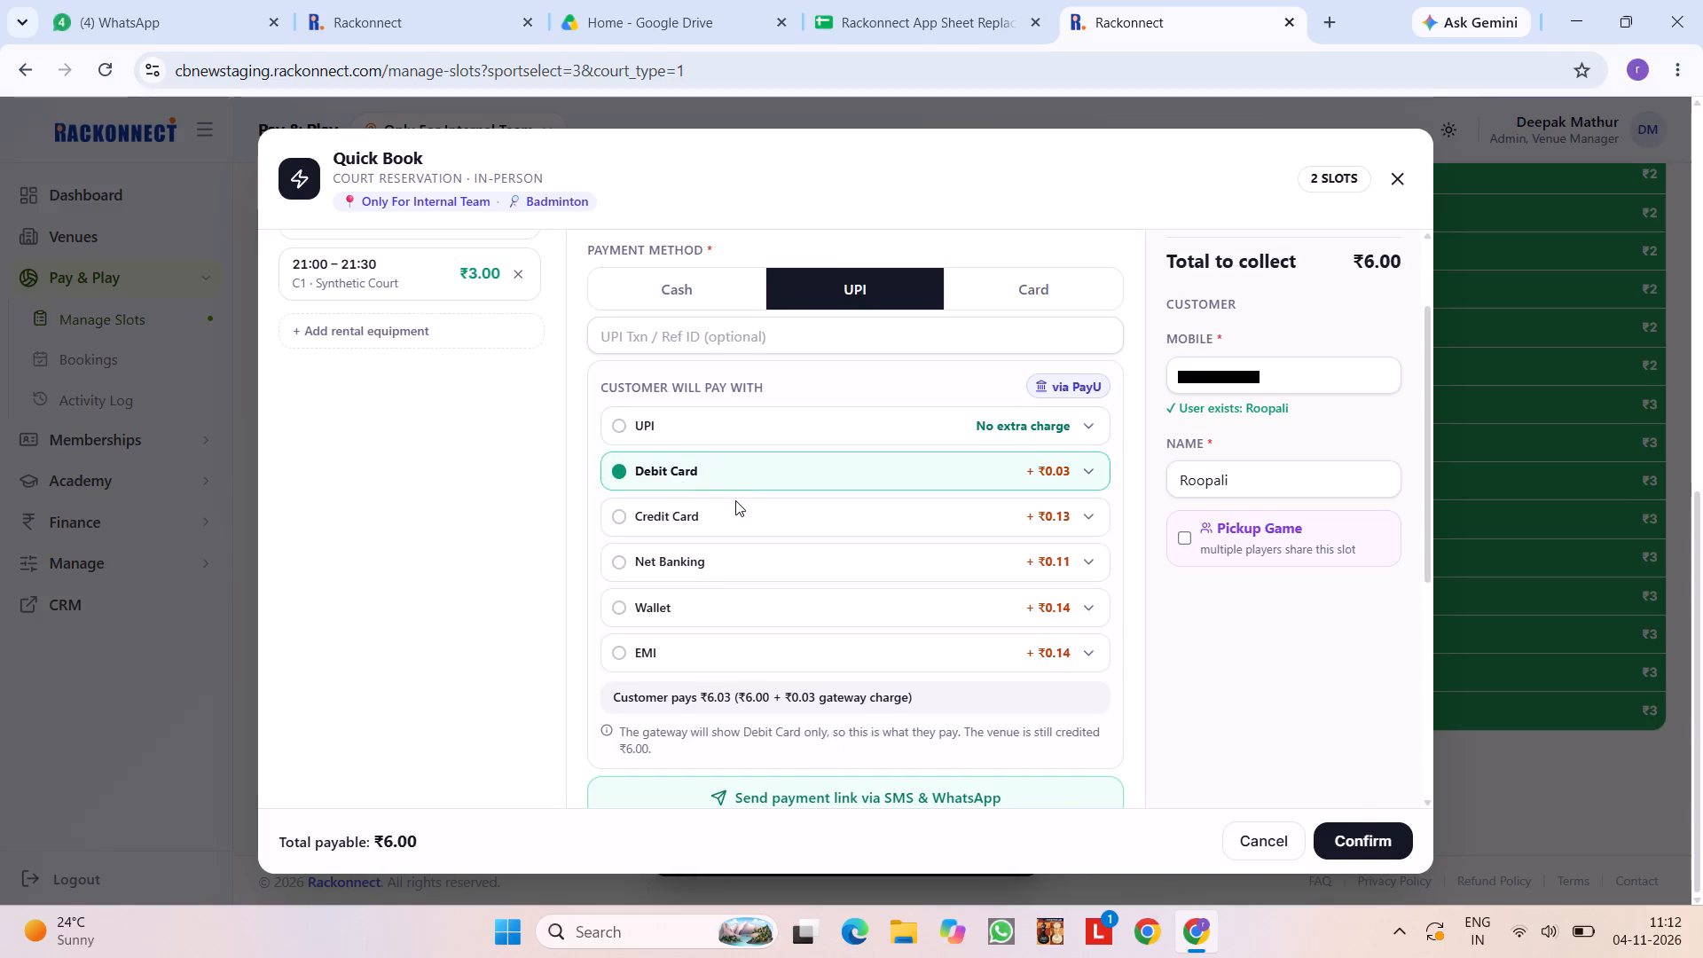
click(751, 518)
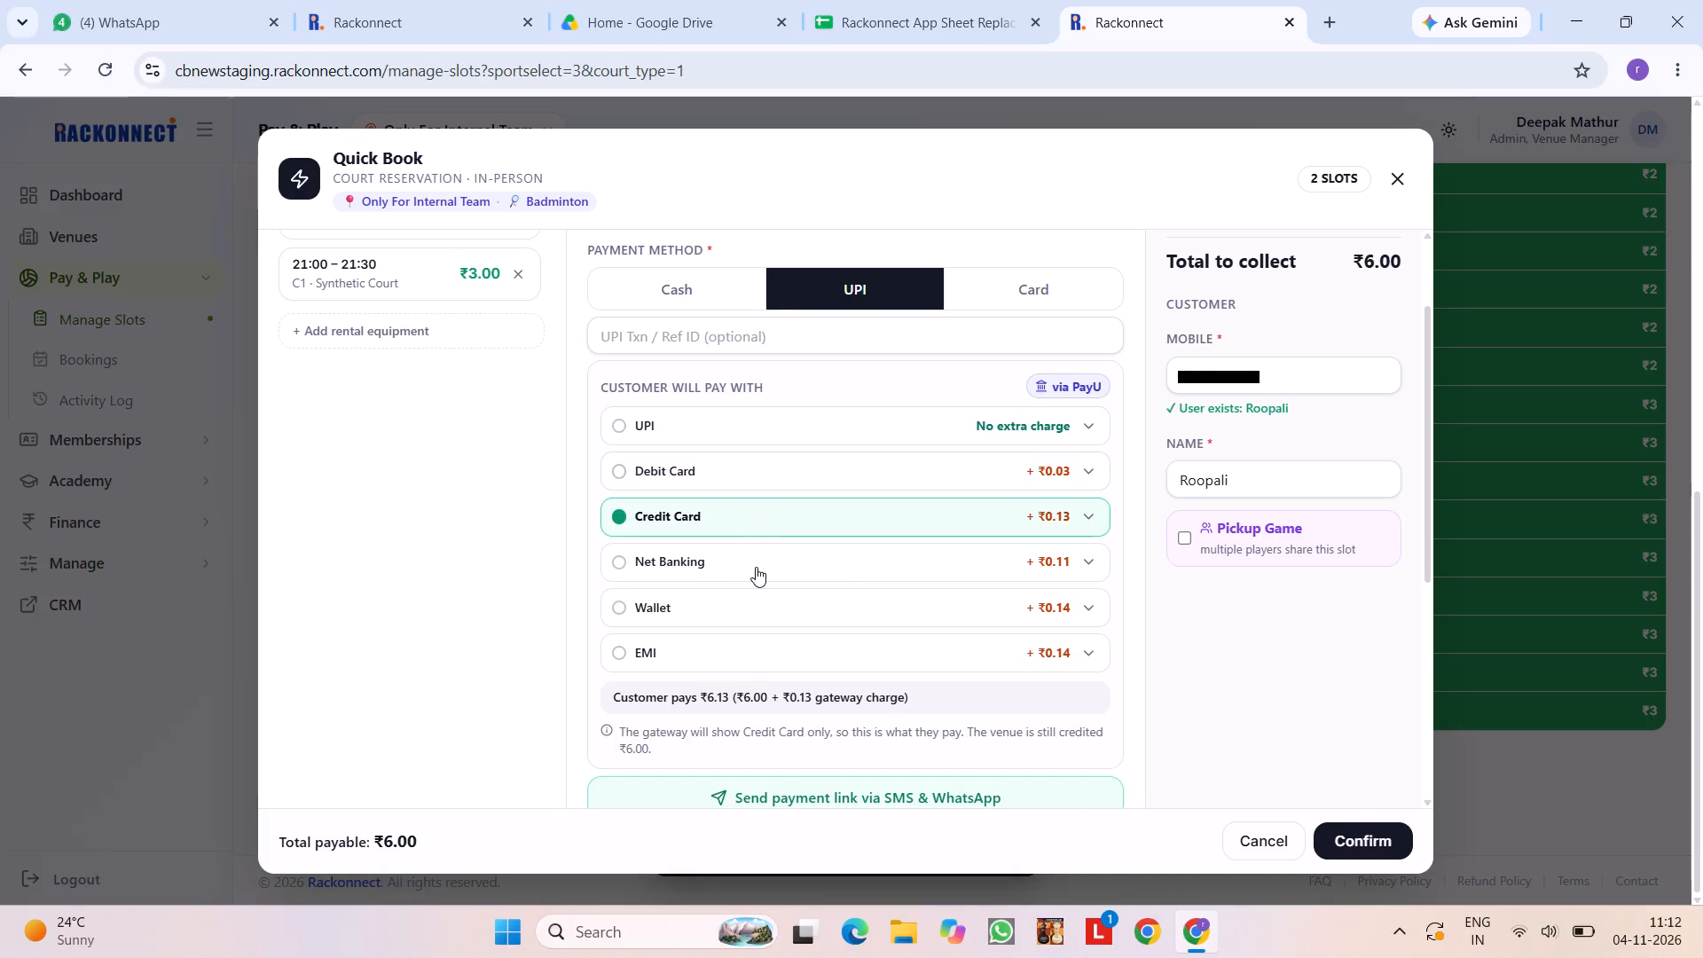
click(756, 567)
click(758, 607)
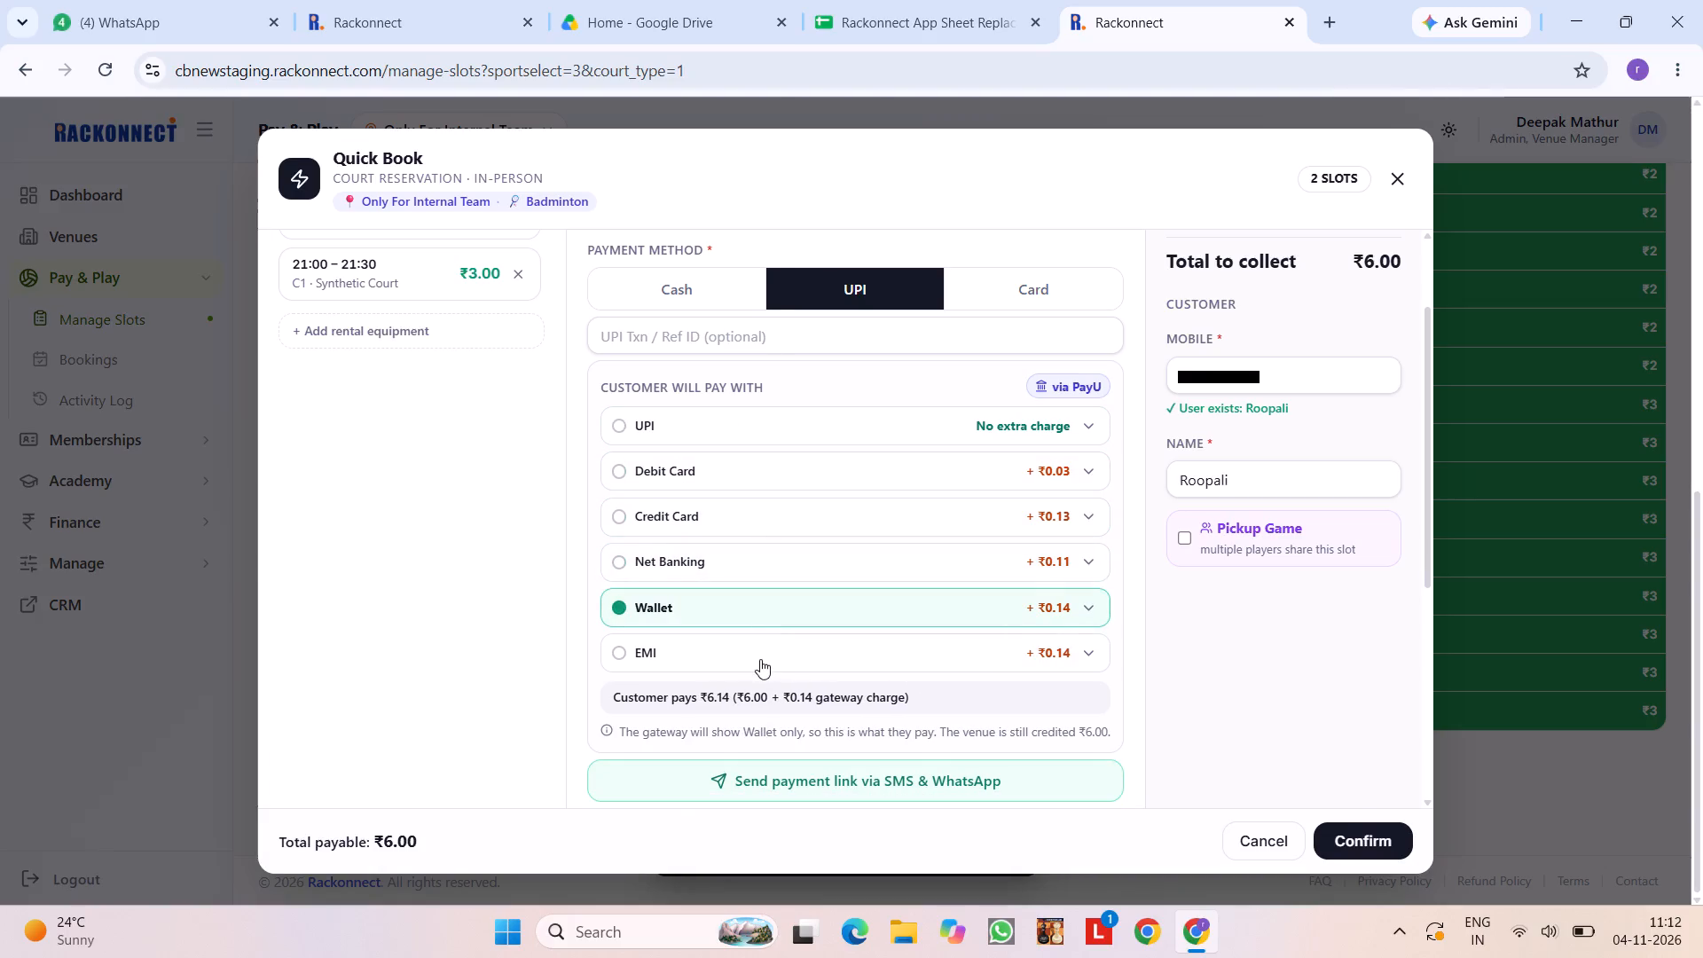
Choose EMI as the customer payment option to check its gateway charge, and cancel the two-slot Quick Book booking.
click(760, 659)
scroll(760, 659, up, 1)
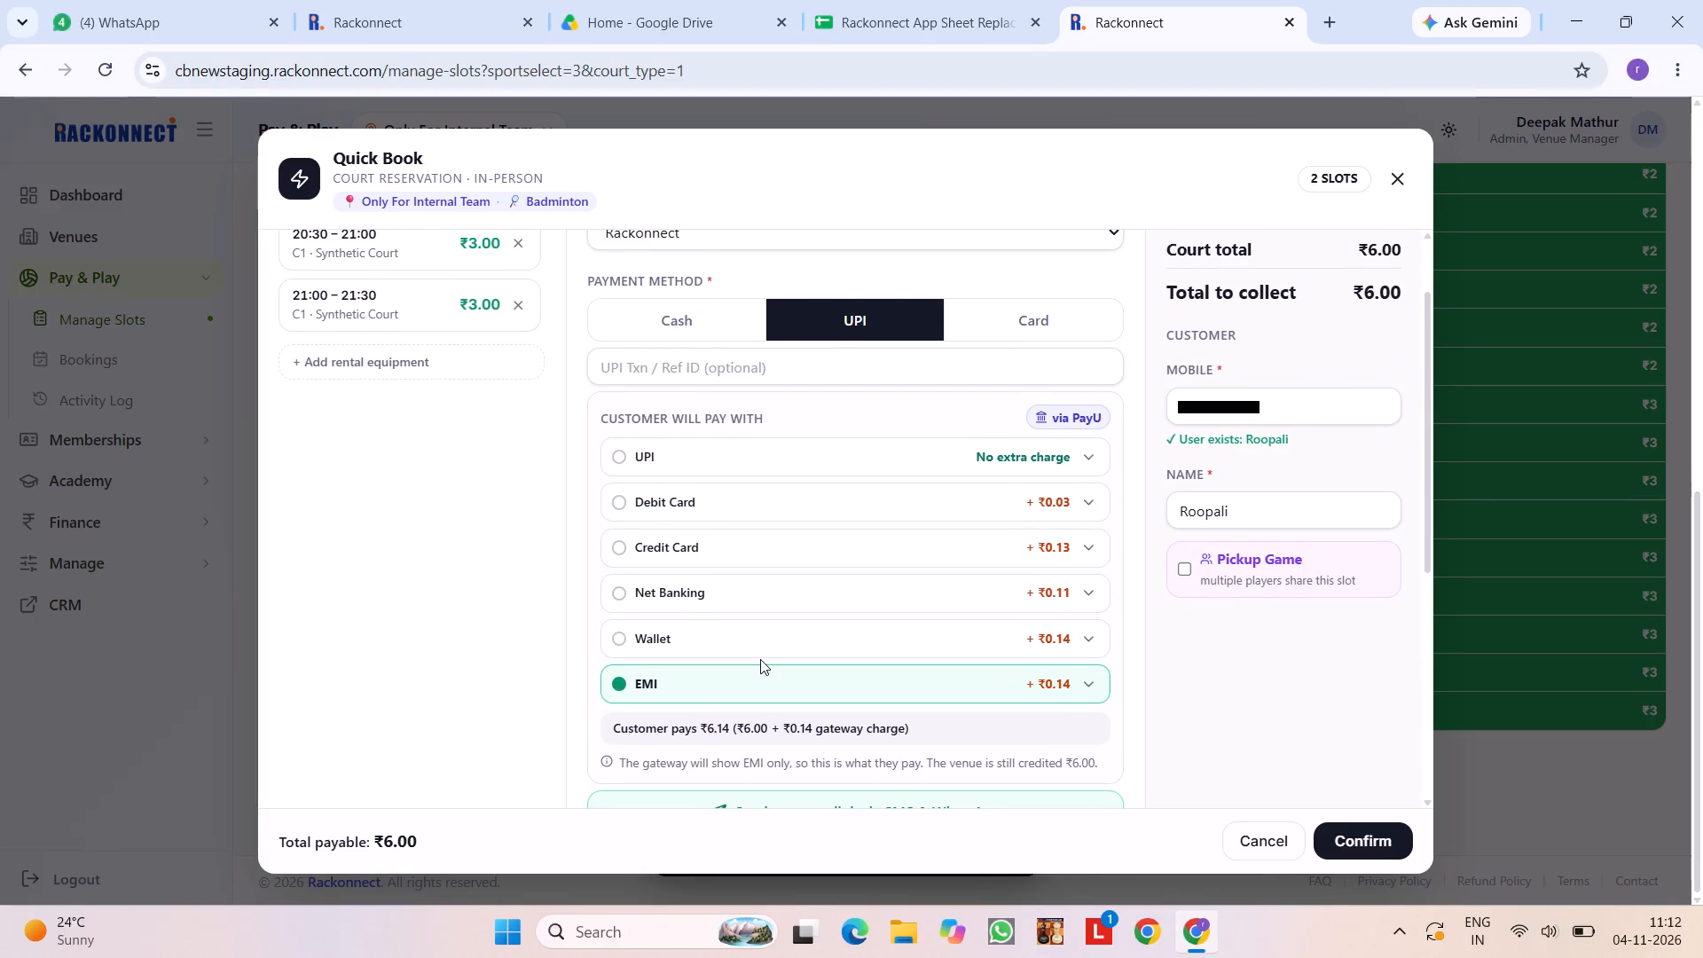
click(1267, 858)
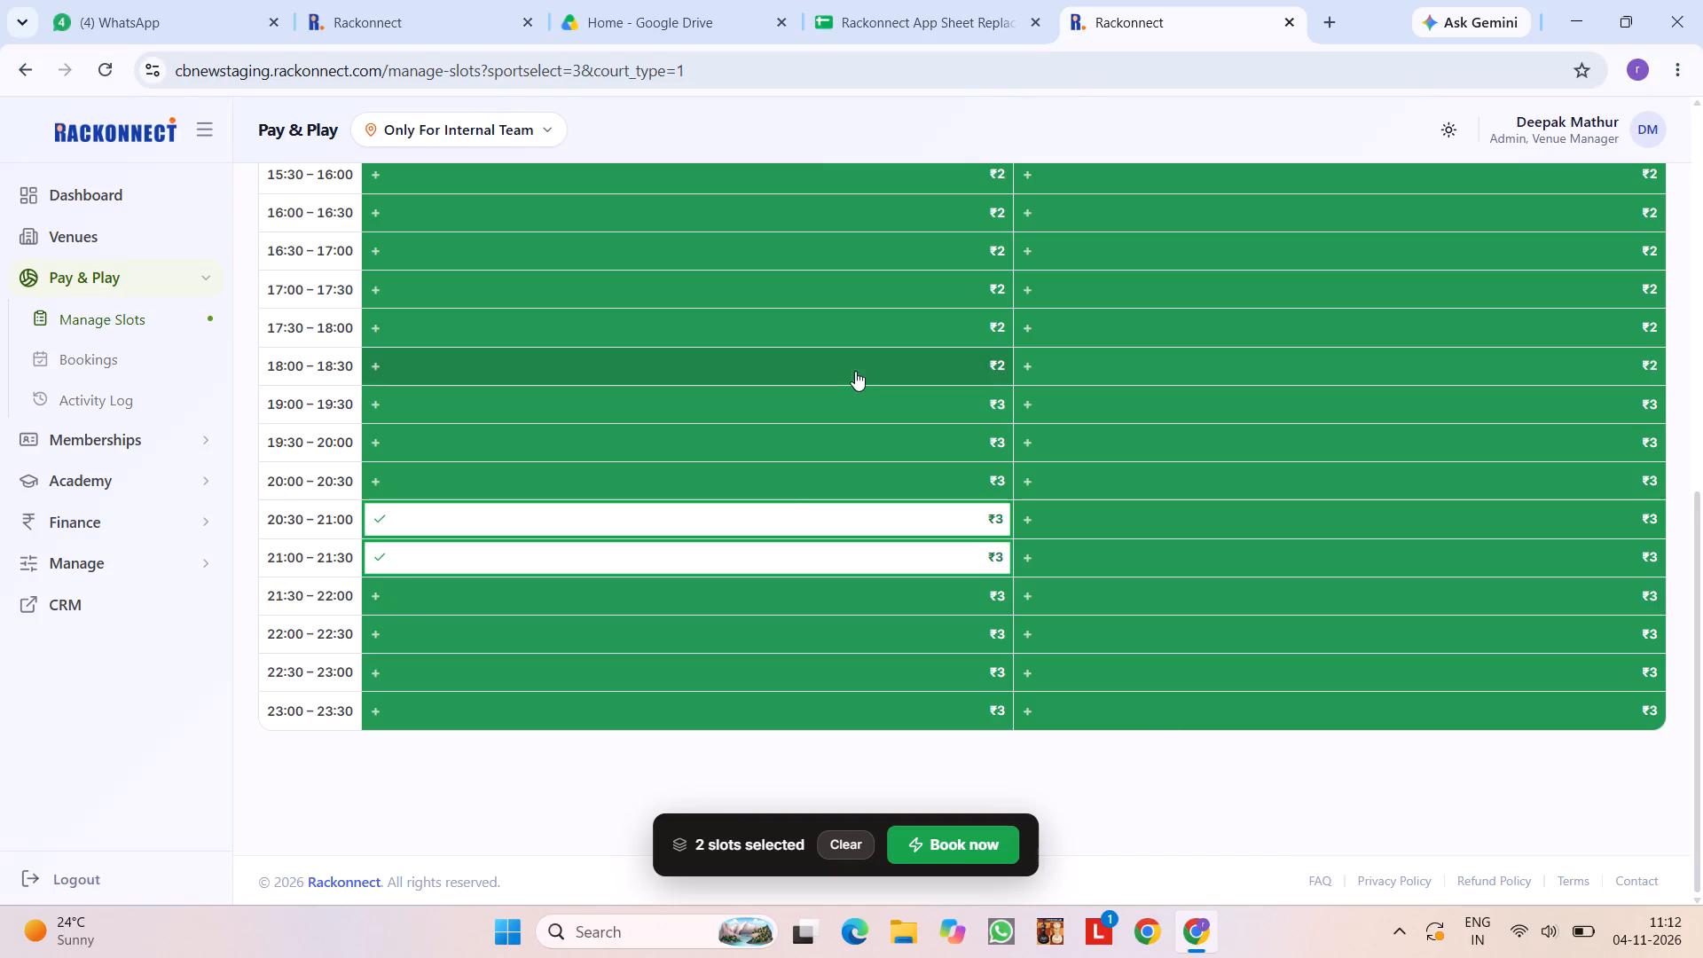
Add the C1 slots 19:30–20:00 and 20:00–20:30 to the selection and open Quick Book for all selected slots.
click(792, 468)
click(793, 425)
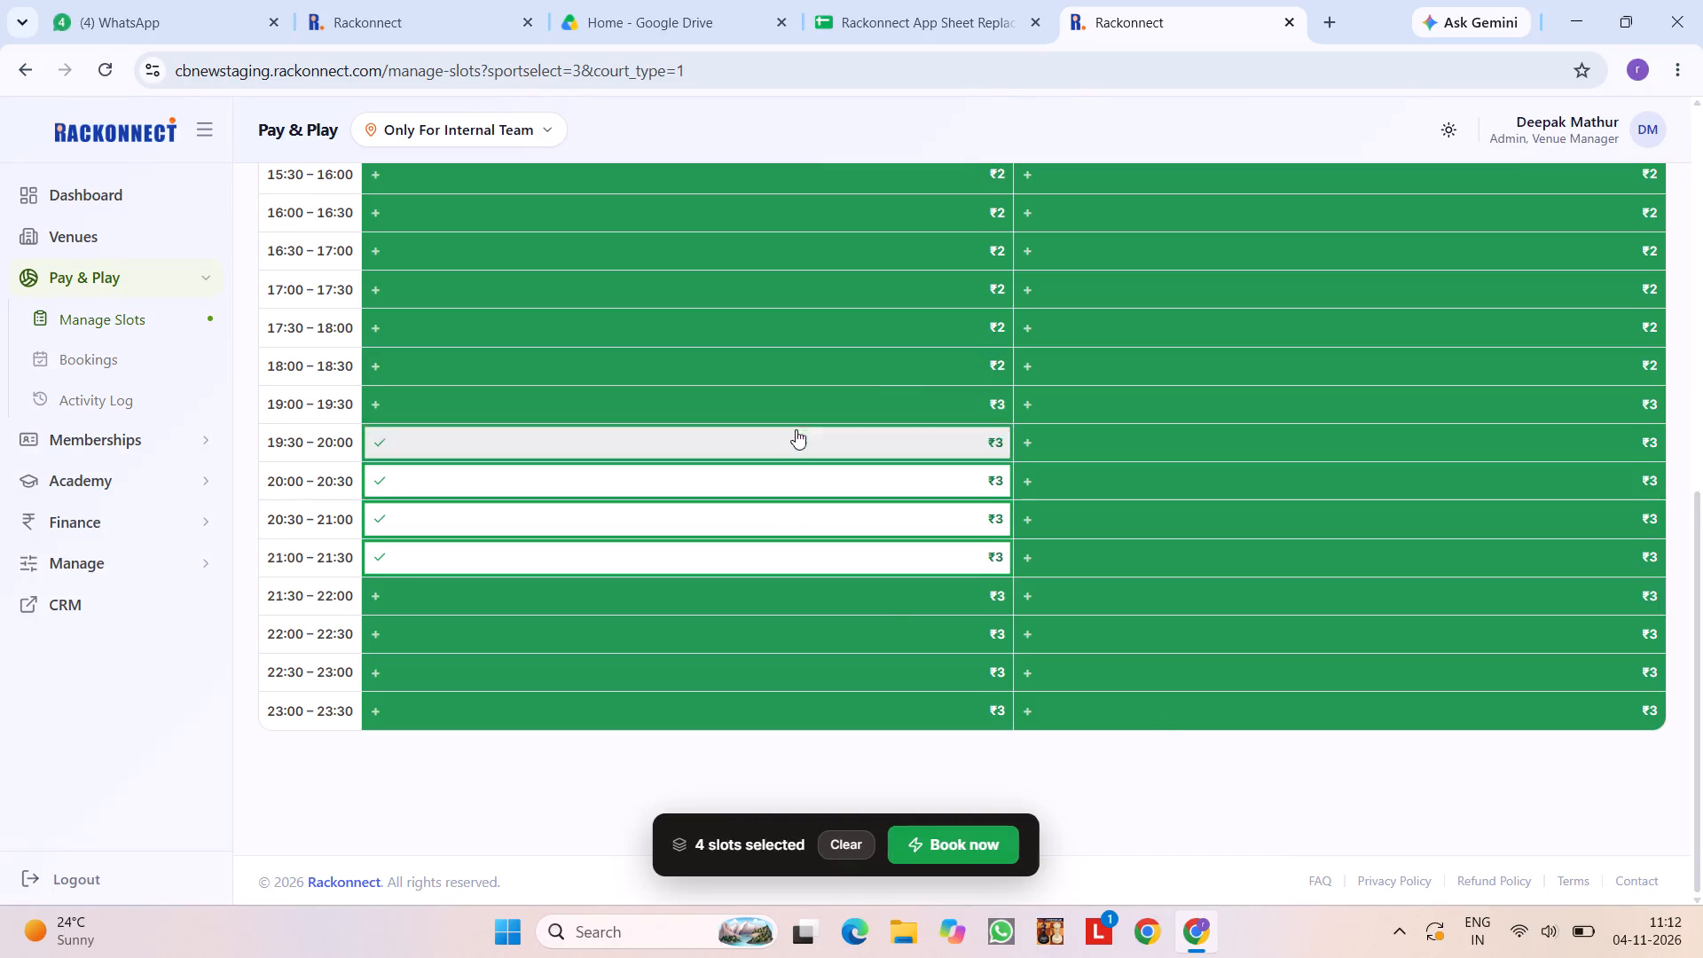
click(954, 847)
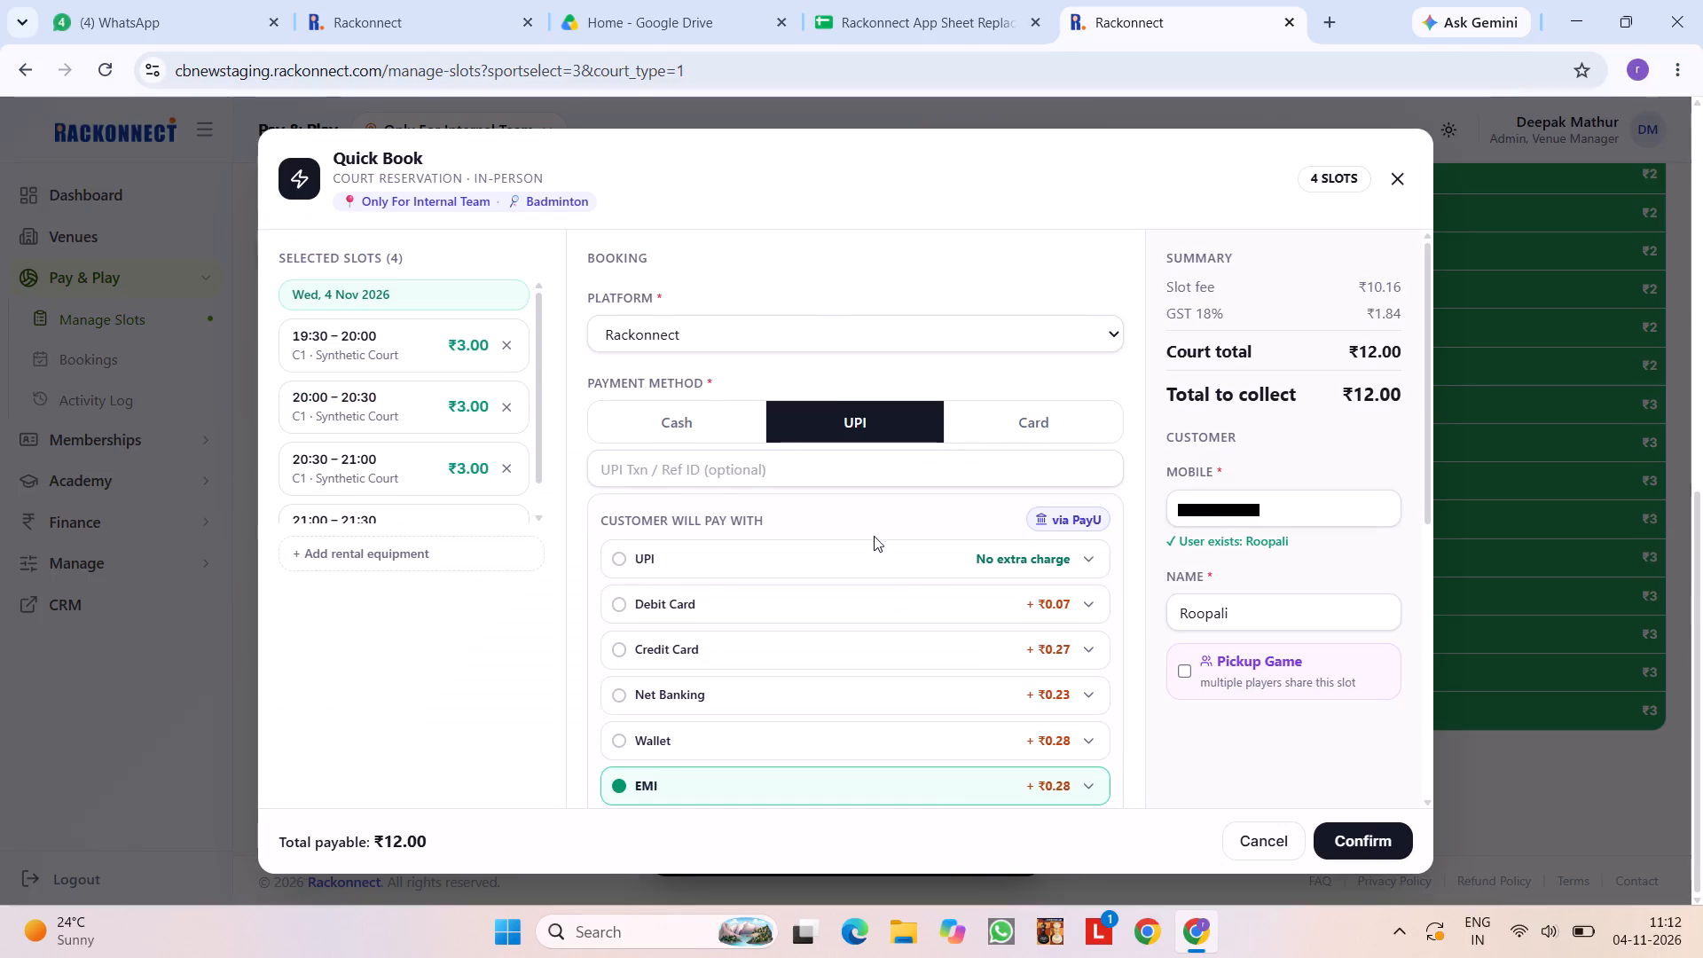
Examine the Debit Card and UPI charge breakups with Debit Card chosen, and discard the booking and its slot selection.
scroll(887, 688, down, 2)
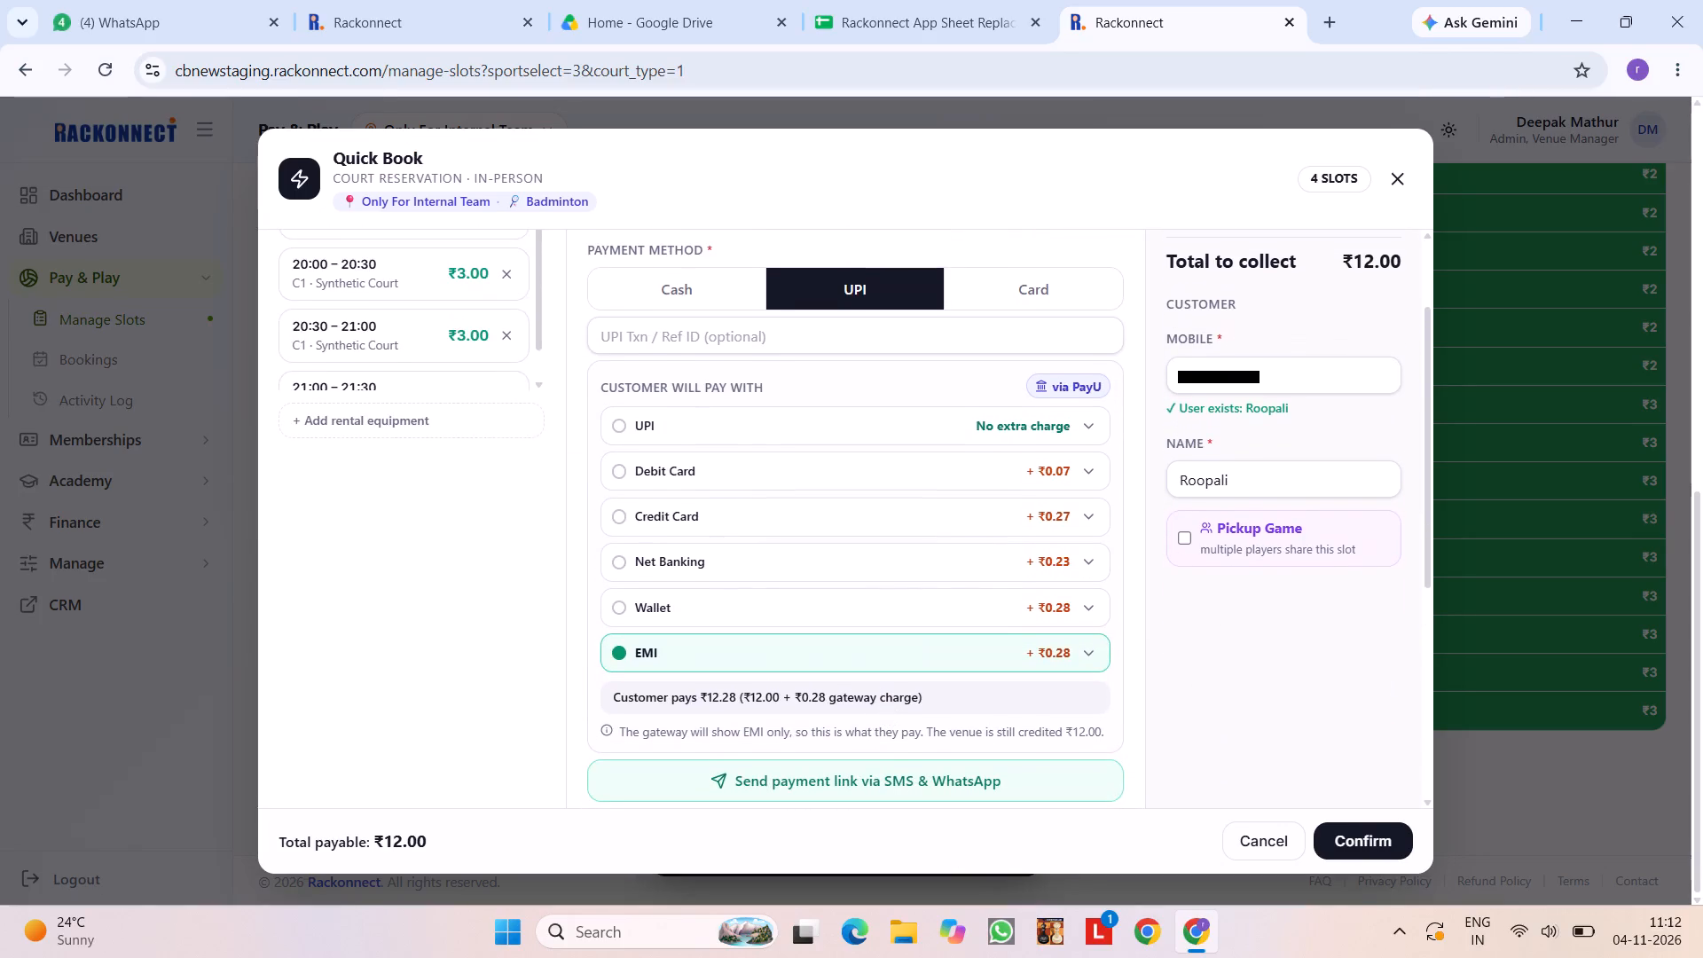
click(714, 469)
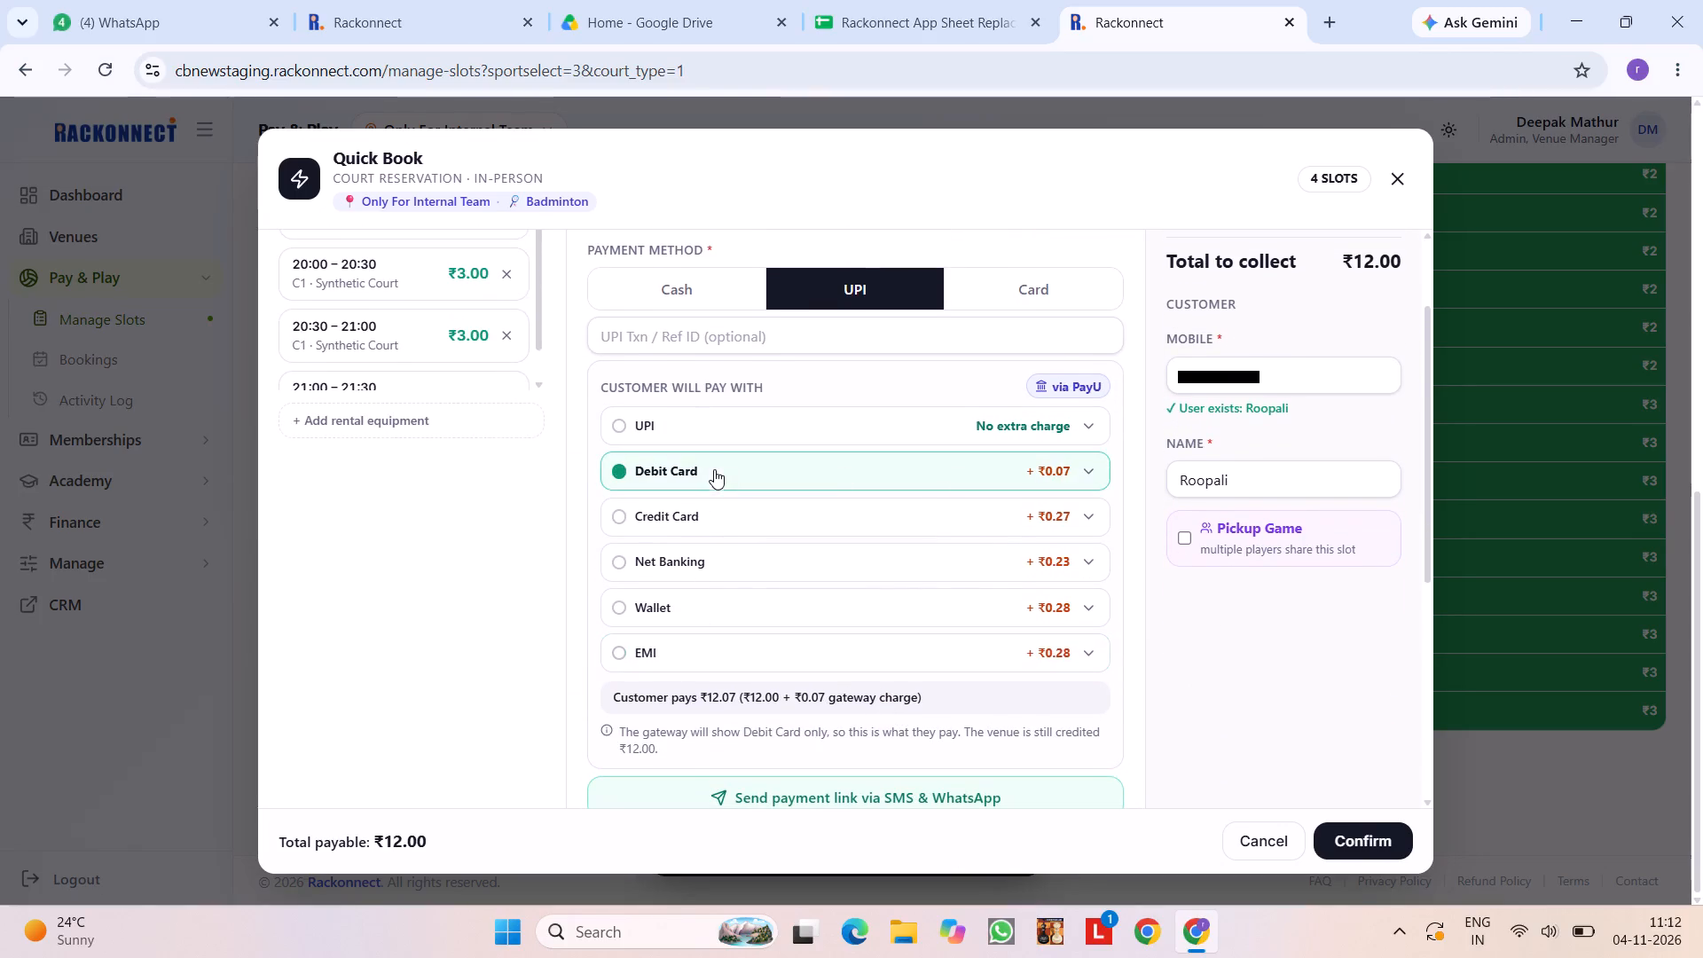
click(1088, 474)
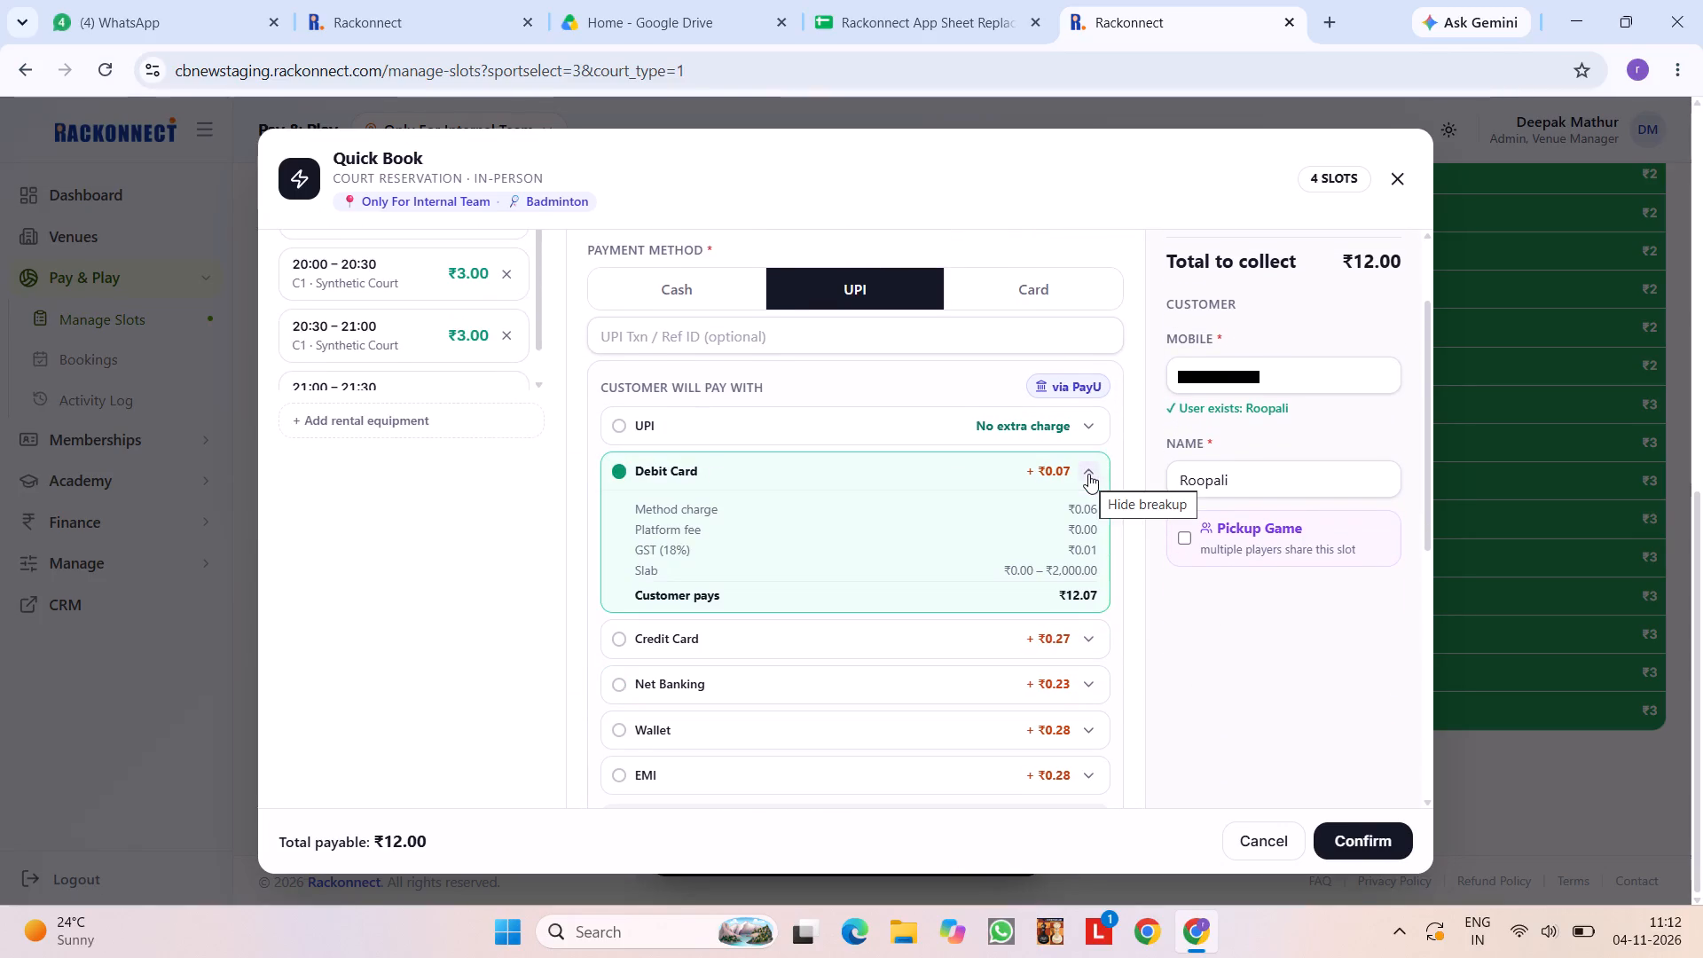
click(1088, 474)
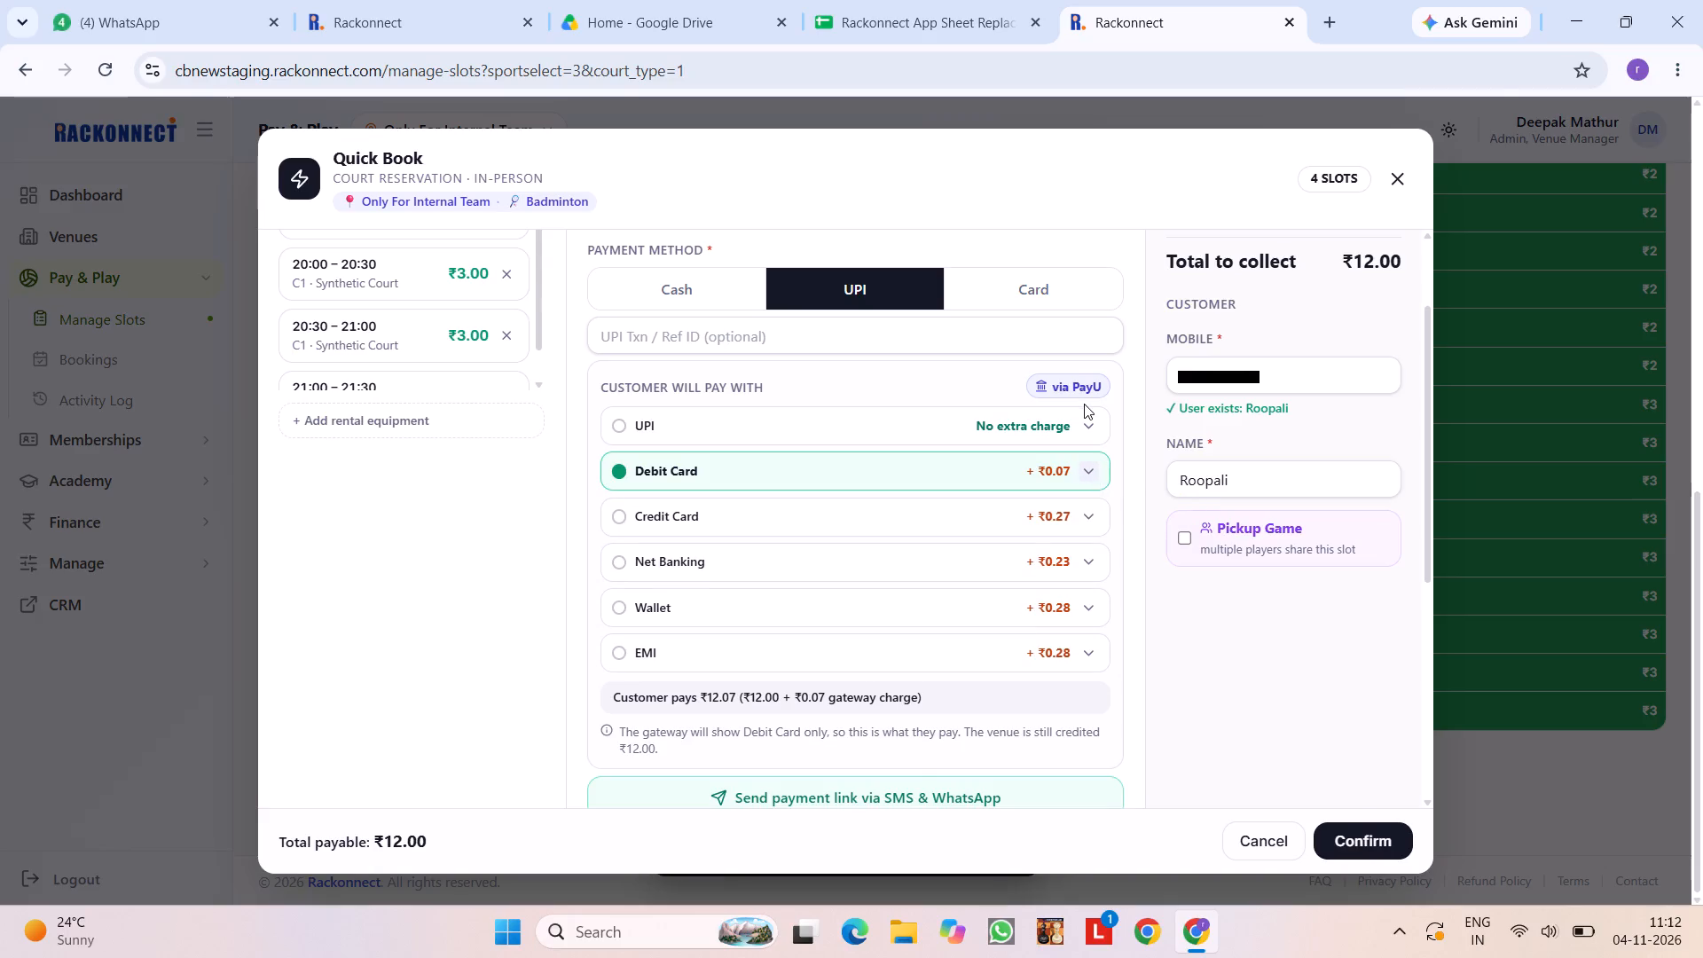
click(1089, 423)
click(1089, 423)
click(1277, 833)
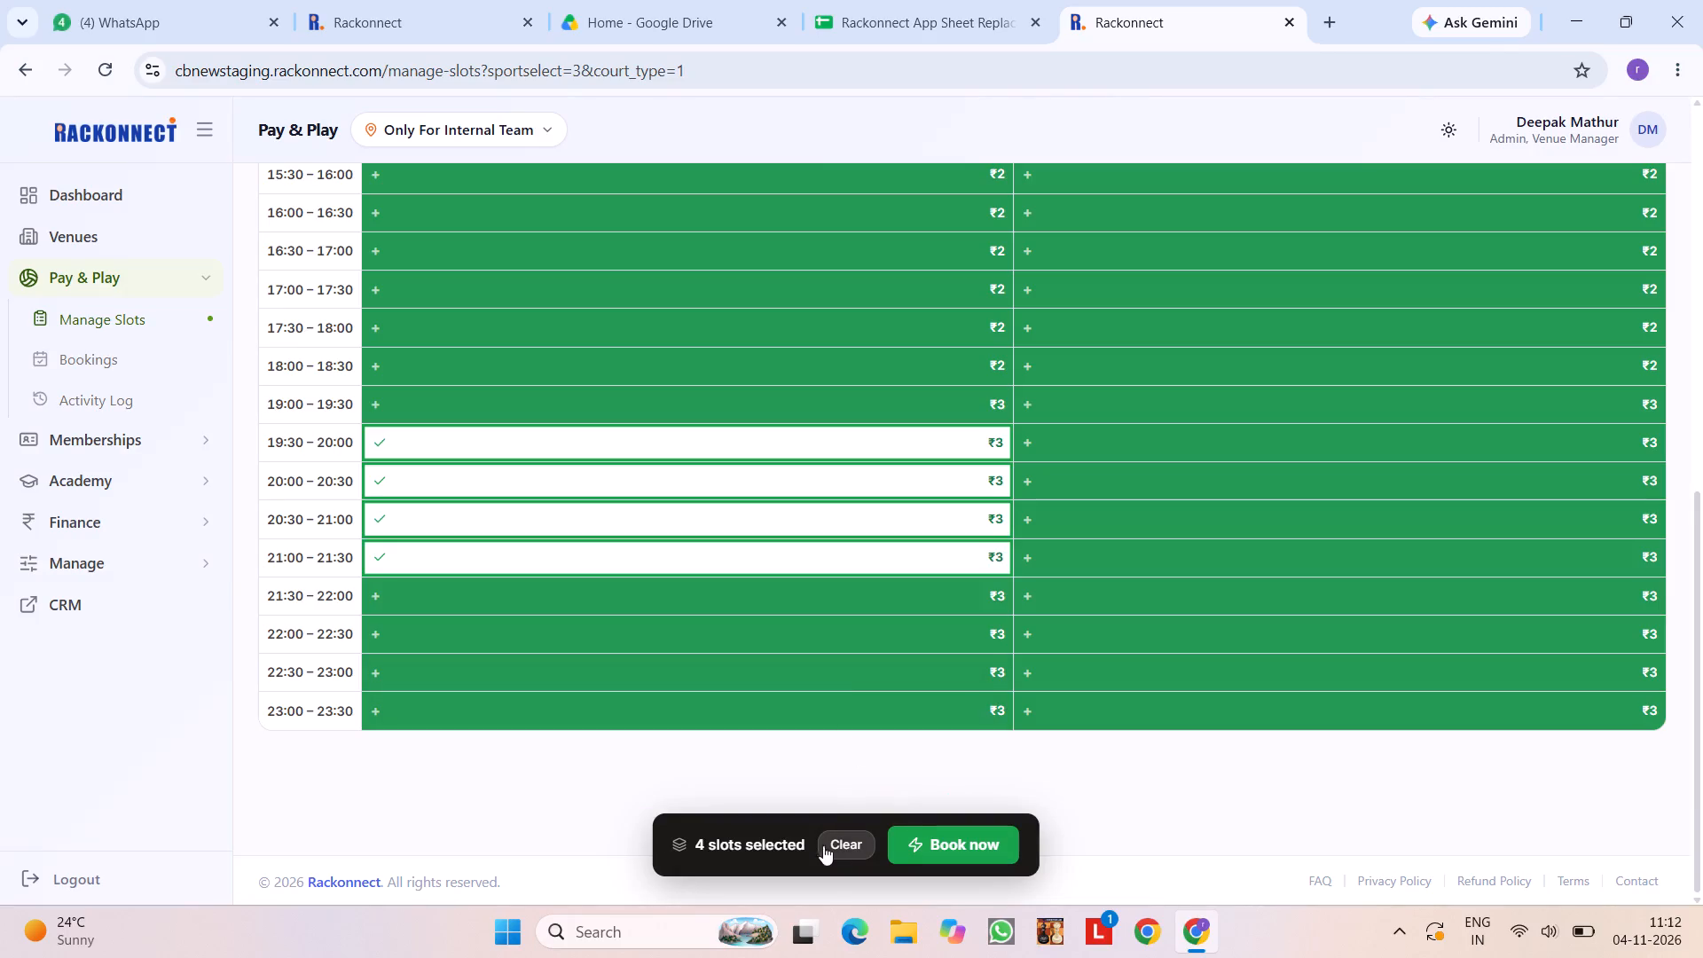
click(839, 844)
Switch the venue to REPPP - RKTBadminton Arena at REPPP.
scroll(832, 677, up, 11)
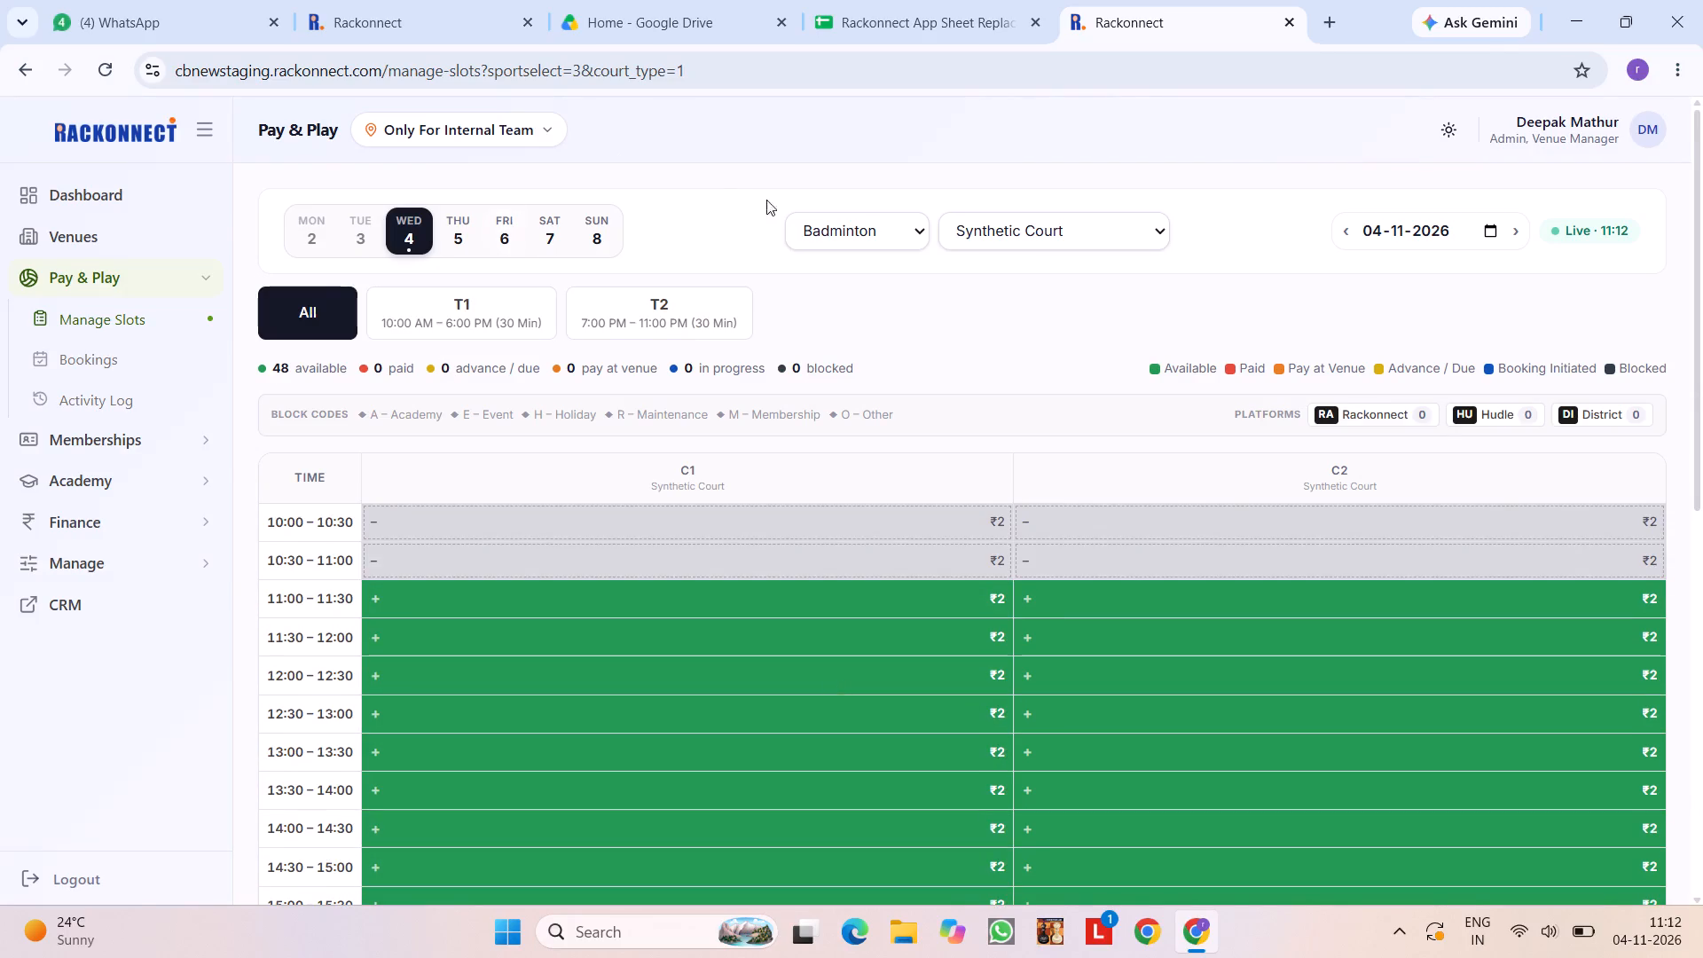
click(464, 144)
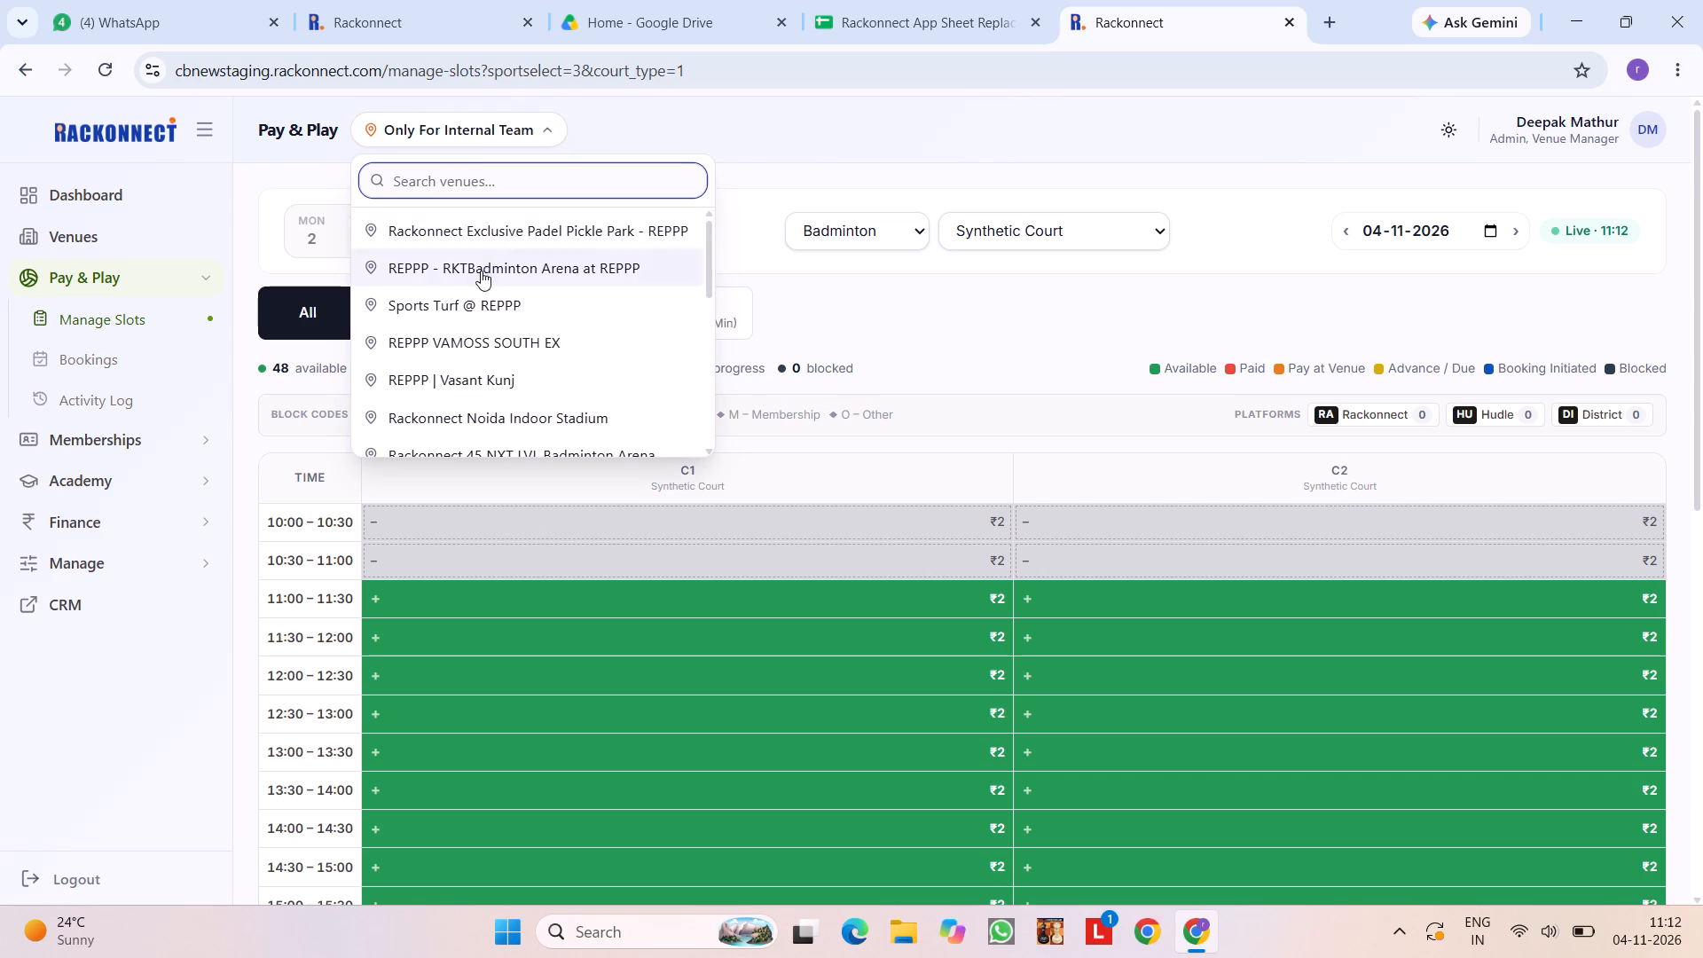
click(466, 271)
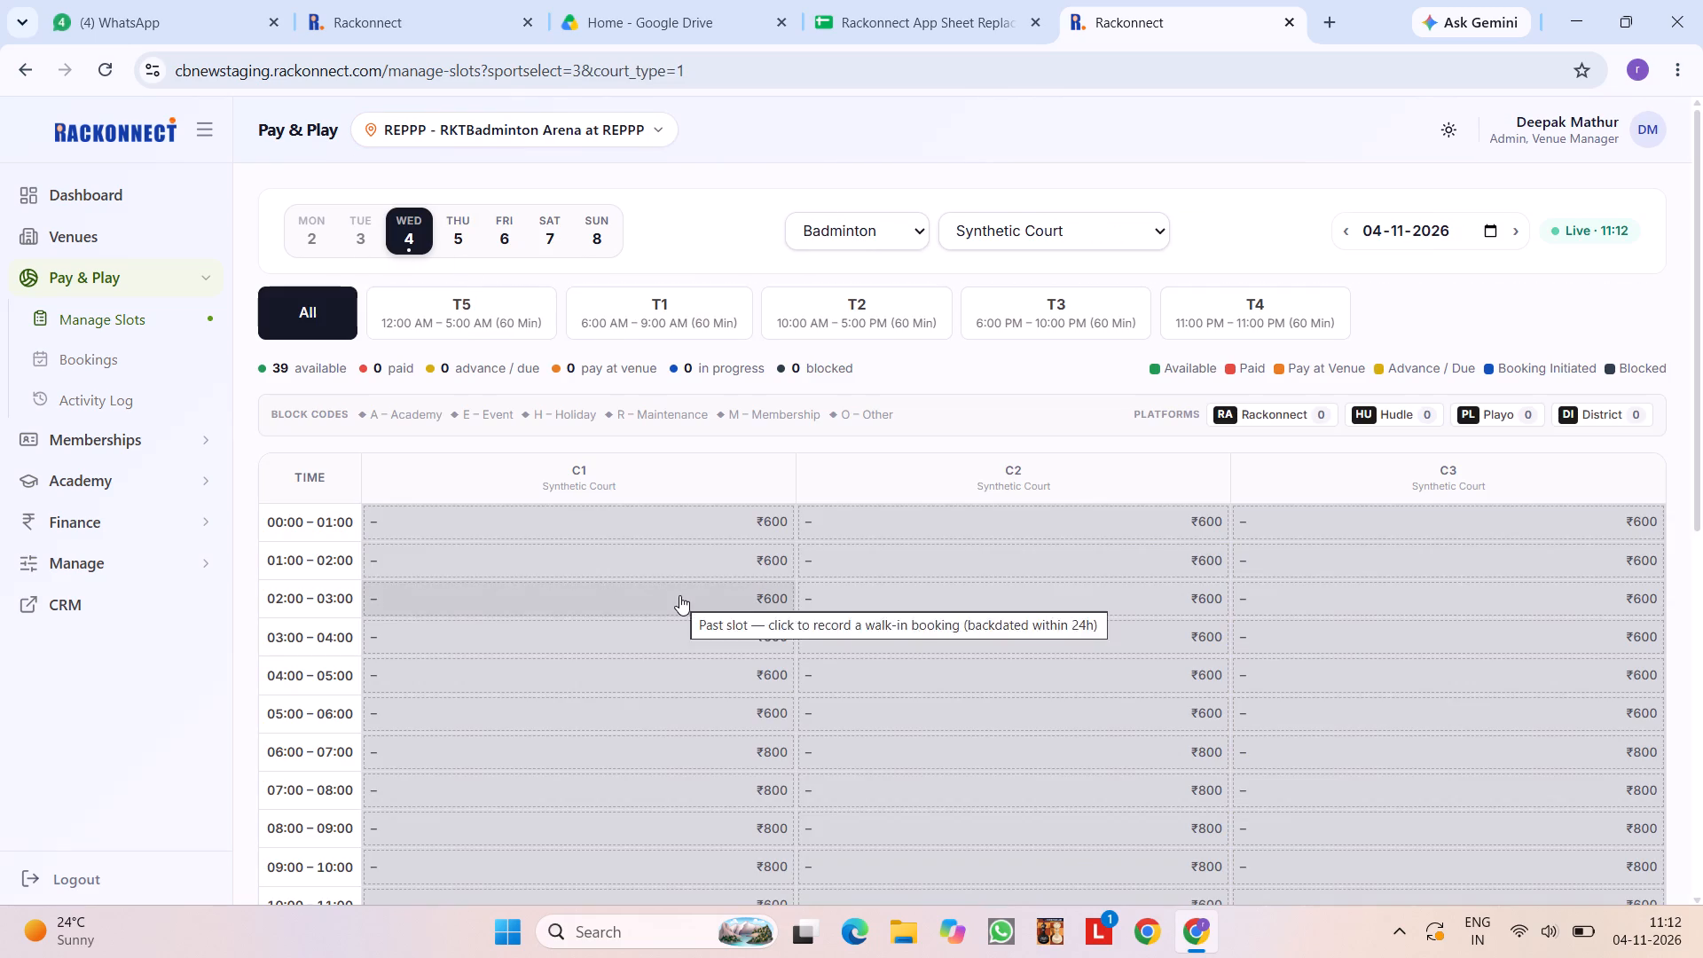
Select the 02:00–03:00 and 03:00–04:00 slots on courts C1 and C2 and open Quick Book for them.
click(679, 595)
click(684, 650)
drag(888, 646, 889, 605)
click(889, 605)
click(886, 647)
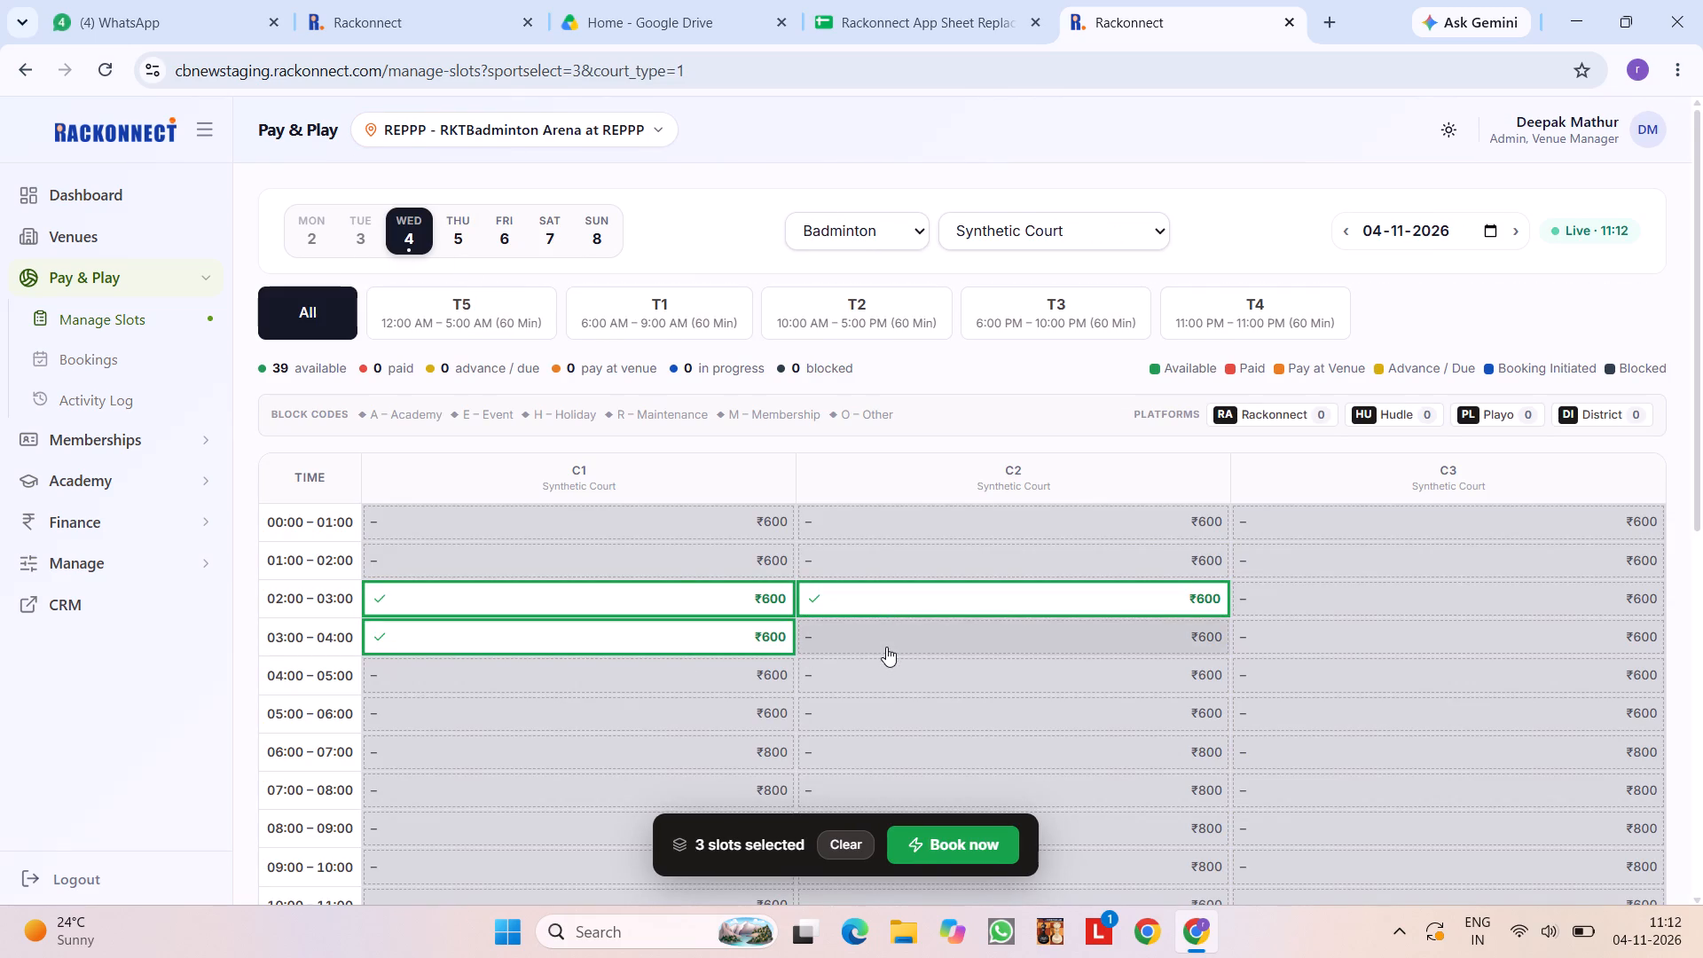
click(930, 851)
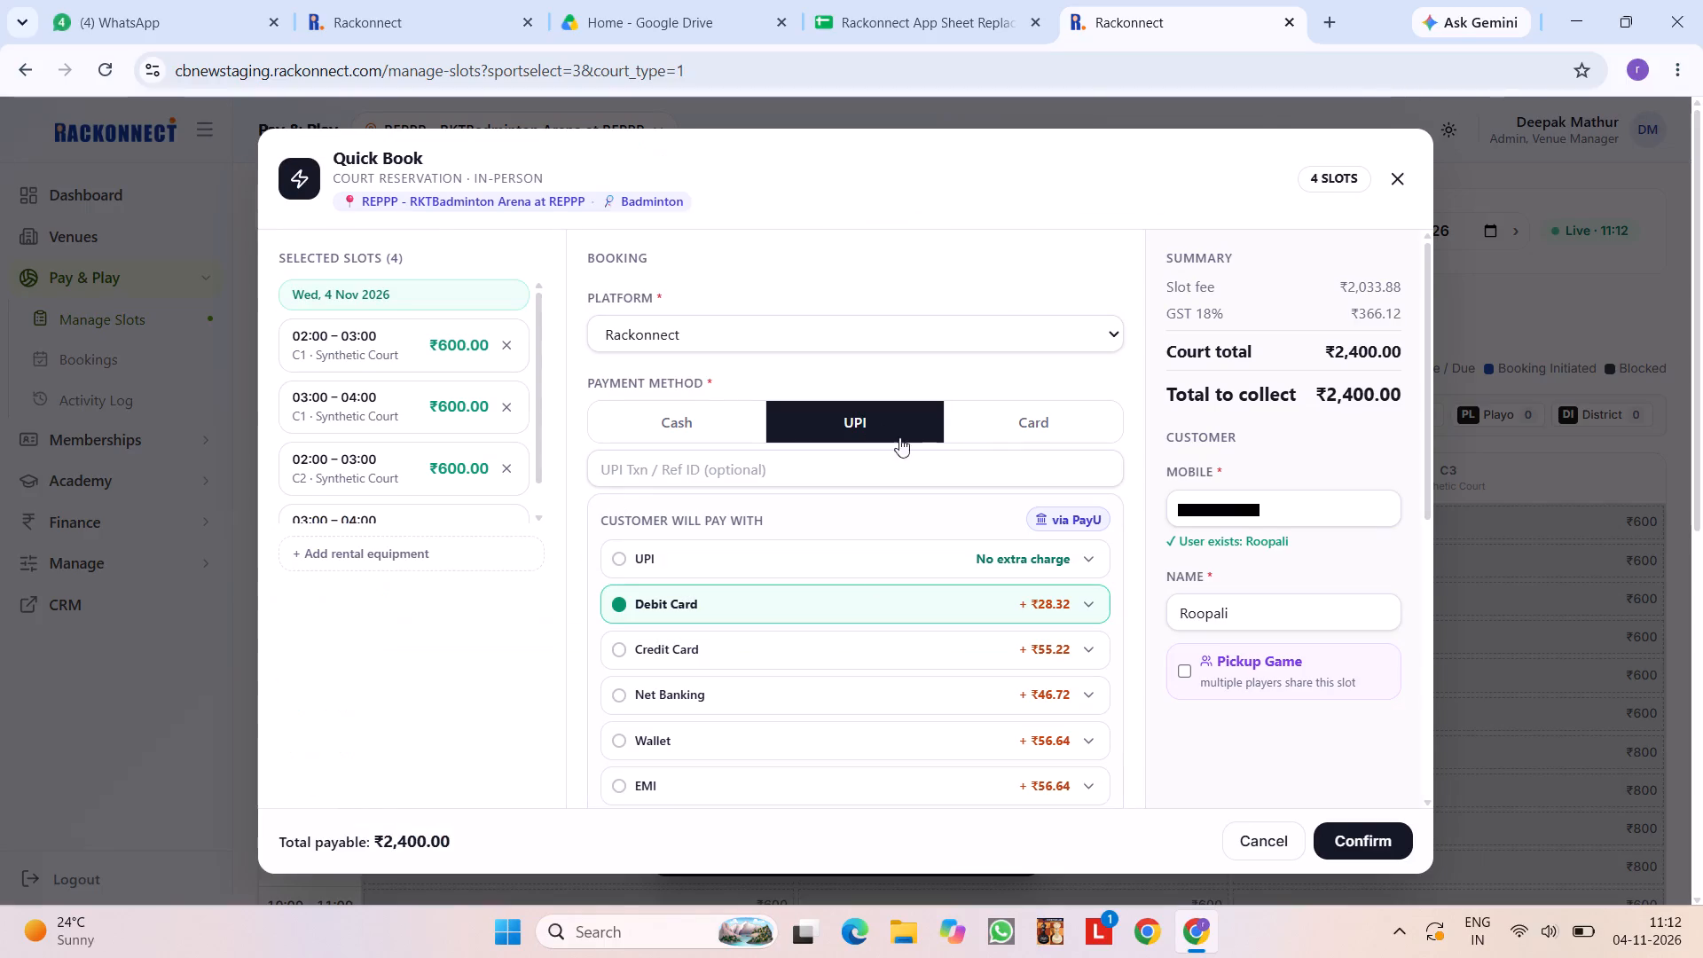
Examine the UPI charge breakup, choose UPI as the customer payment option, review the other options' charges, and cancel the booking.
click(1040, 565)
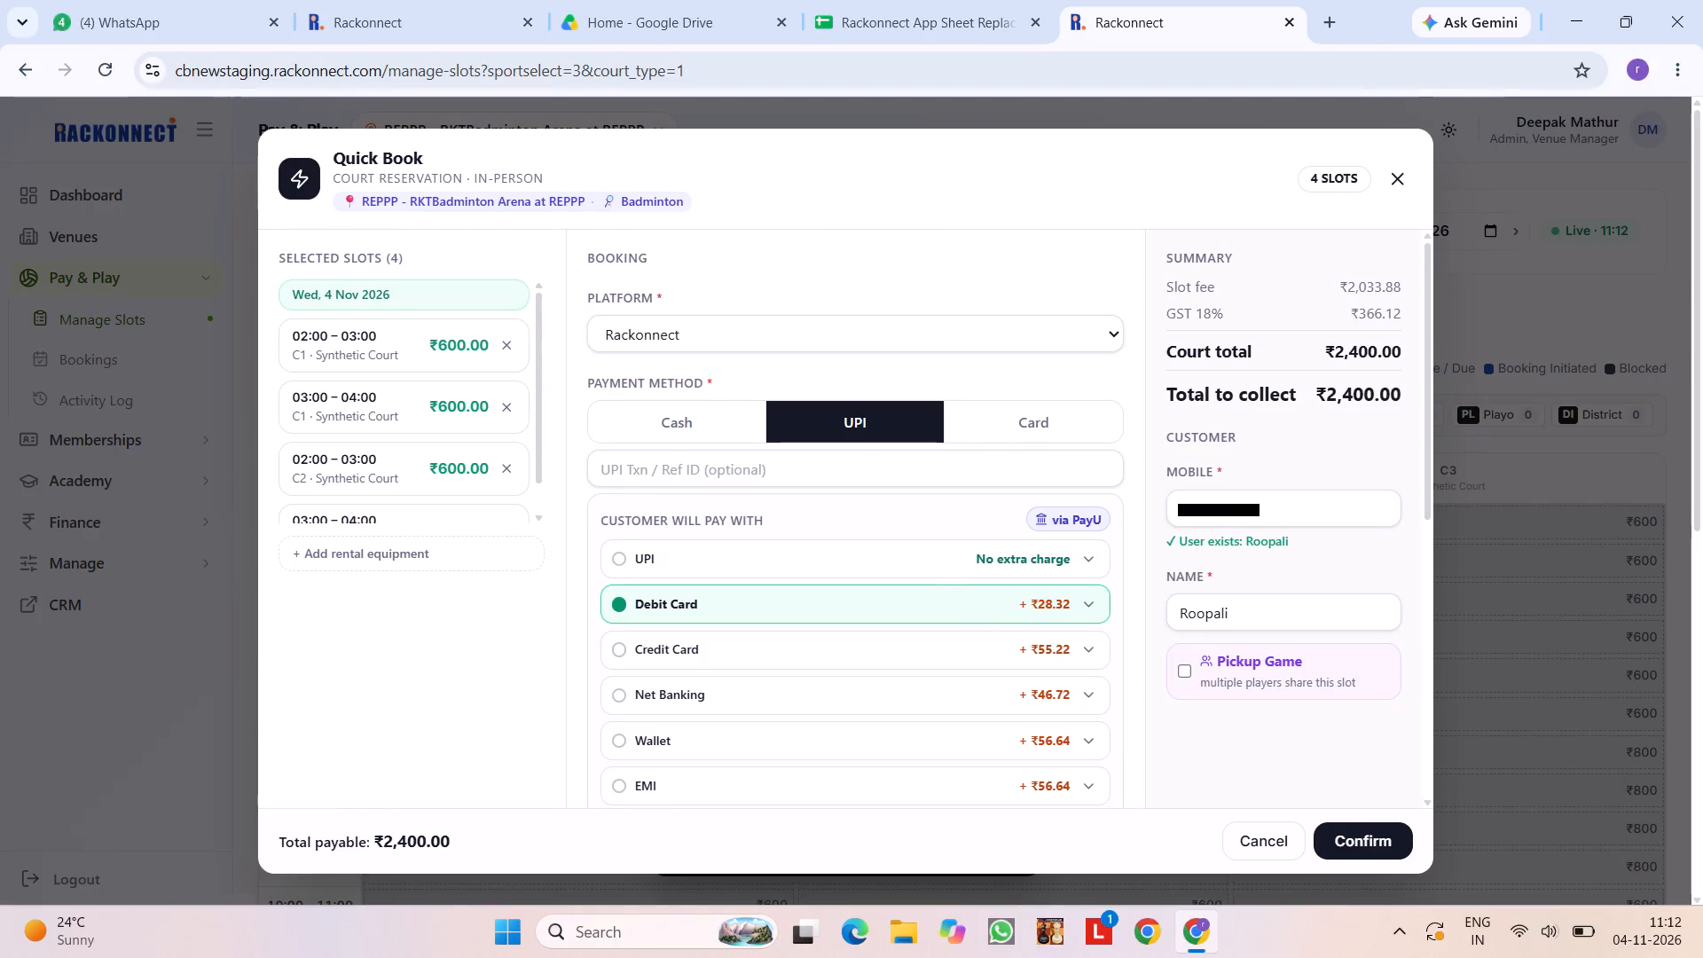
click(1083, 558)
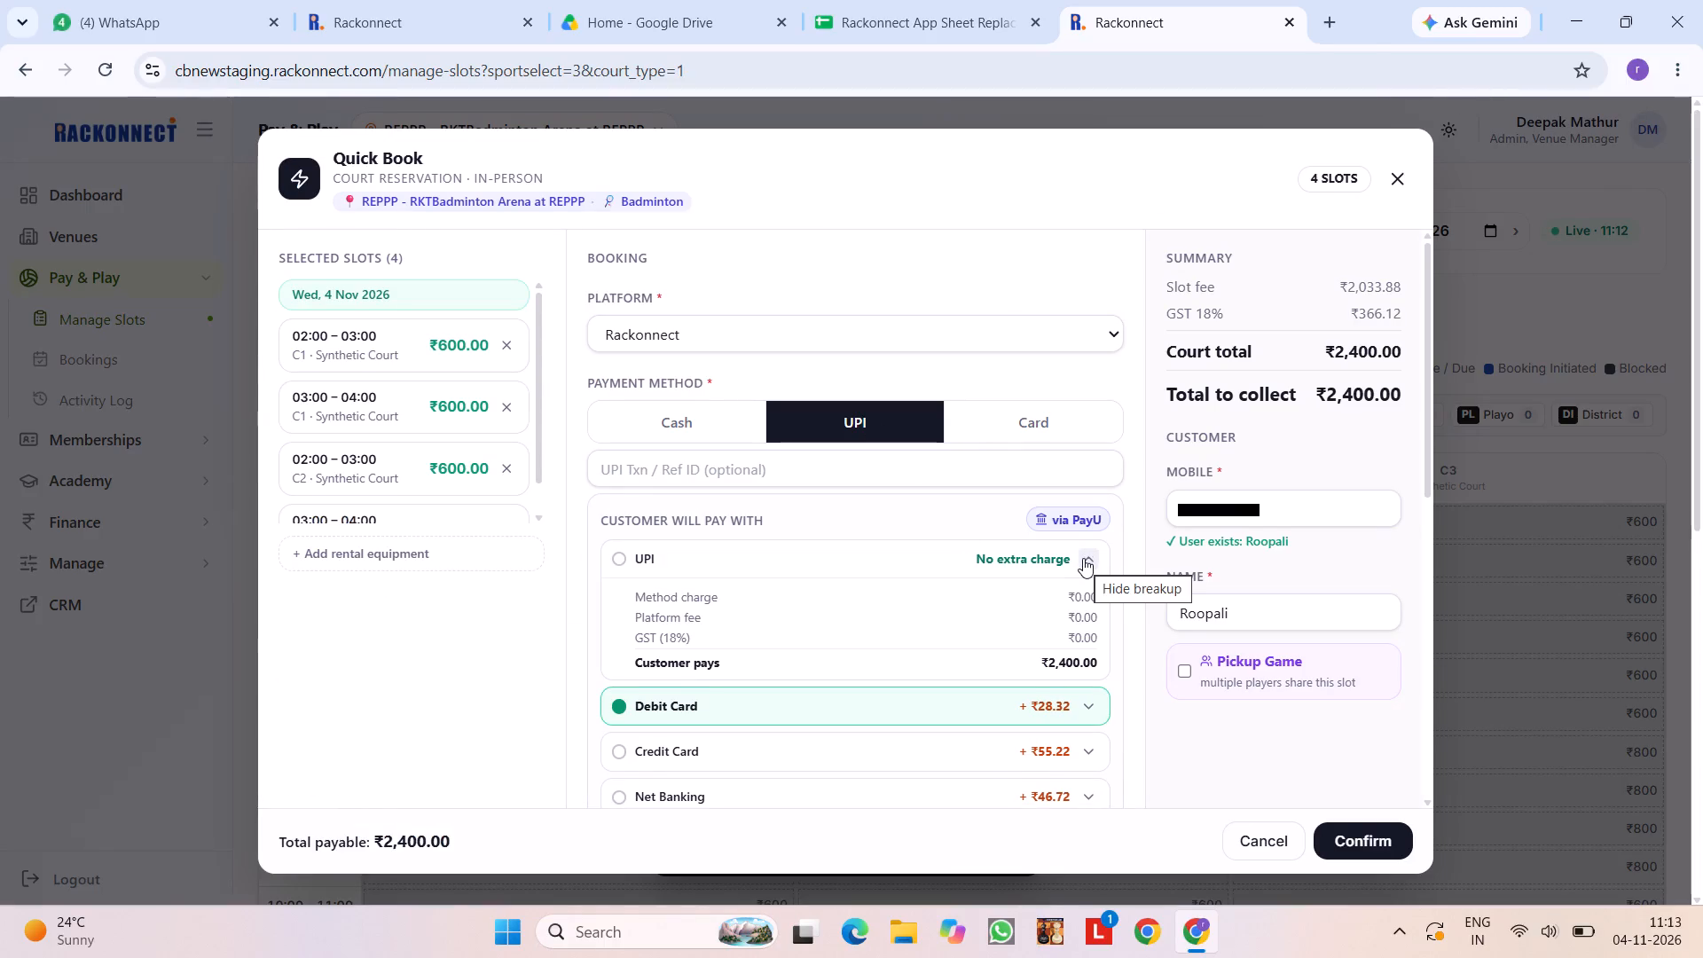
click(619, 554)
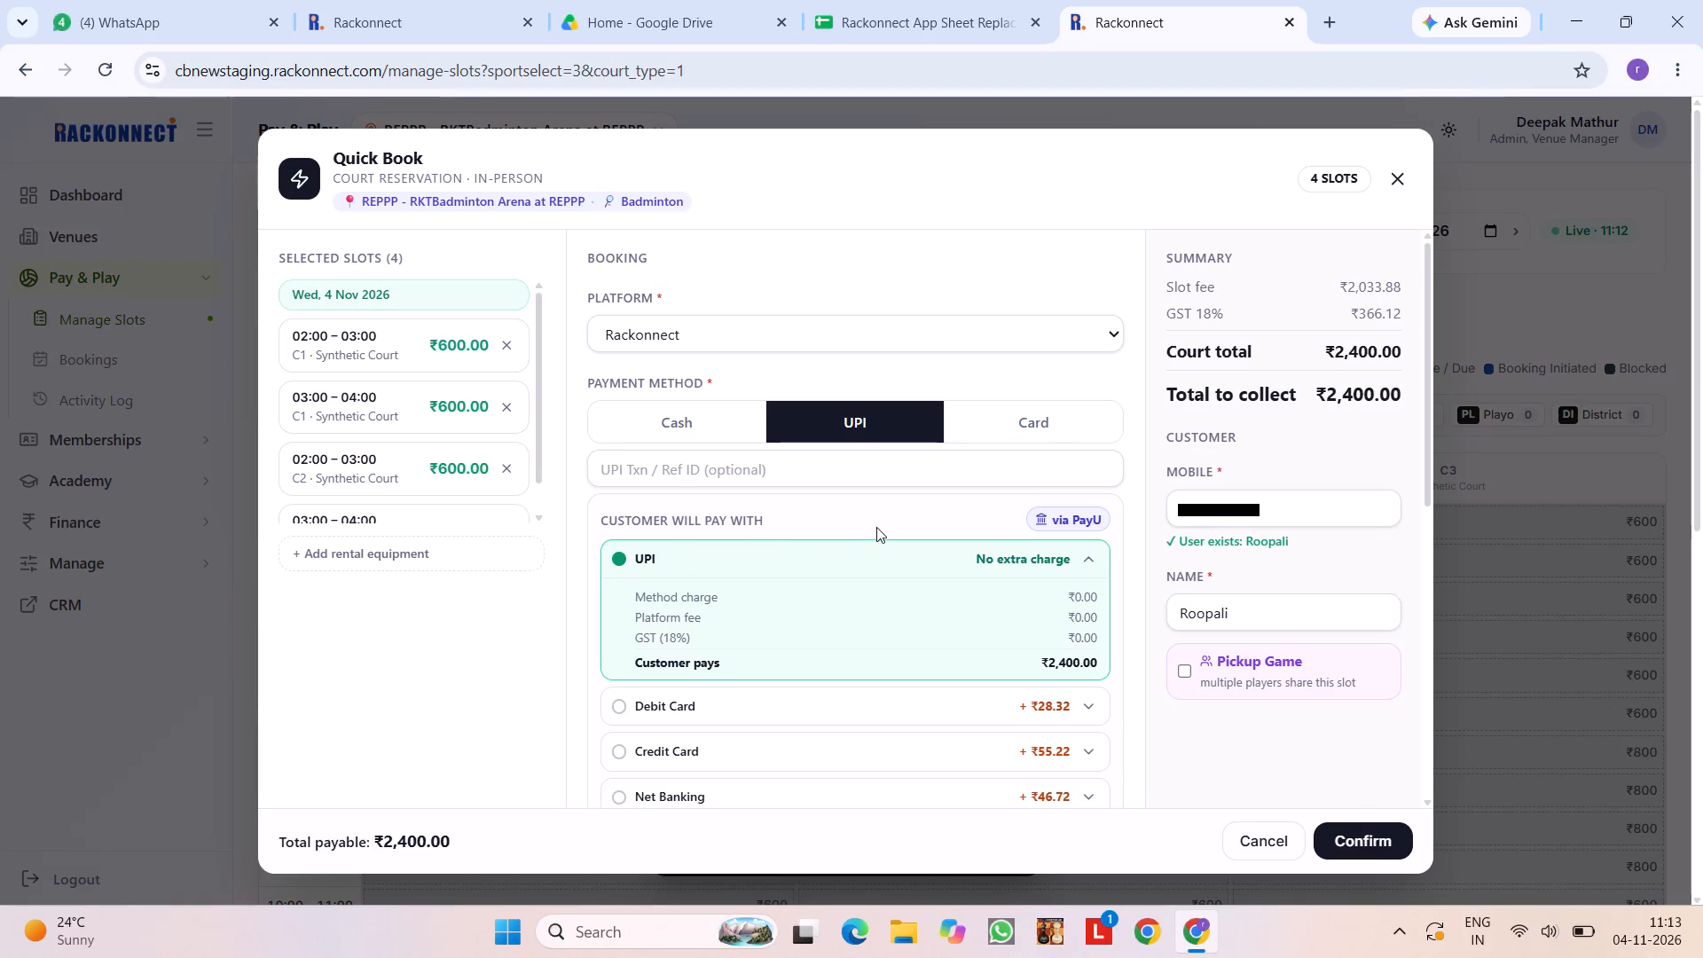
click(1091, 558)
scroll(1091, 558, right, 1)
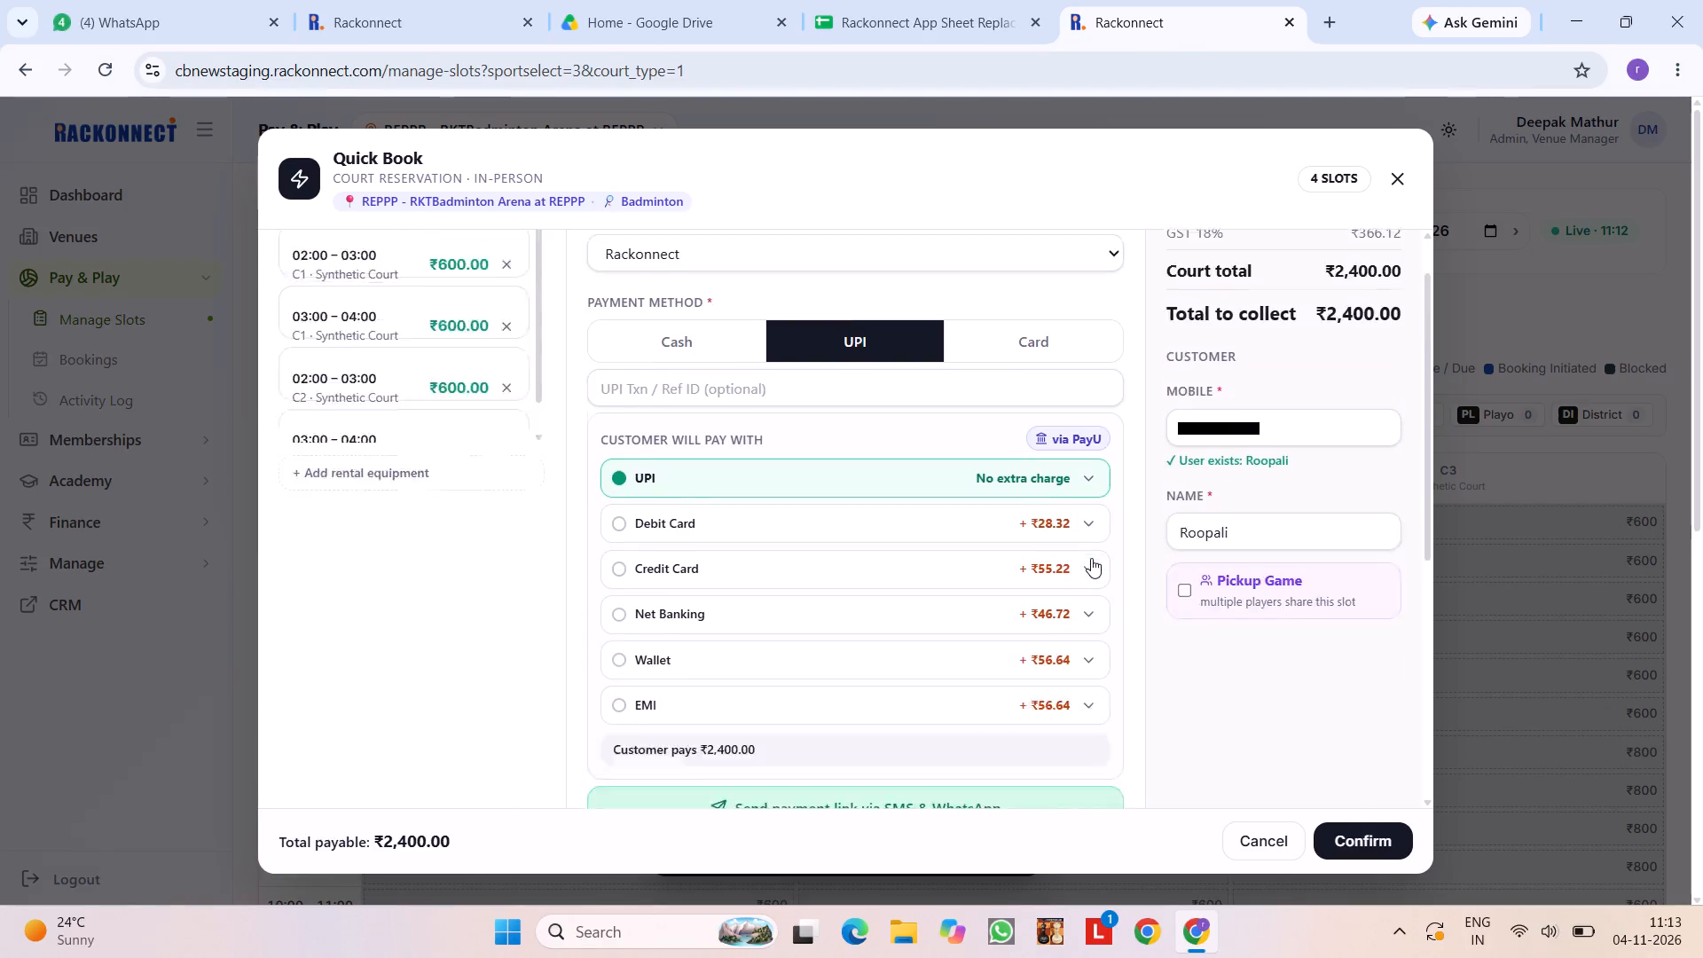
scroll(1091, 558, right, 1)
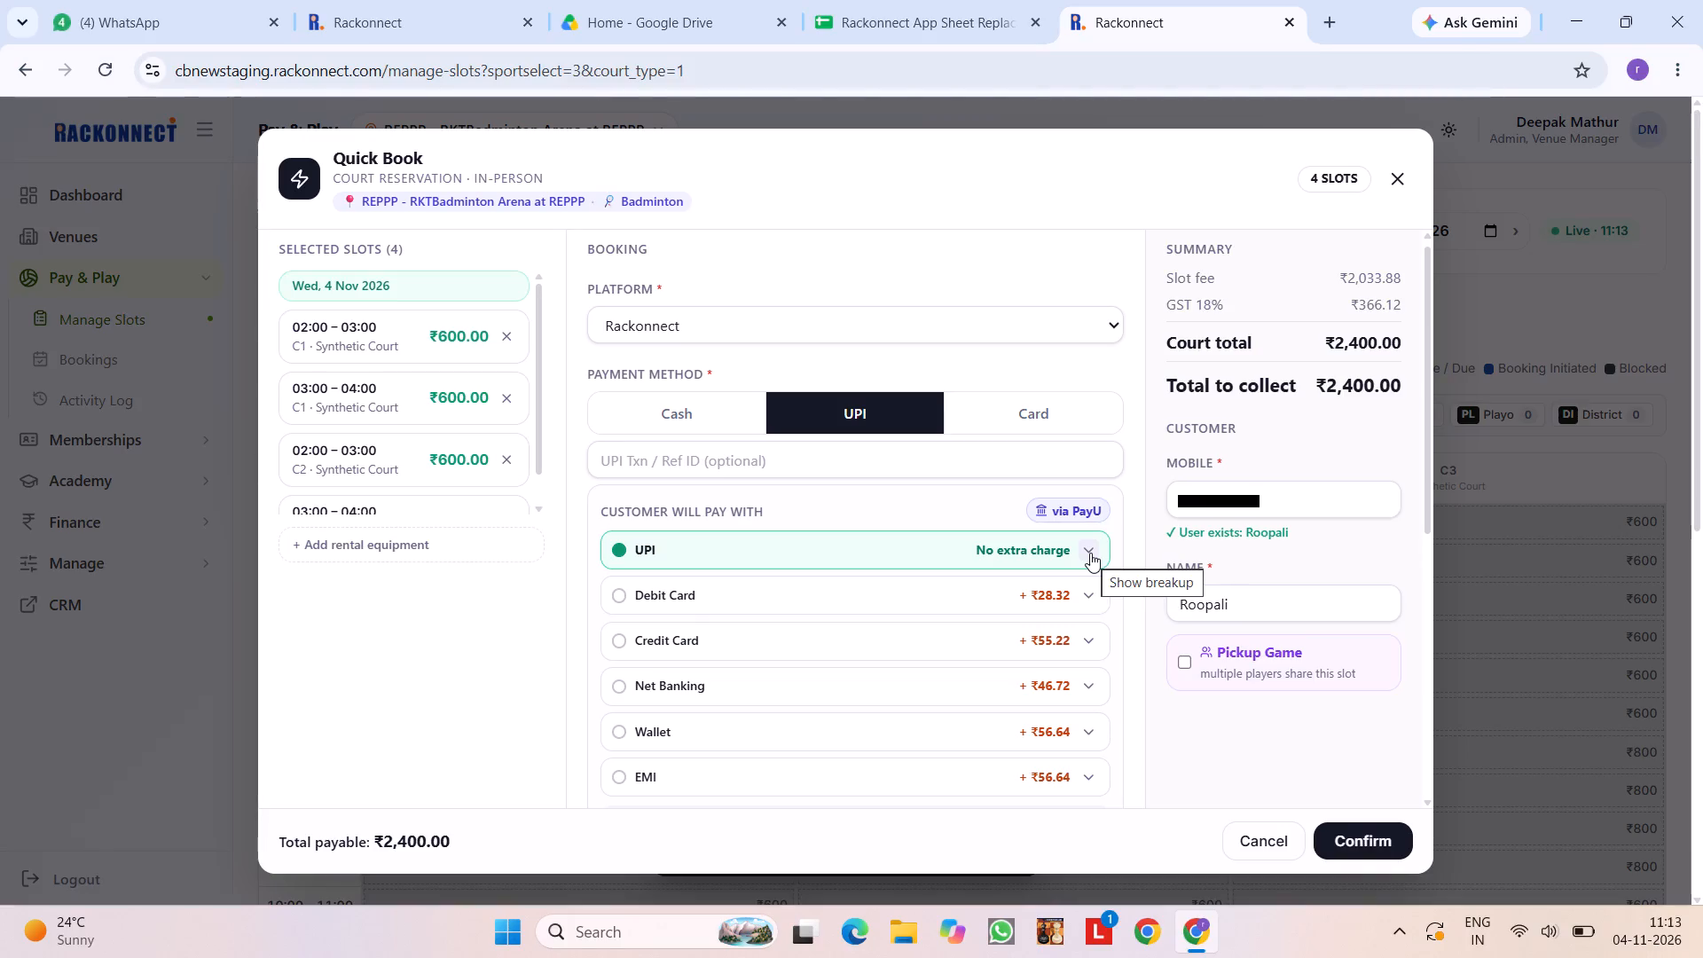
scroll(1090, 553, down, 1)
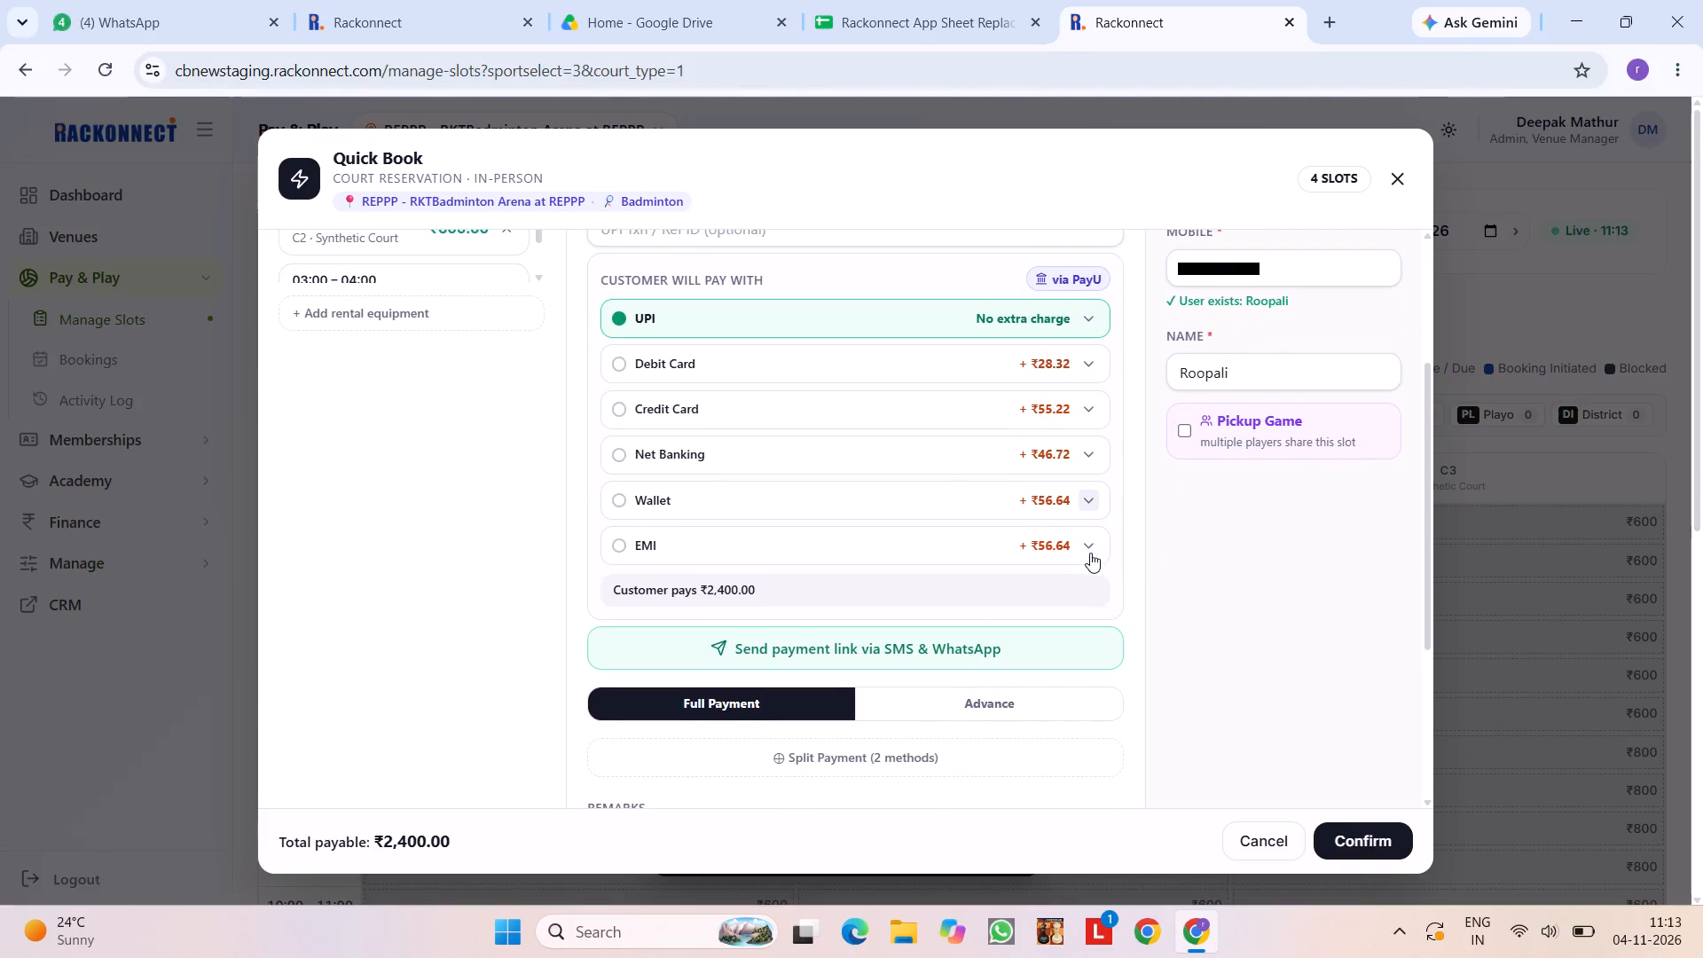
scroll(1090, 553, down, 1)
click(1275, 837)
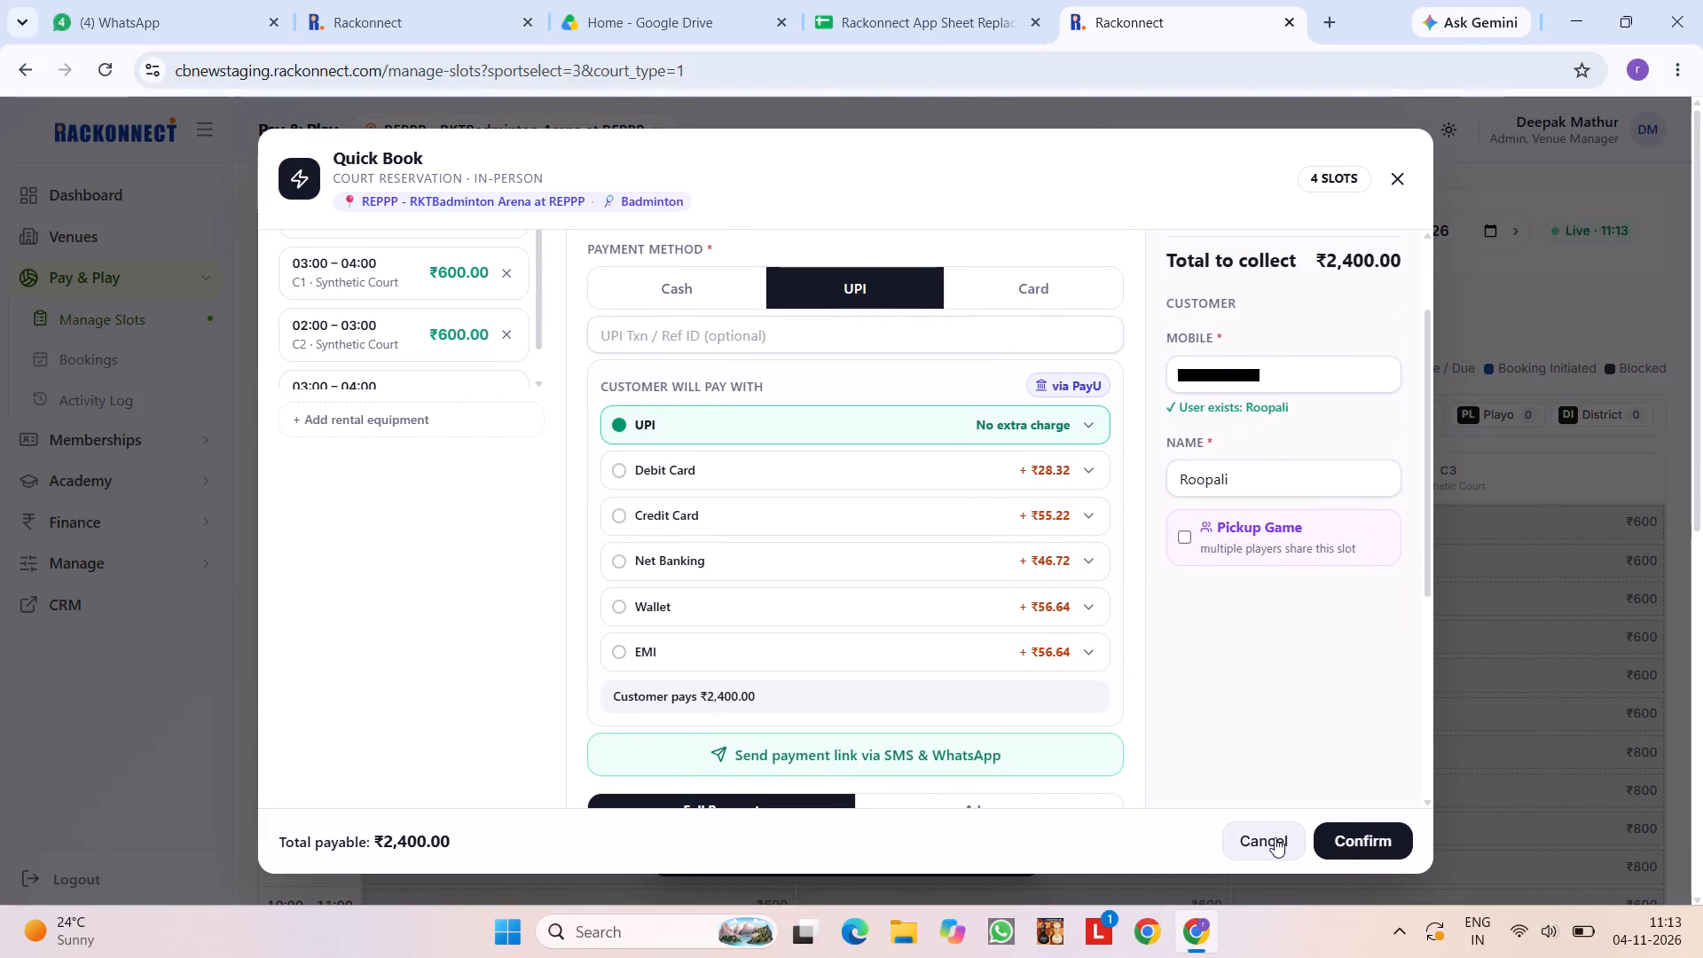
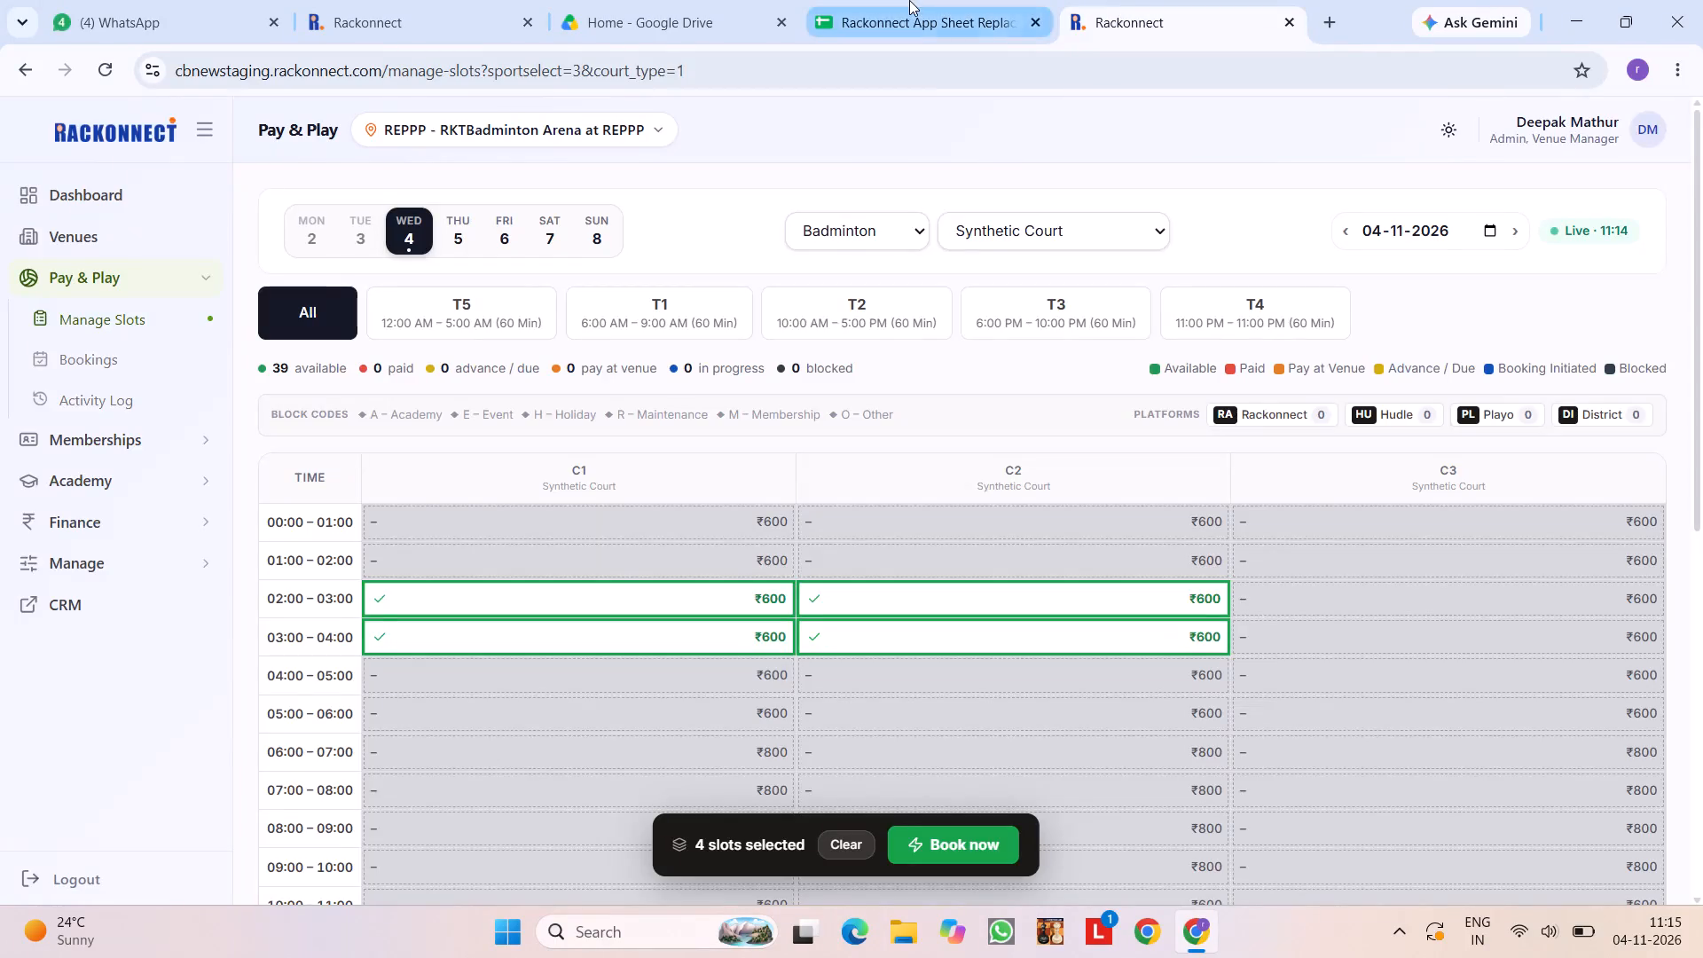
Clear the selection of the 02:00–03:00 and 03:00–04:00 slots on courts C1 and C2.
click(909, 0)
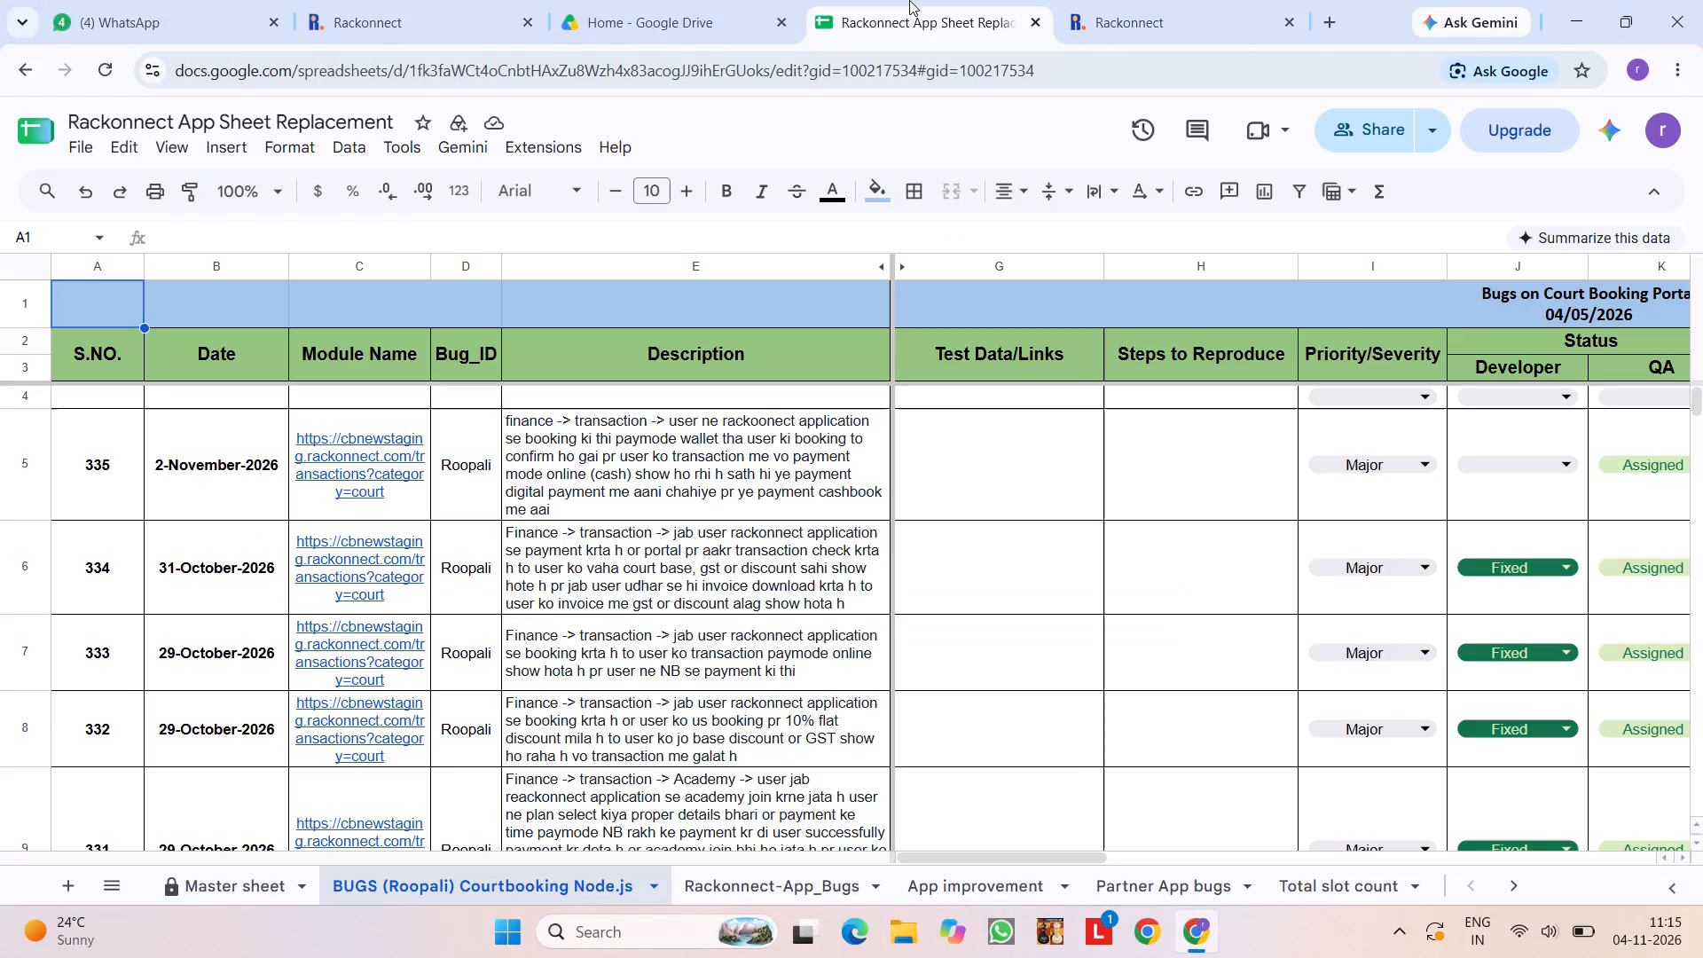
click(1171, 2)
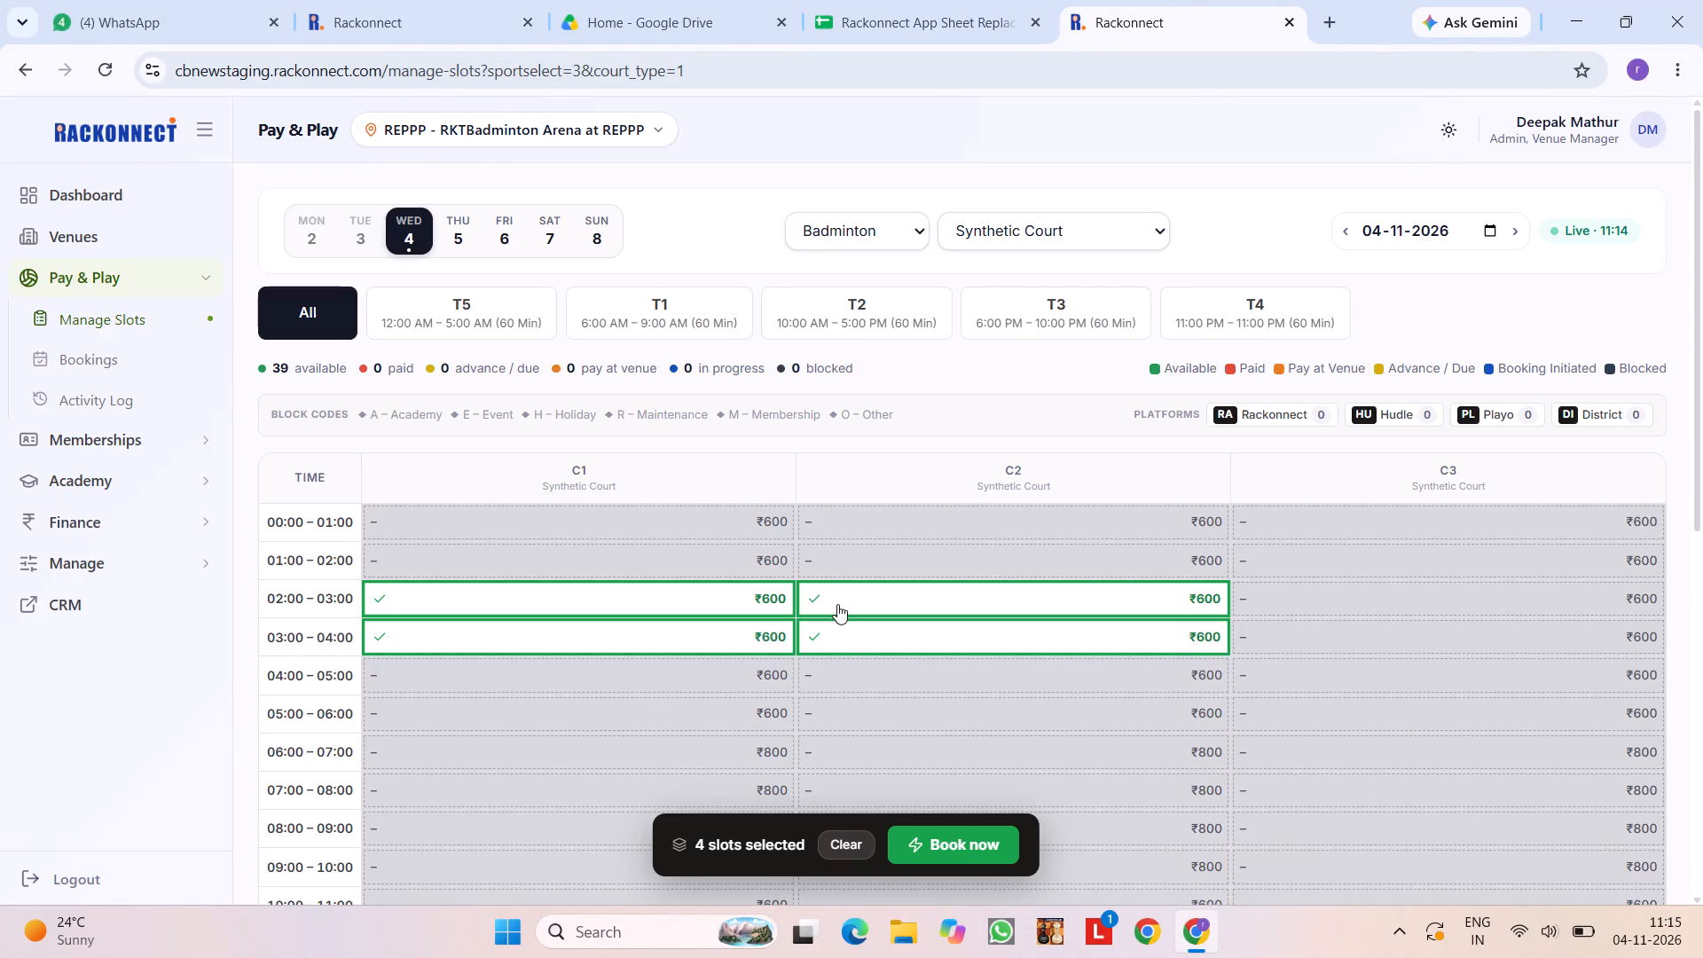
click(833, 846)
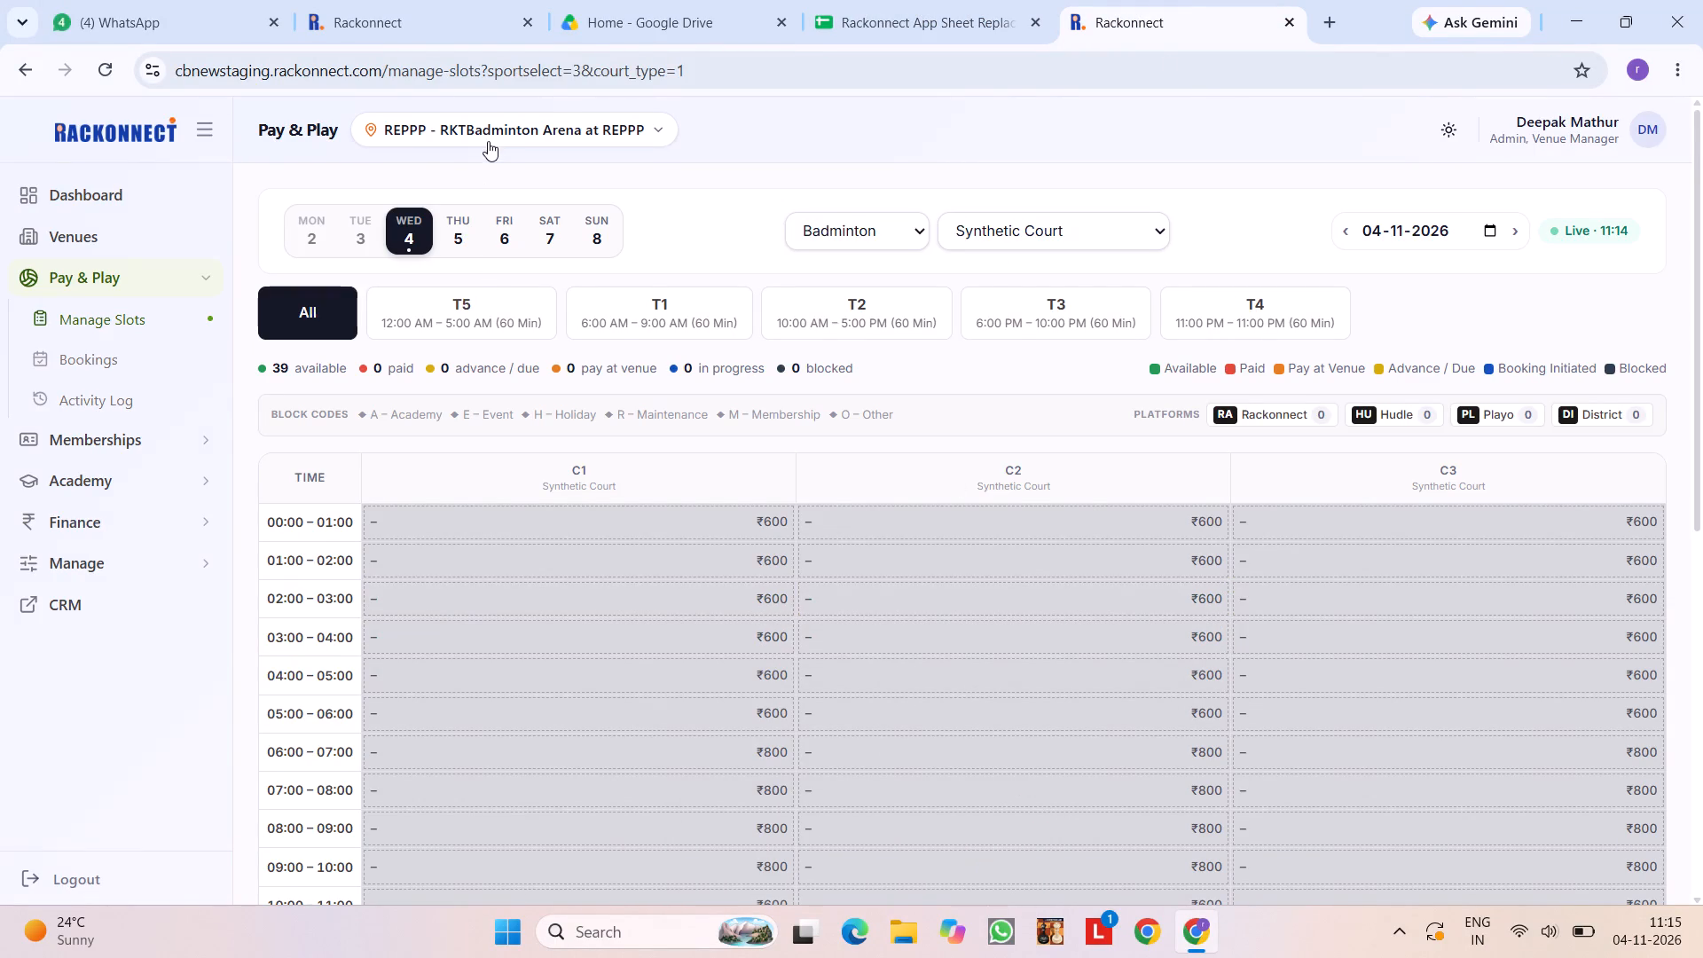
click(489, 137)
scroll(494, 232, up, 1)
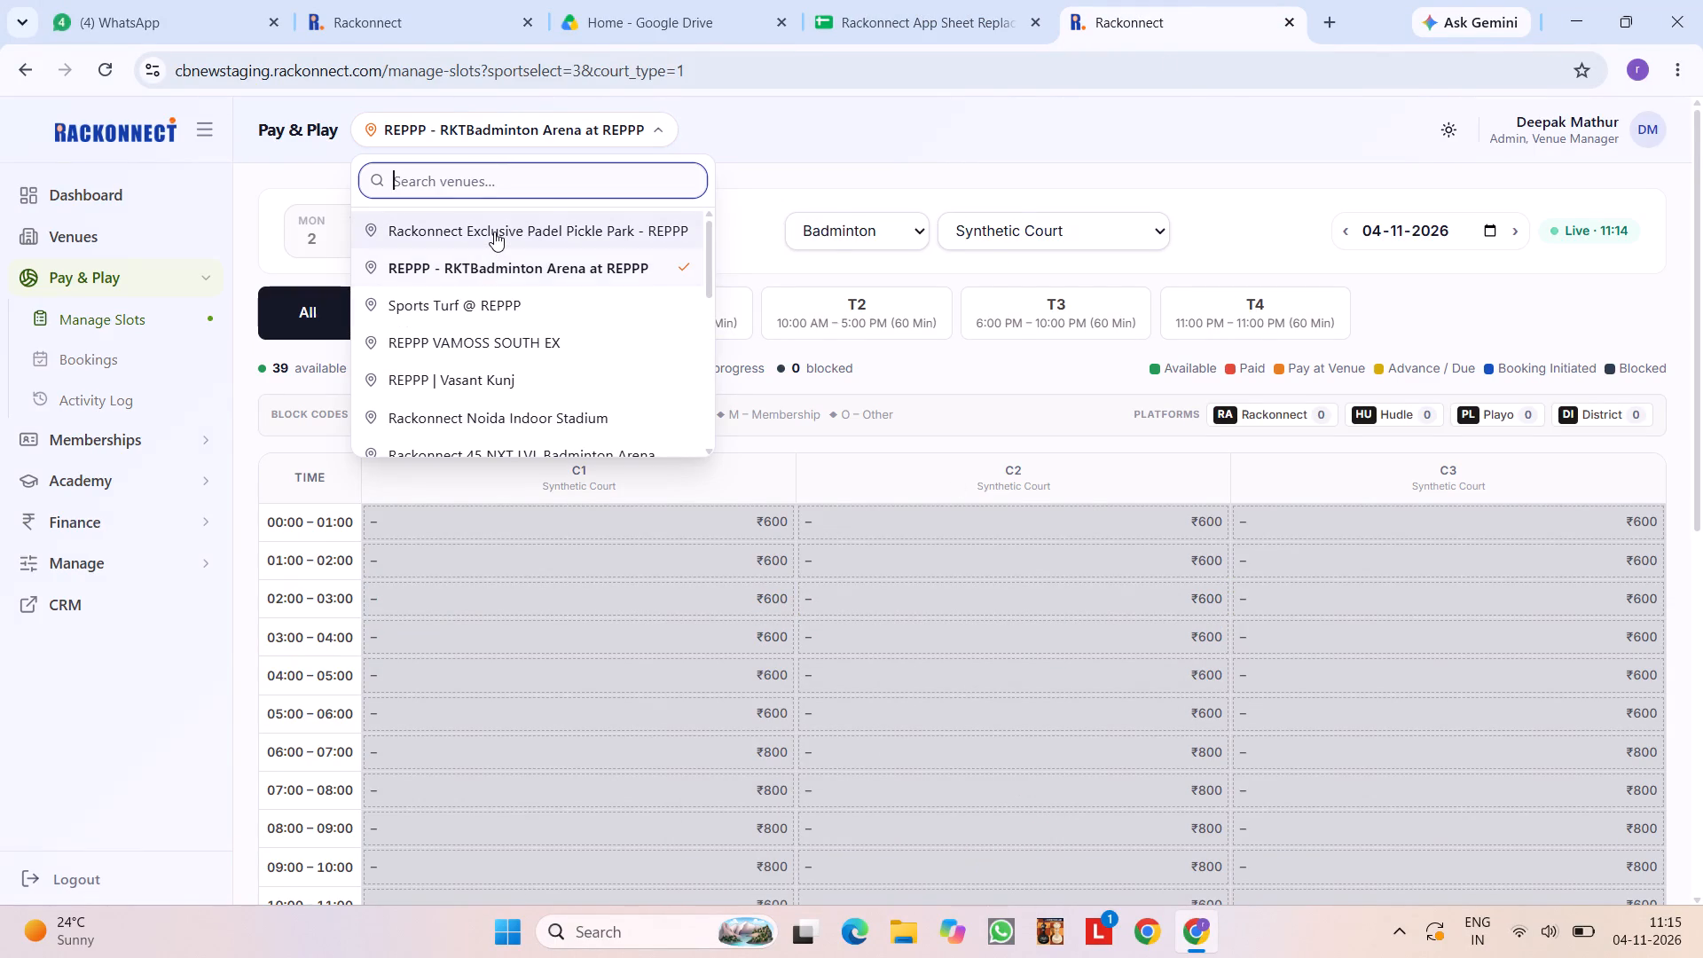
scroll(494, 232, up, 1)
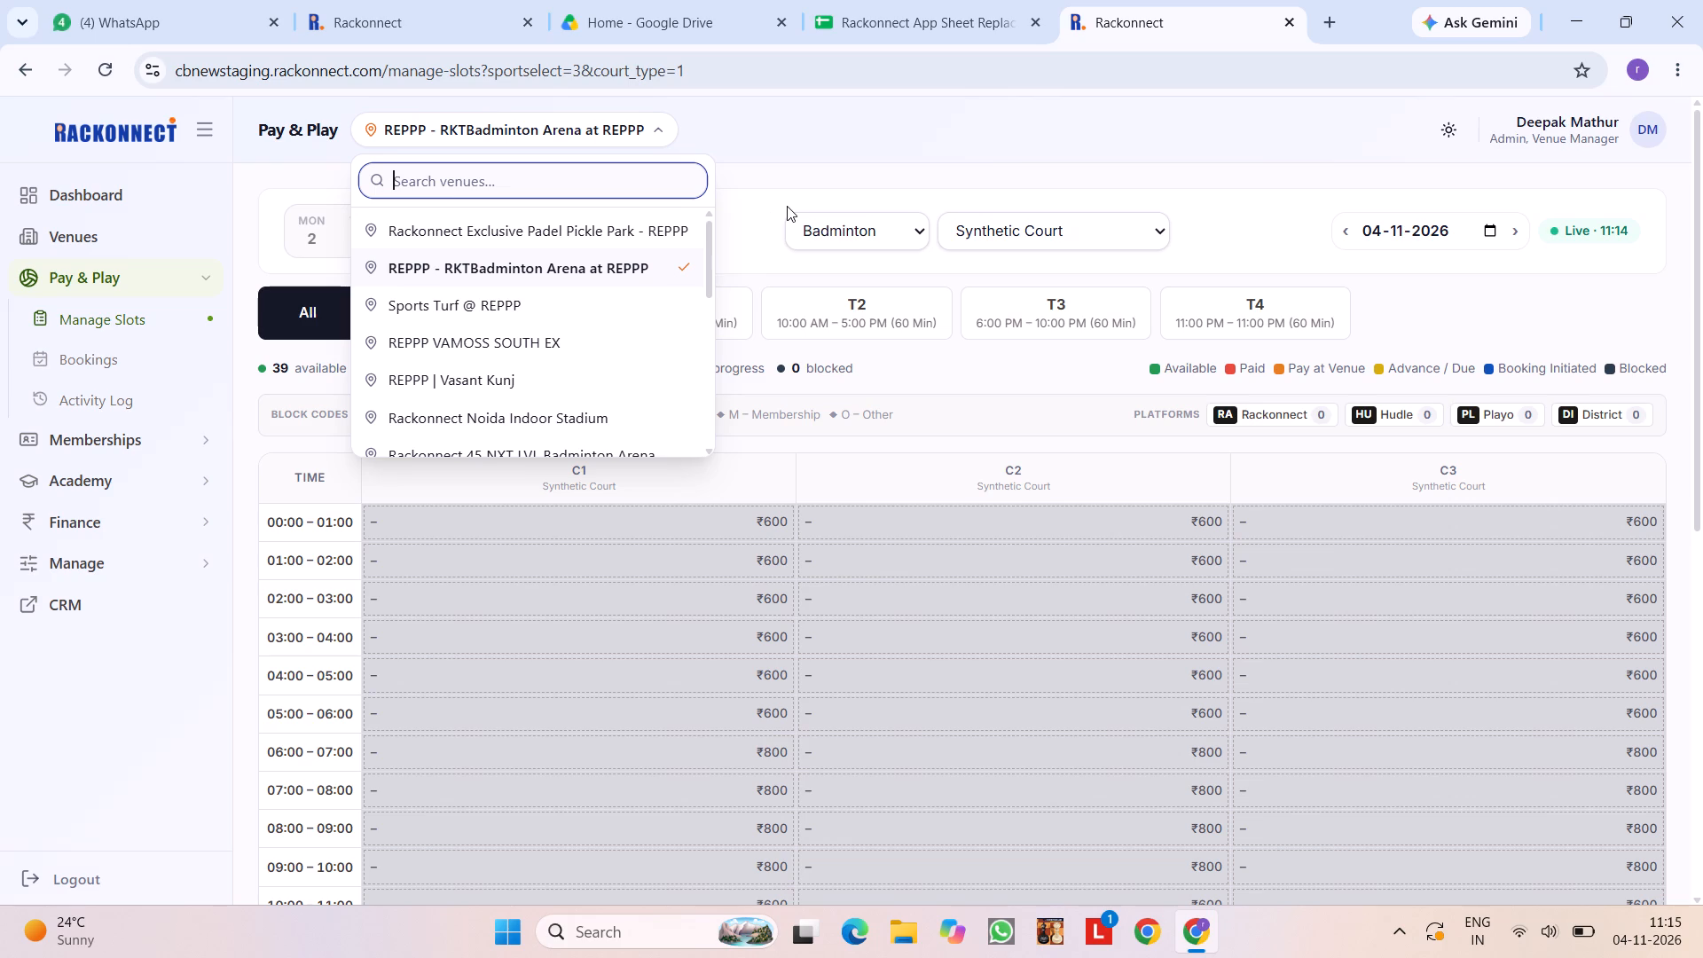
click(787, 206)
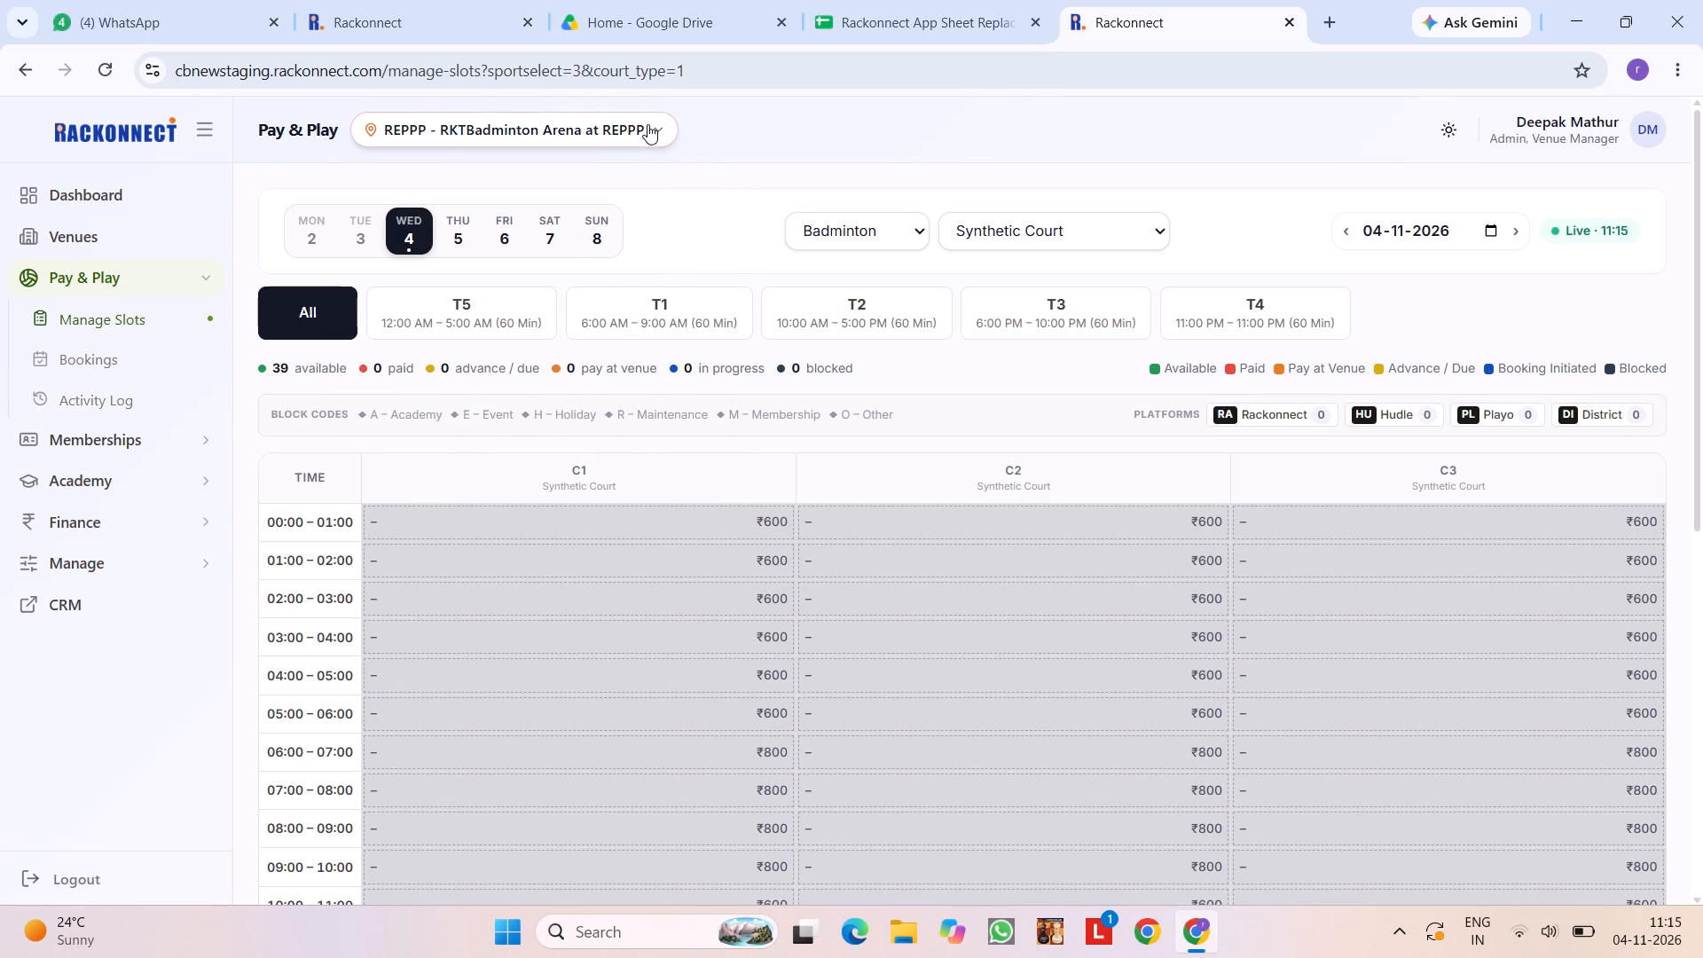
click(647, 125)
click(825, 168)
Select the 04:00–05:00 and 05:00–06:00 slots on courts C1 and C2 and open Quick Book for them.
scroll(810, 651, down, 2)
click(779, 494)
drag(861, 483, 753, 467)
click(753, 464)
click(848, 461)
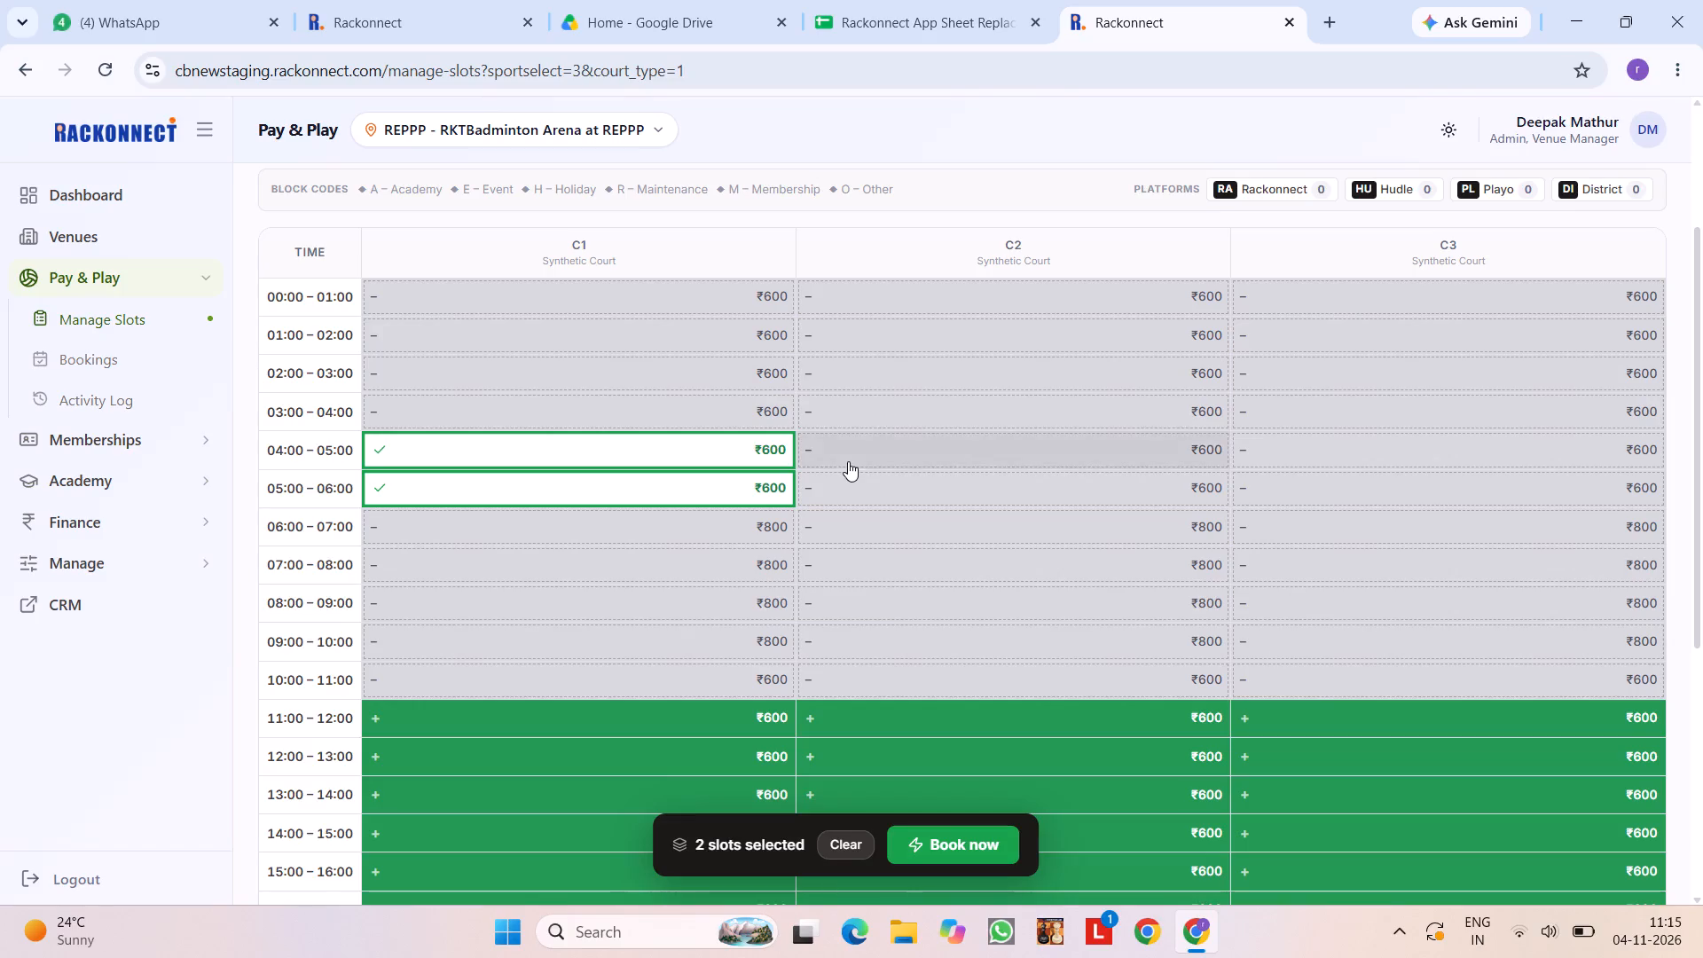
click(850, 481)
click(956, 844)
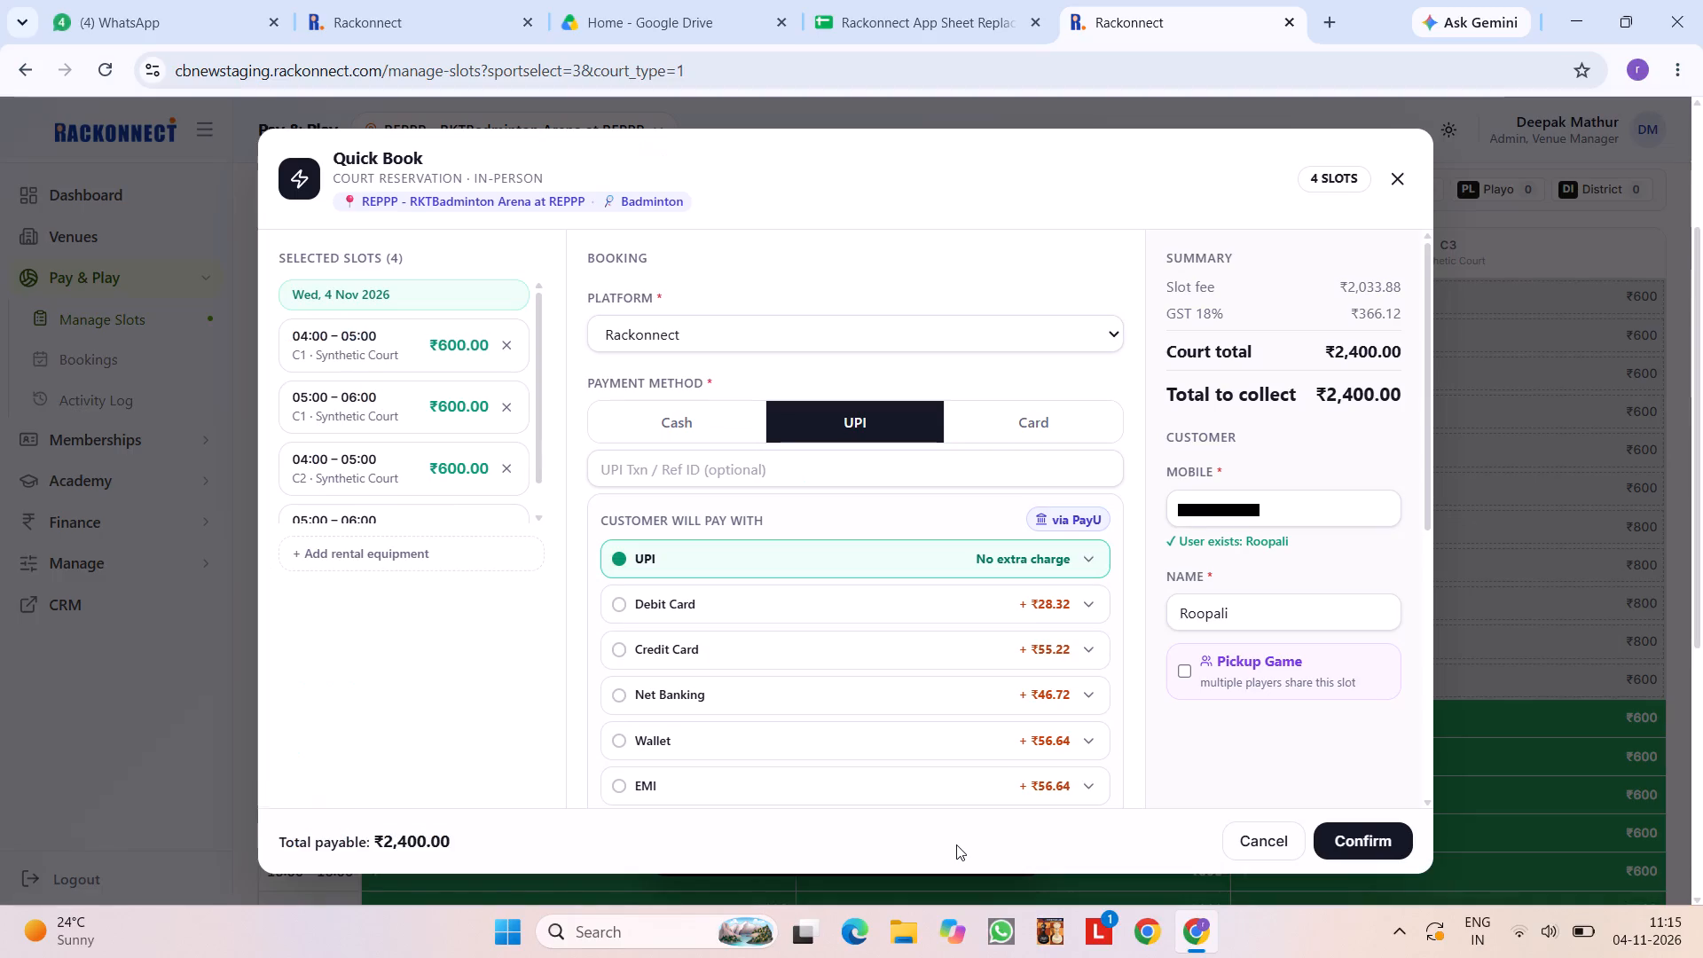
scroll(979, 561, up, 1)
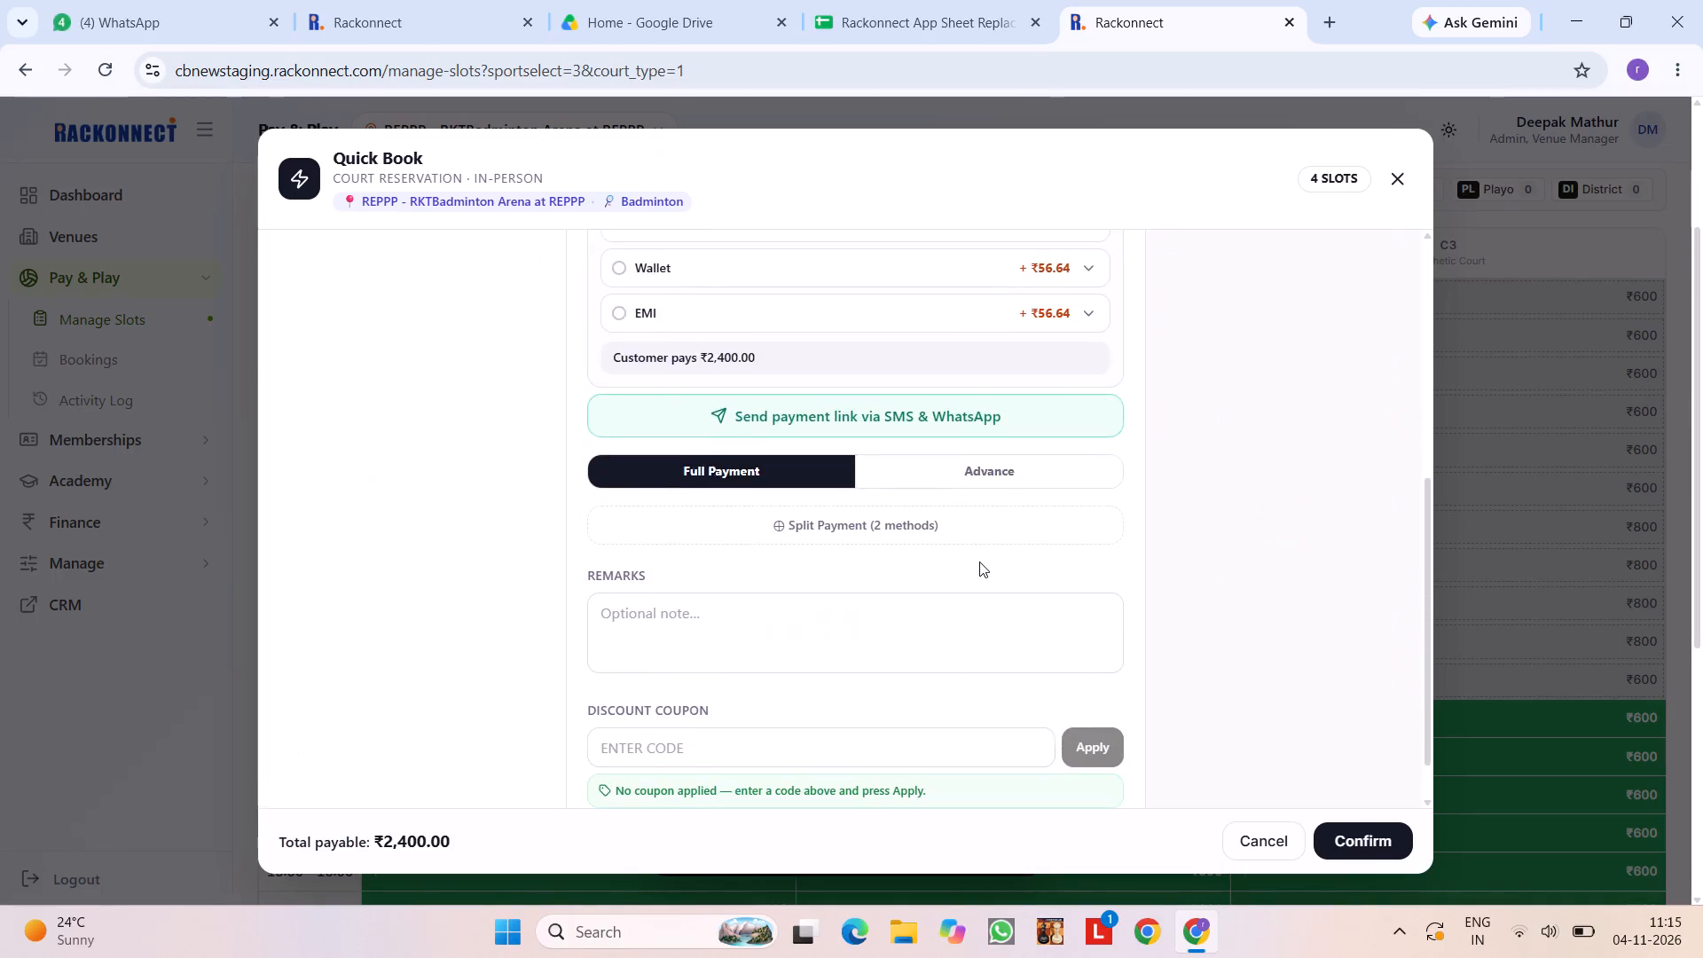
scroll(979, 561, up, 1)
scroll(979, 561, down, 1)
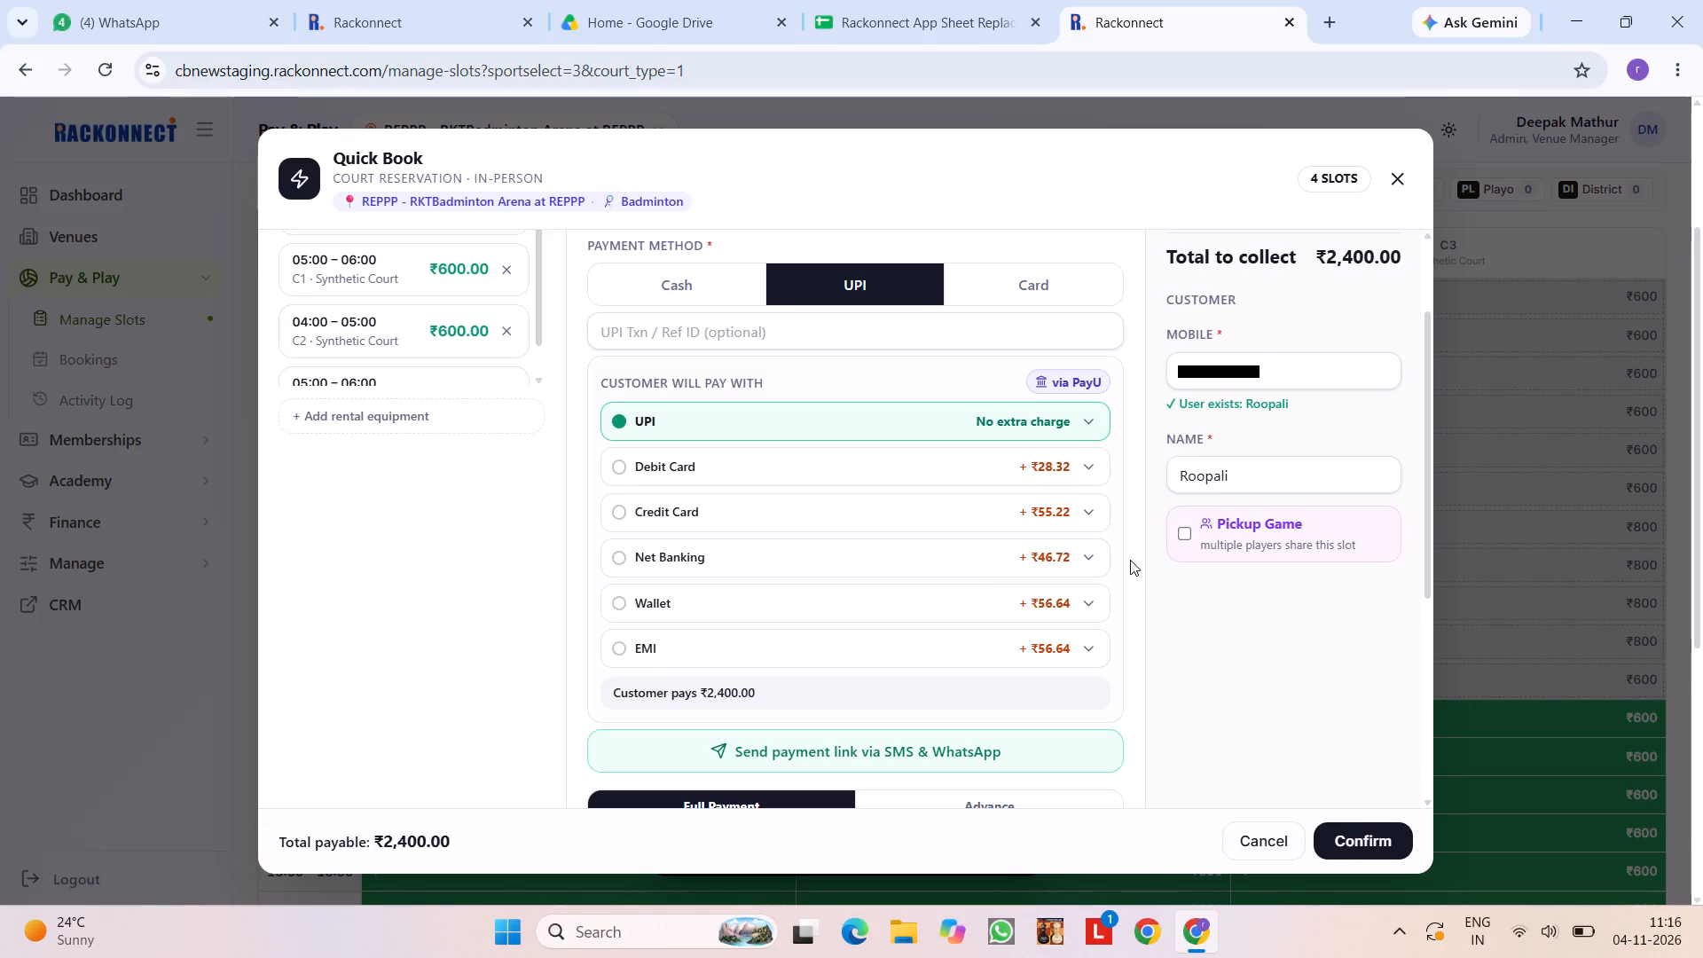
scroll(1130, 560, up, 3)
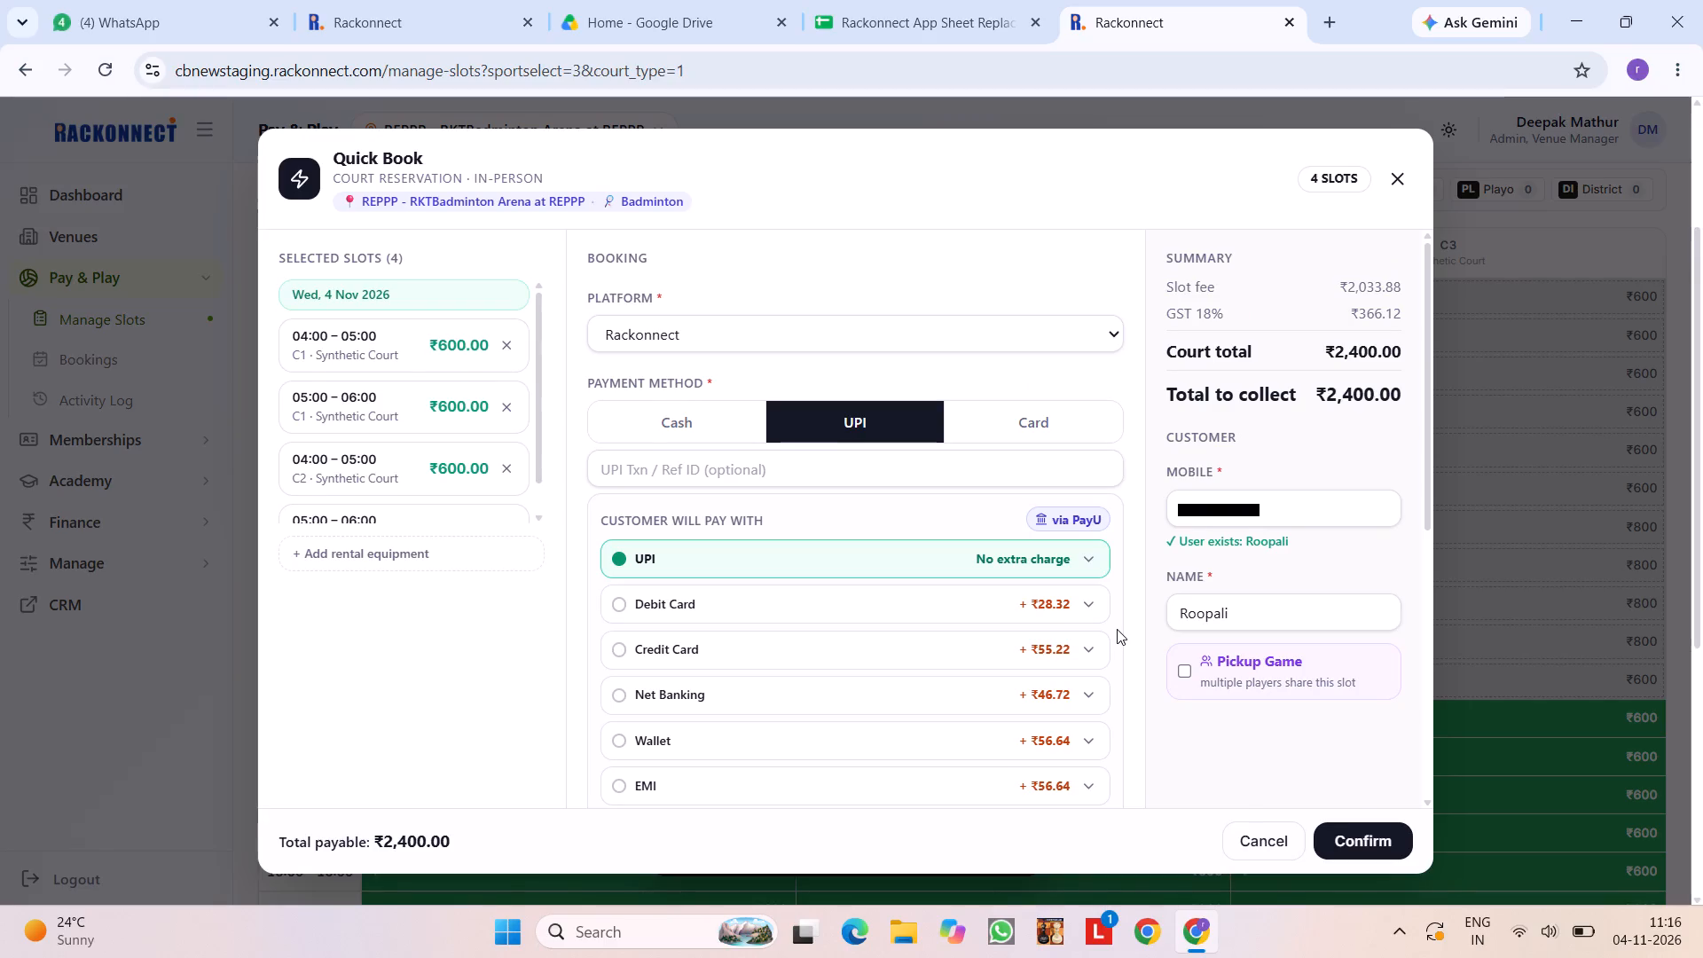
click(1256, 836)
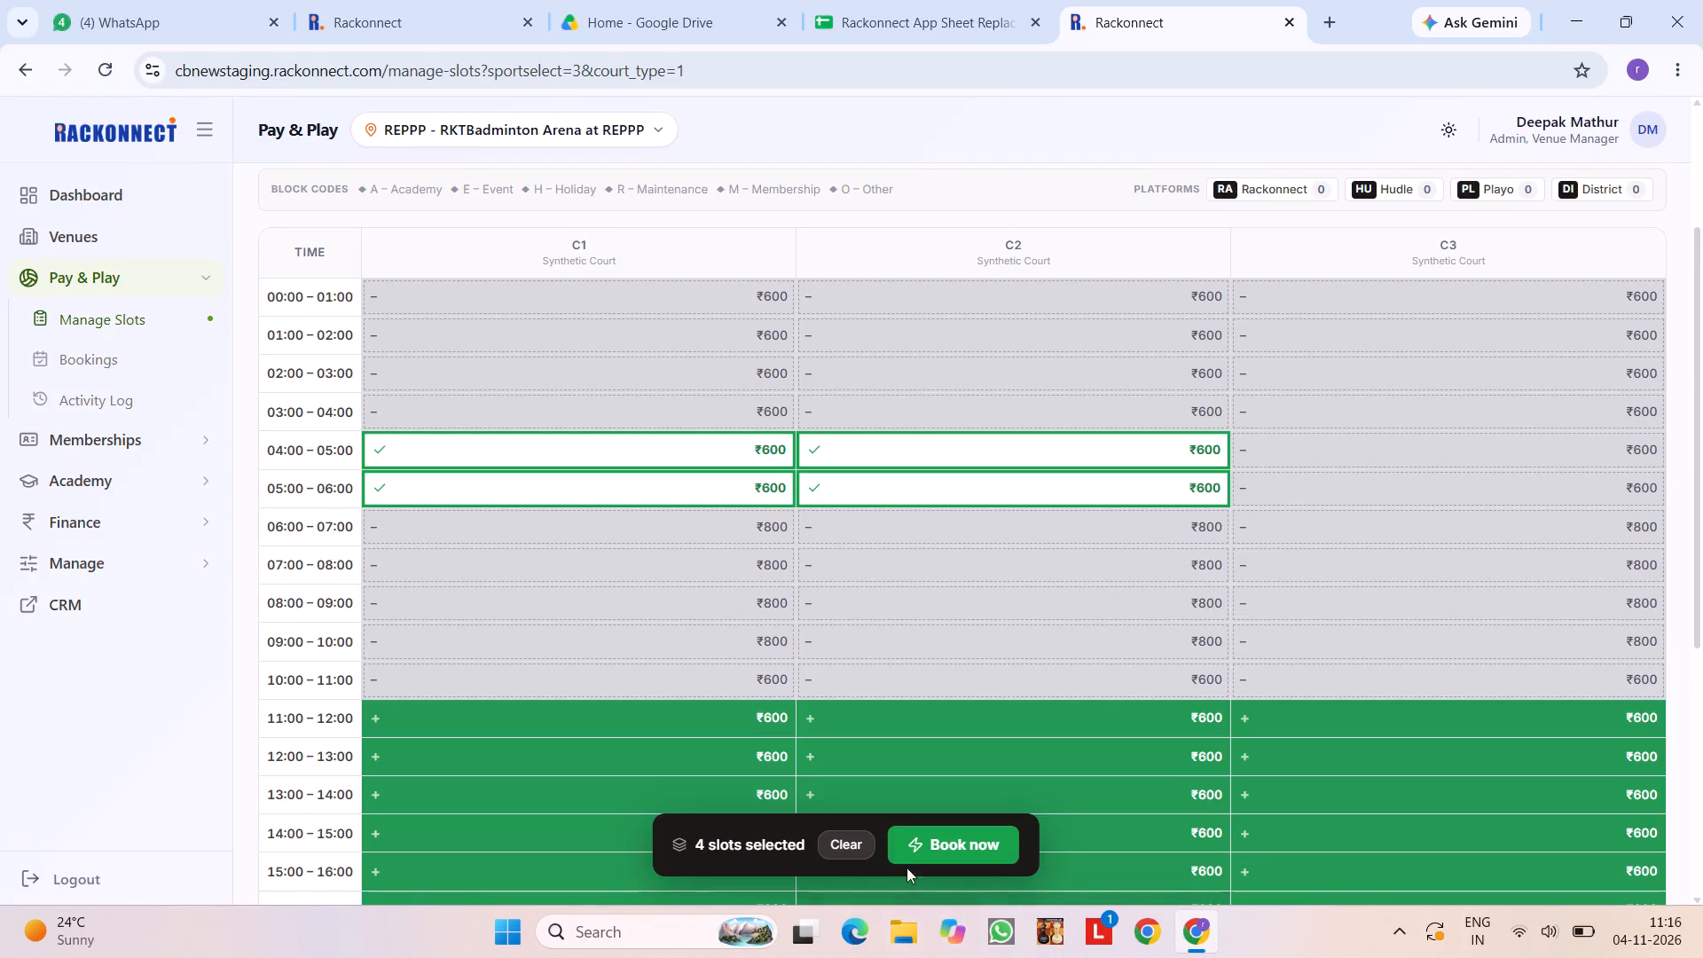
click(908, 849)
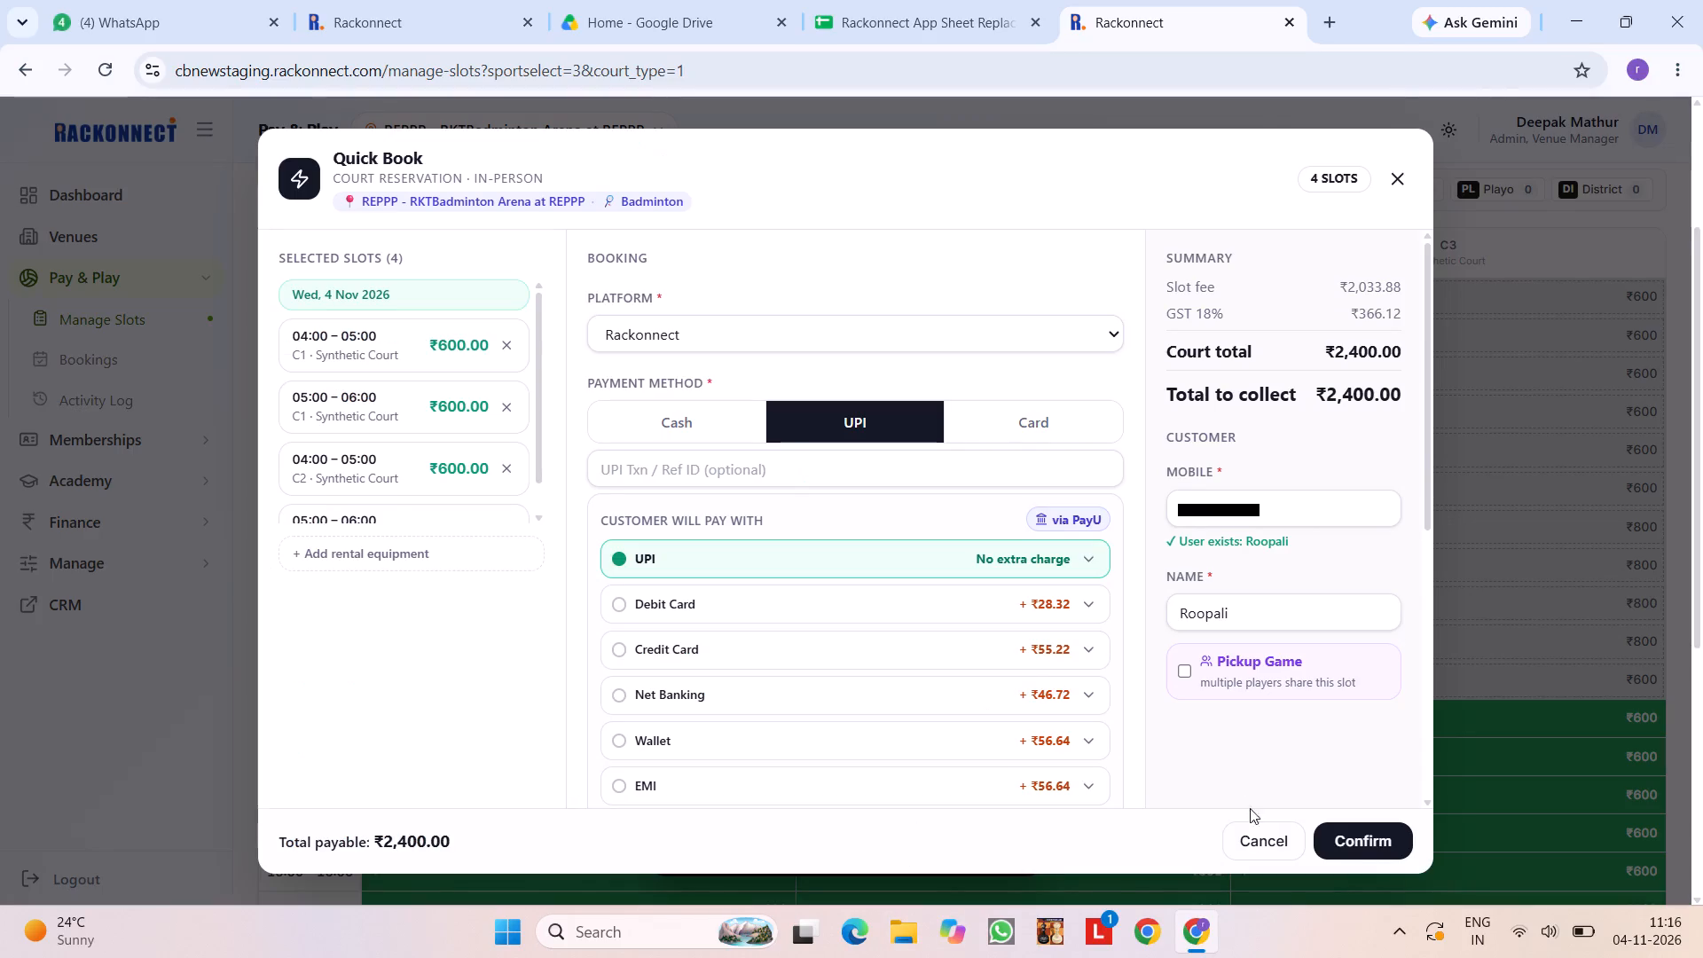
click(1263, 844)
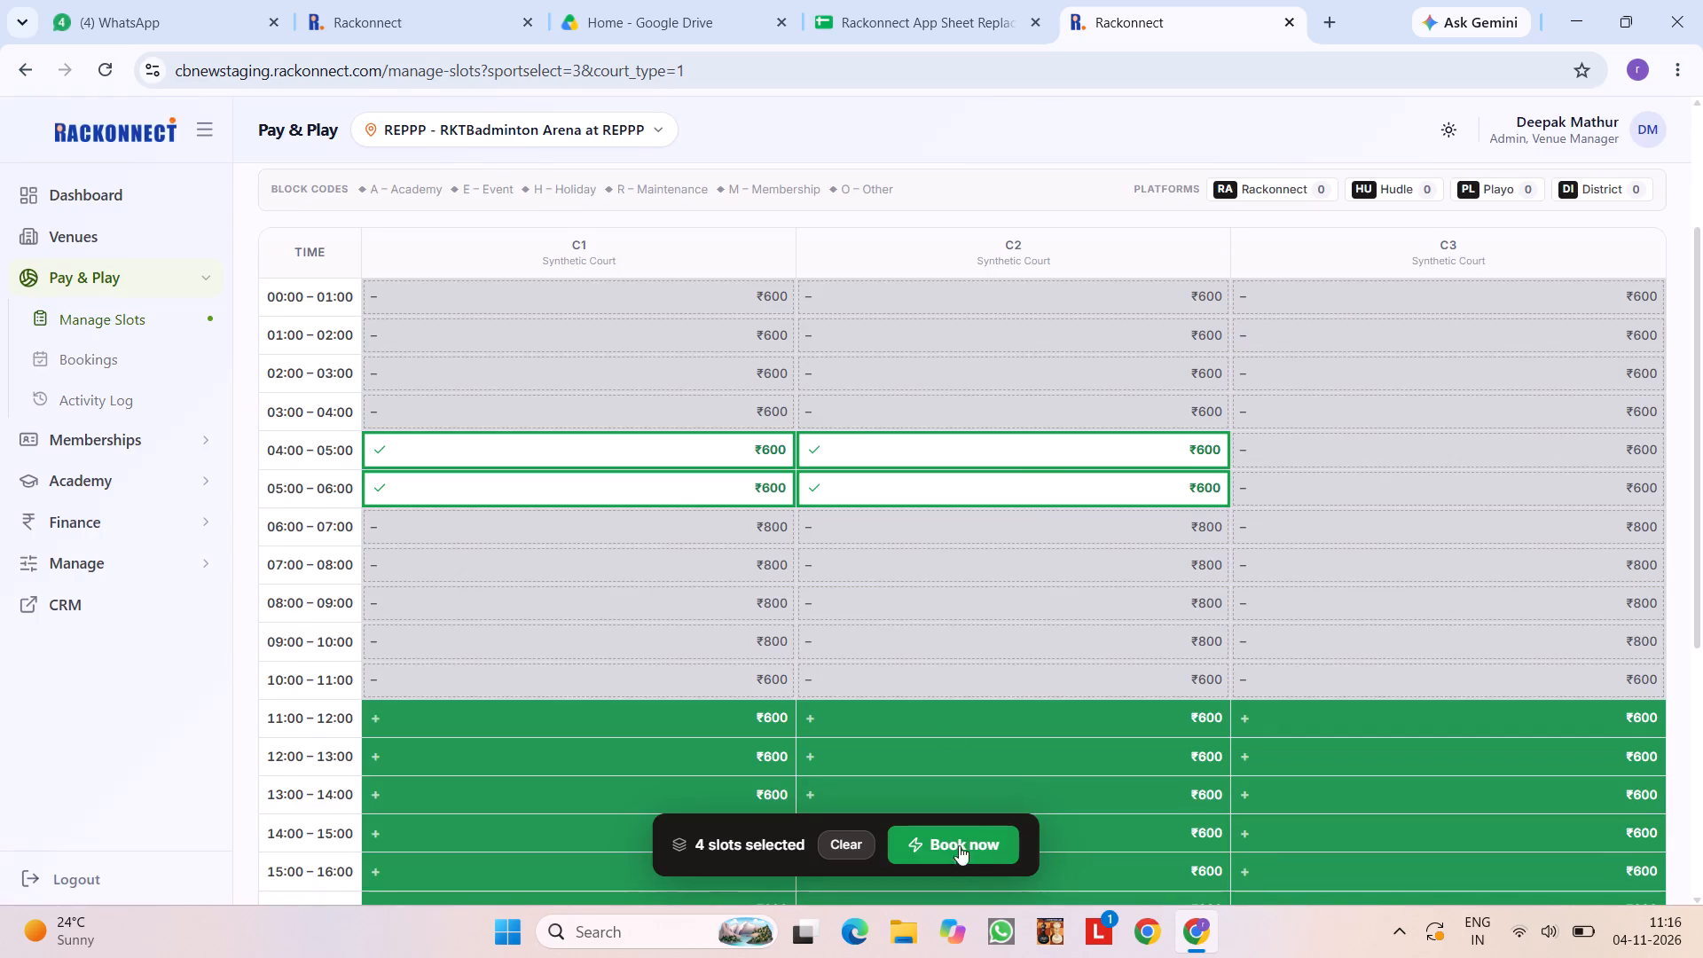
Reopen Quick Book for the selected slots and examine the charges of the PayU payment options.
click(957, 845)
scroll(1006, 711, down, 1)
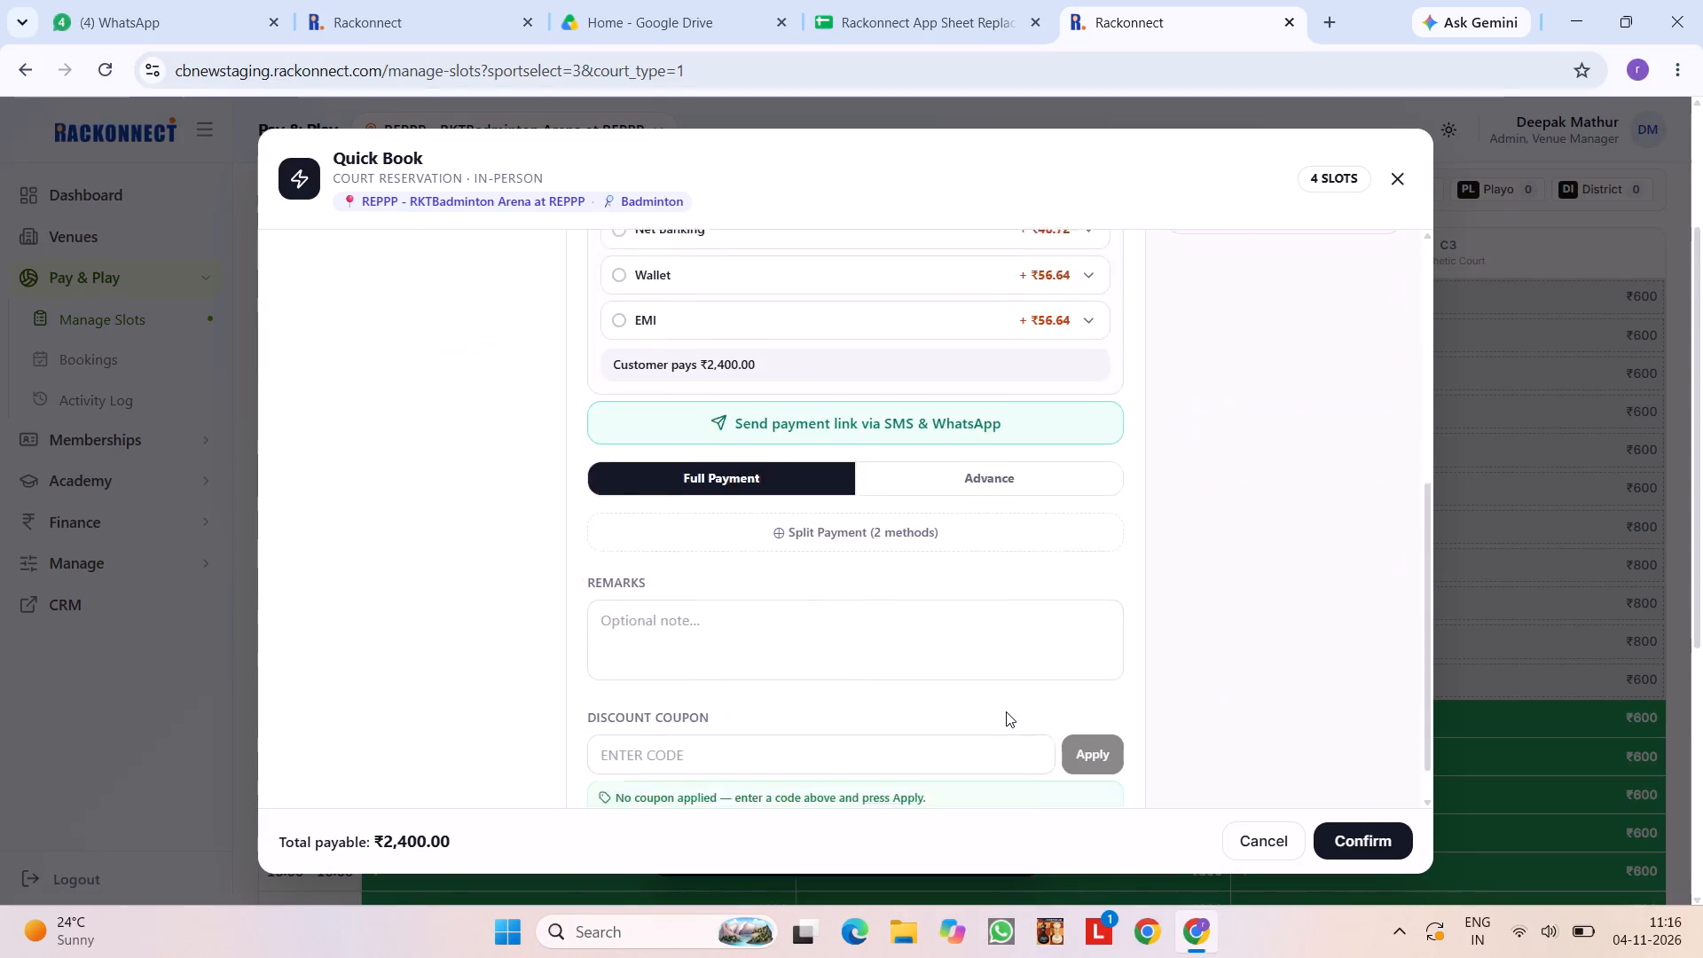
scroll(1006, 711, down, 1)
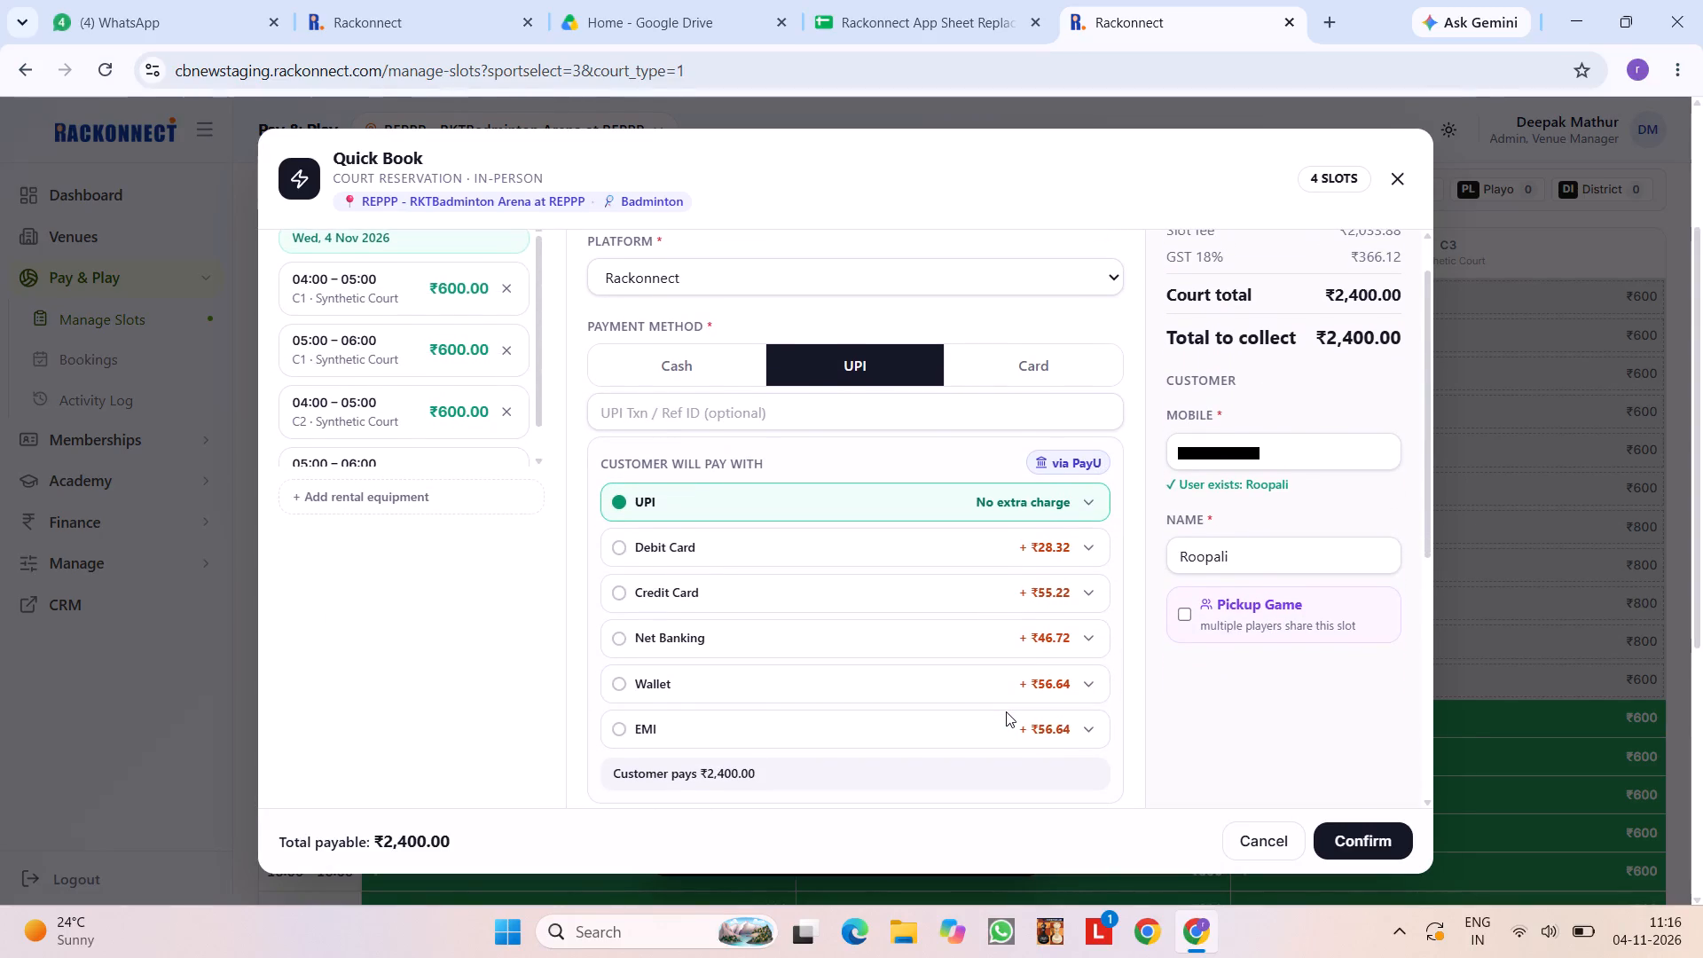
scroll(1006, 711, down, 1)
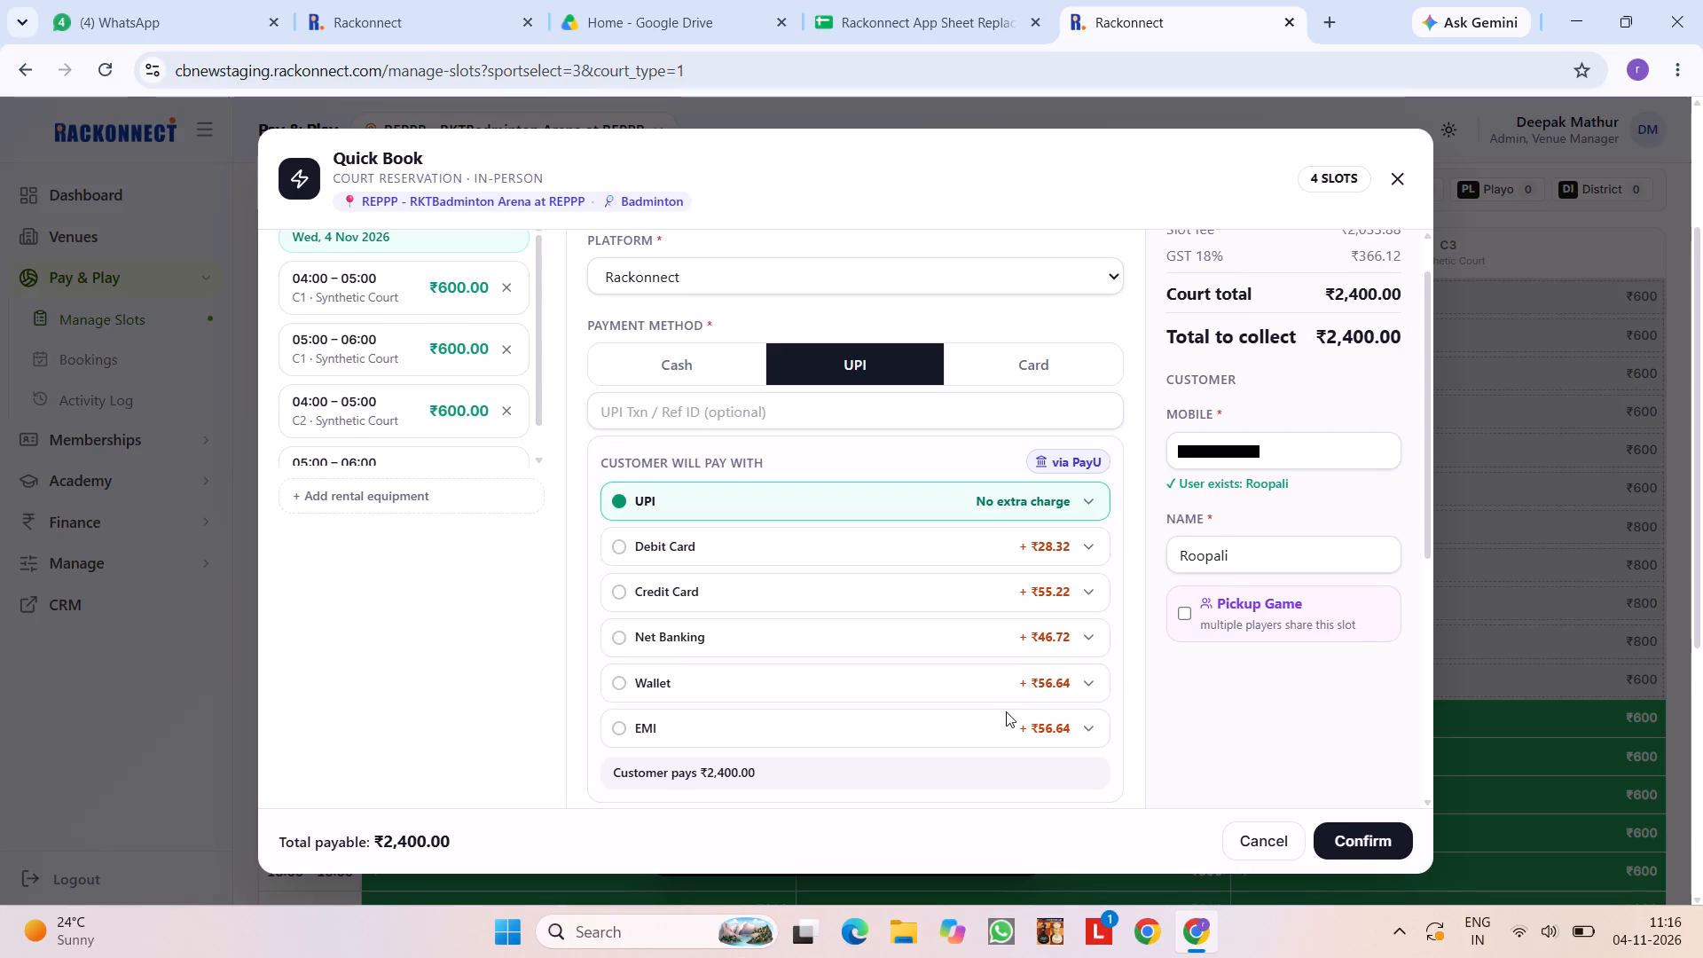
Open a new browser tab.
click(1337, 13)
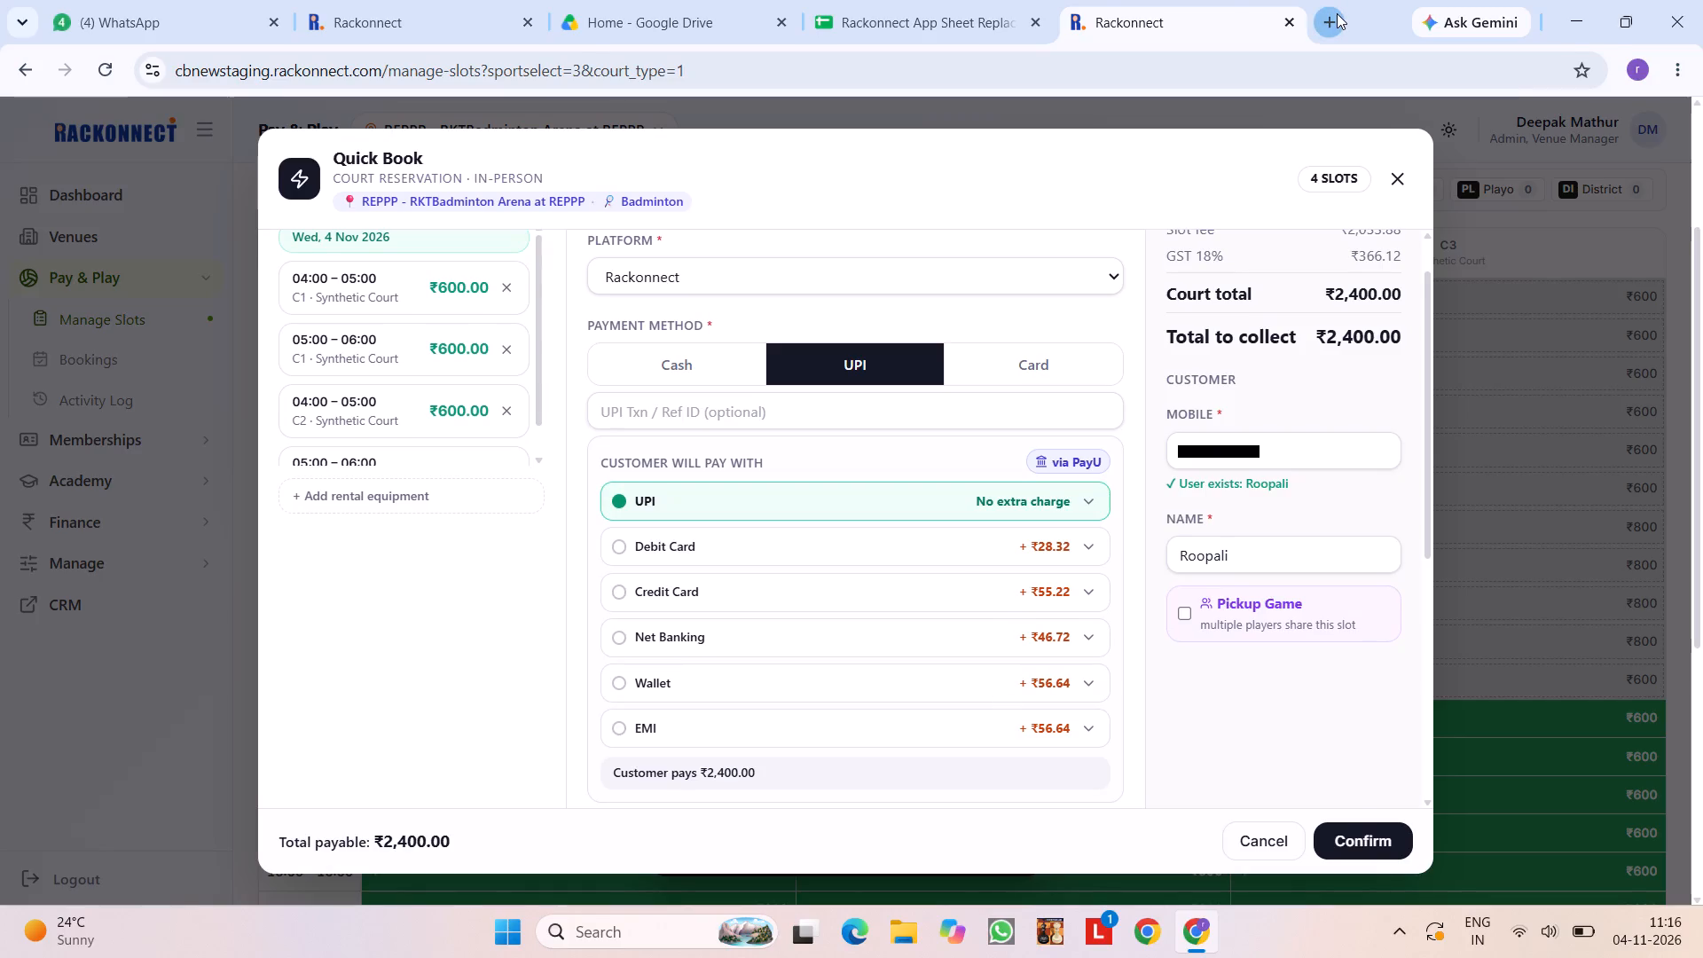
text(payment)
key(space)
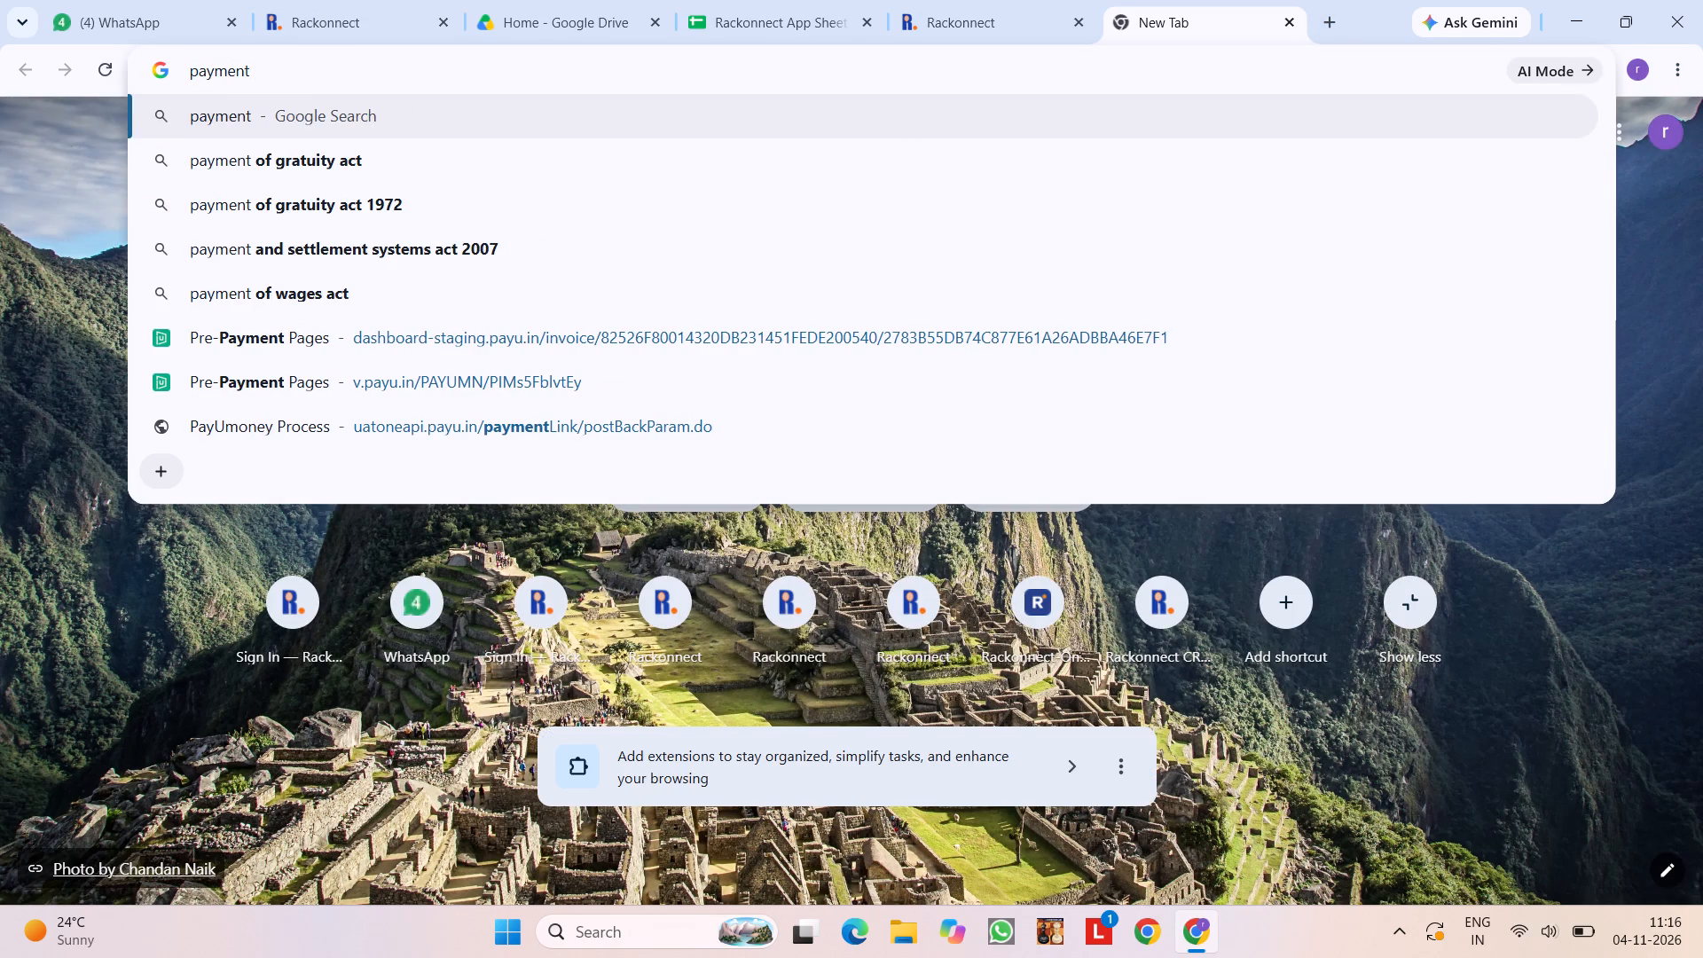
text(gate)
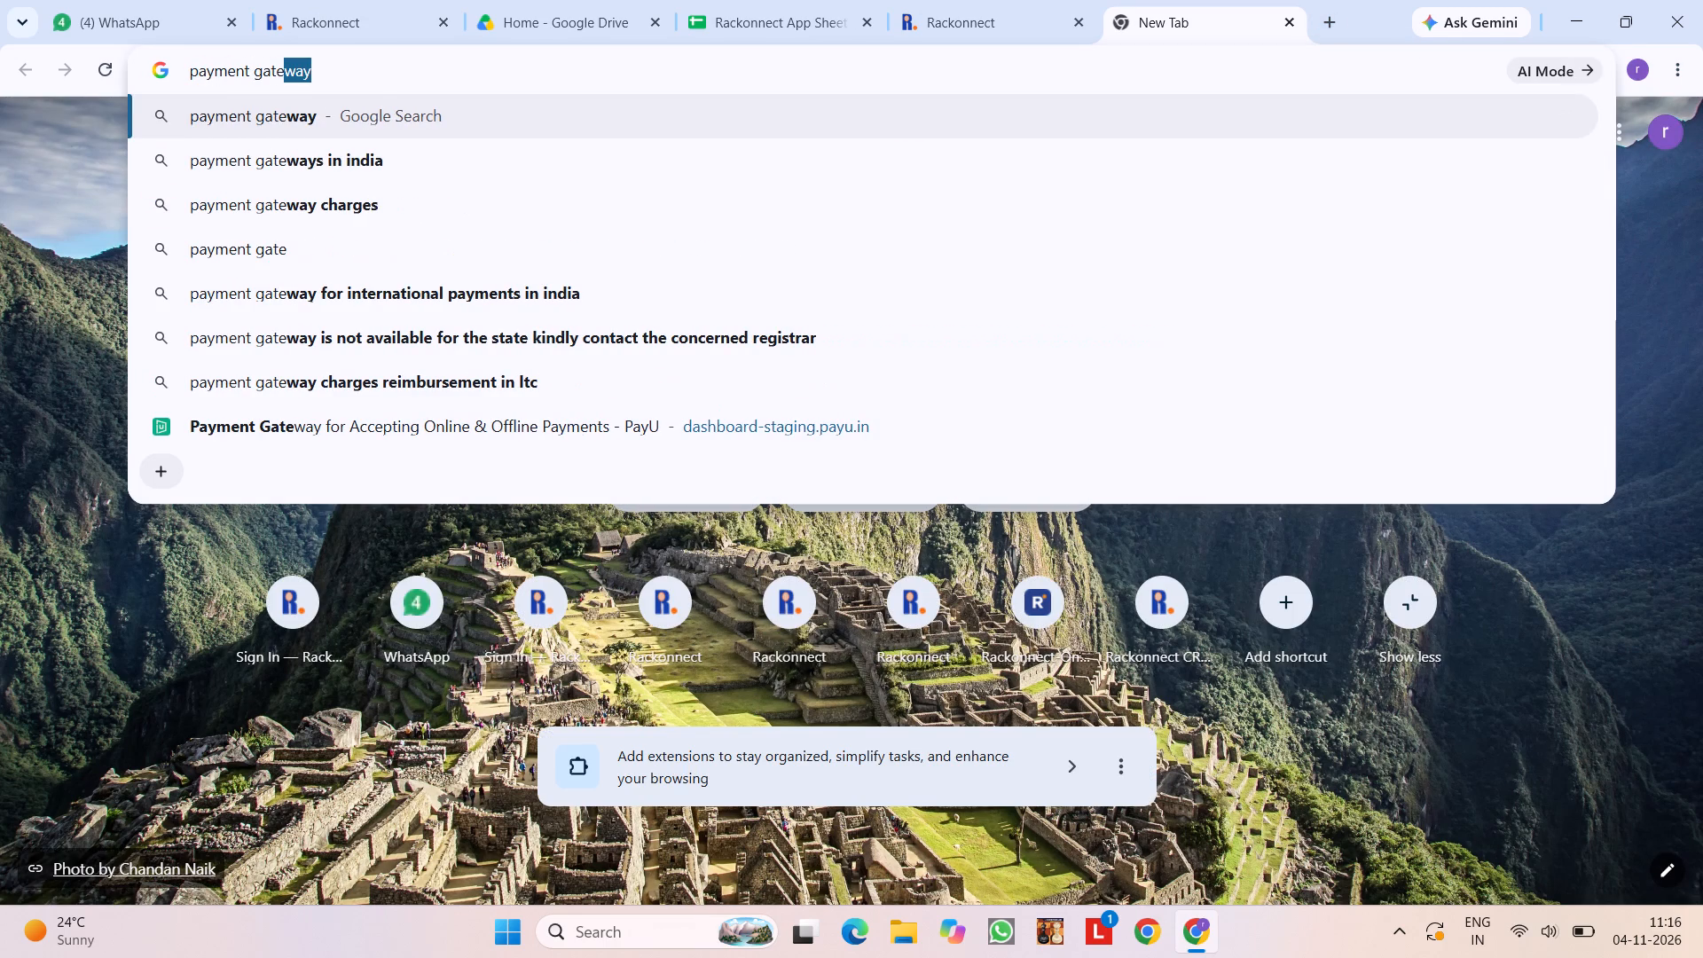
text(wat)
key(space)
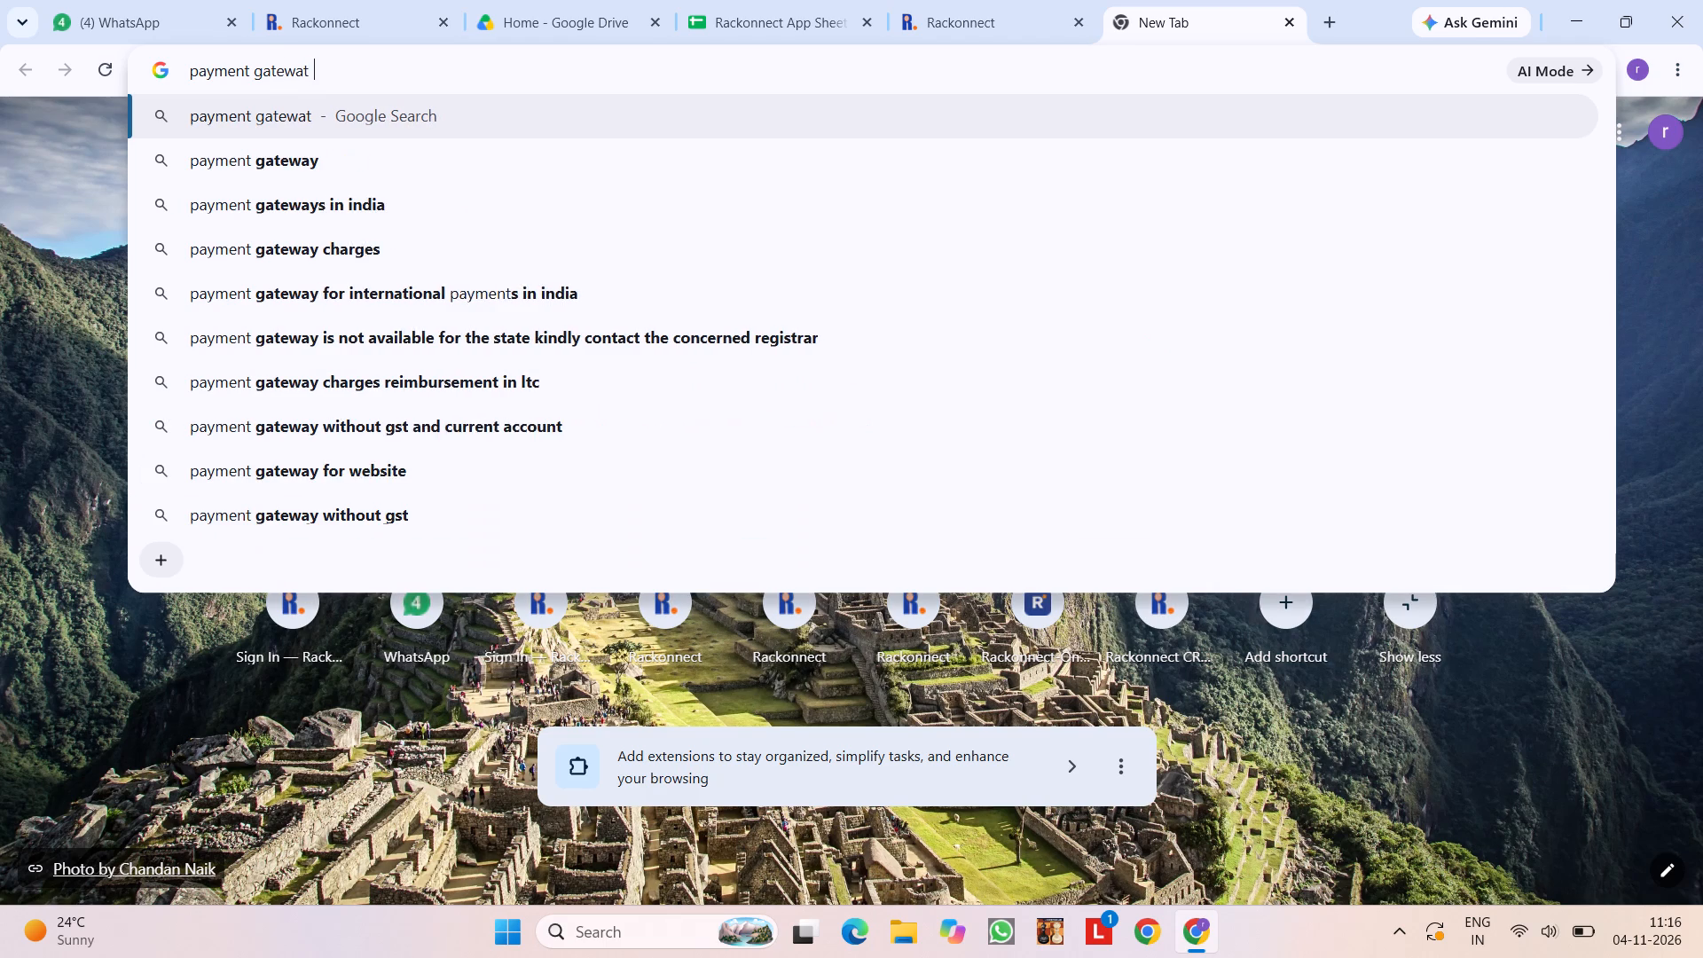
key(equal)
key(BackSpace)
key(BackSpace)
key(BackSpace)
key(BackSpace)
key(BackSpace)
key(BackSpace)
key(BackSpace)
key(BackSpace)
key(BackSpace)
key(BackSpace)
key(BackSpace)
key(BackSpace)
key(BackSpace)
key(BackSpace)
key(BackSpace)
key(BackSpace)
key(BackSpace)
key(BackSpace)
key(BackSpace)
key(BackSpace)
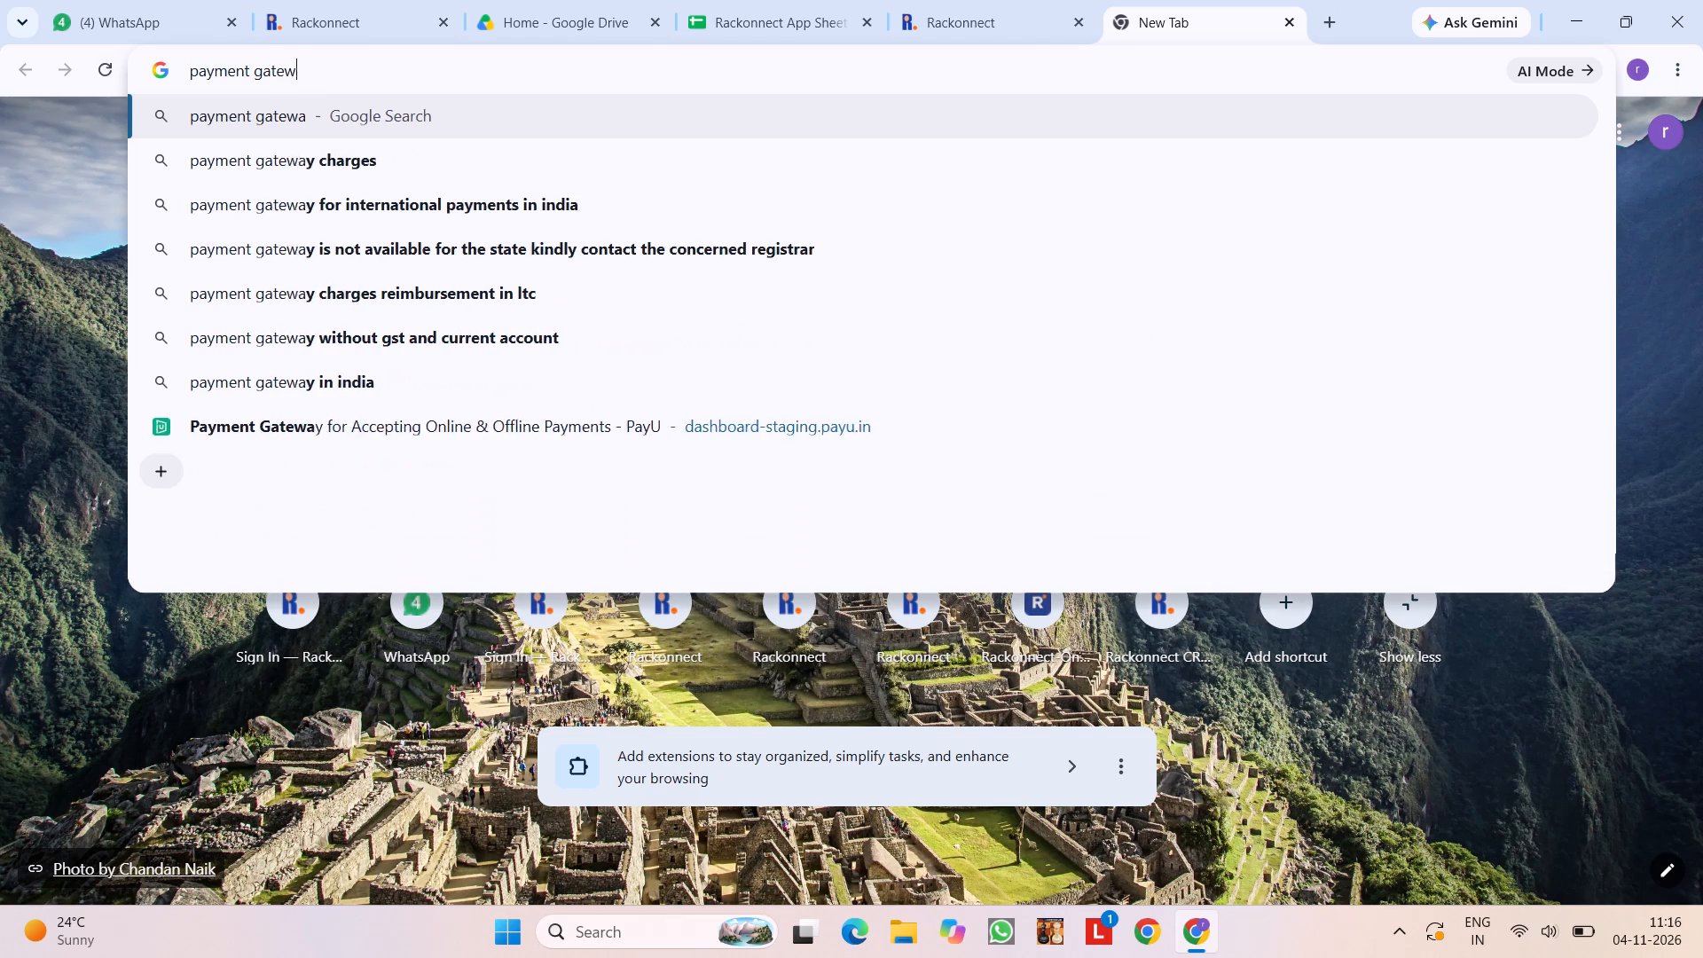
Search the web for the PayU payment gateway.
text(payu)
key(space)
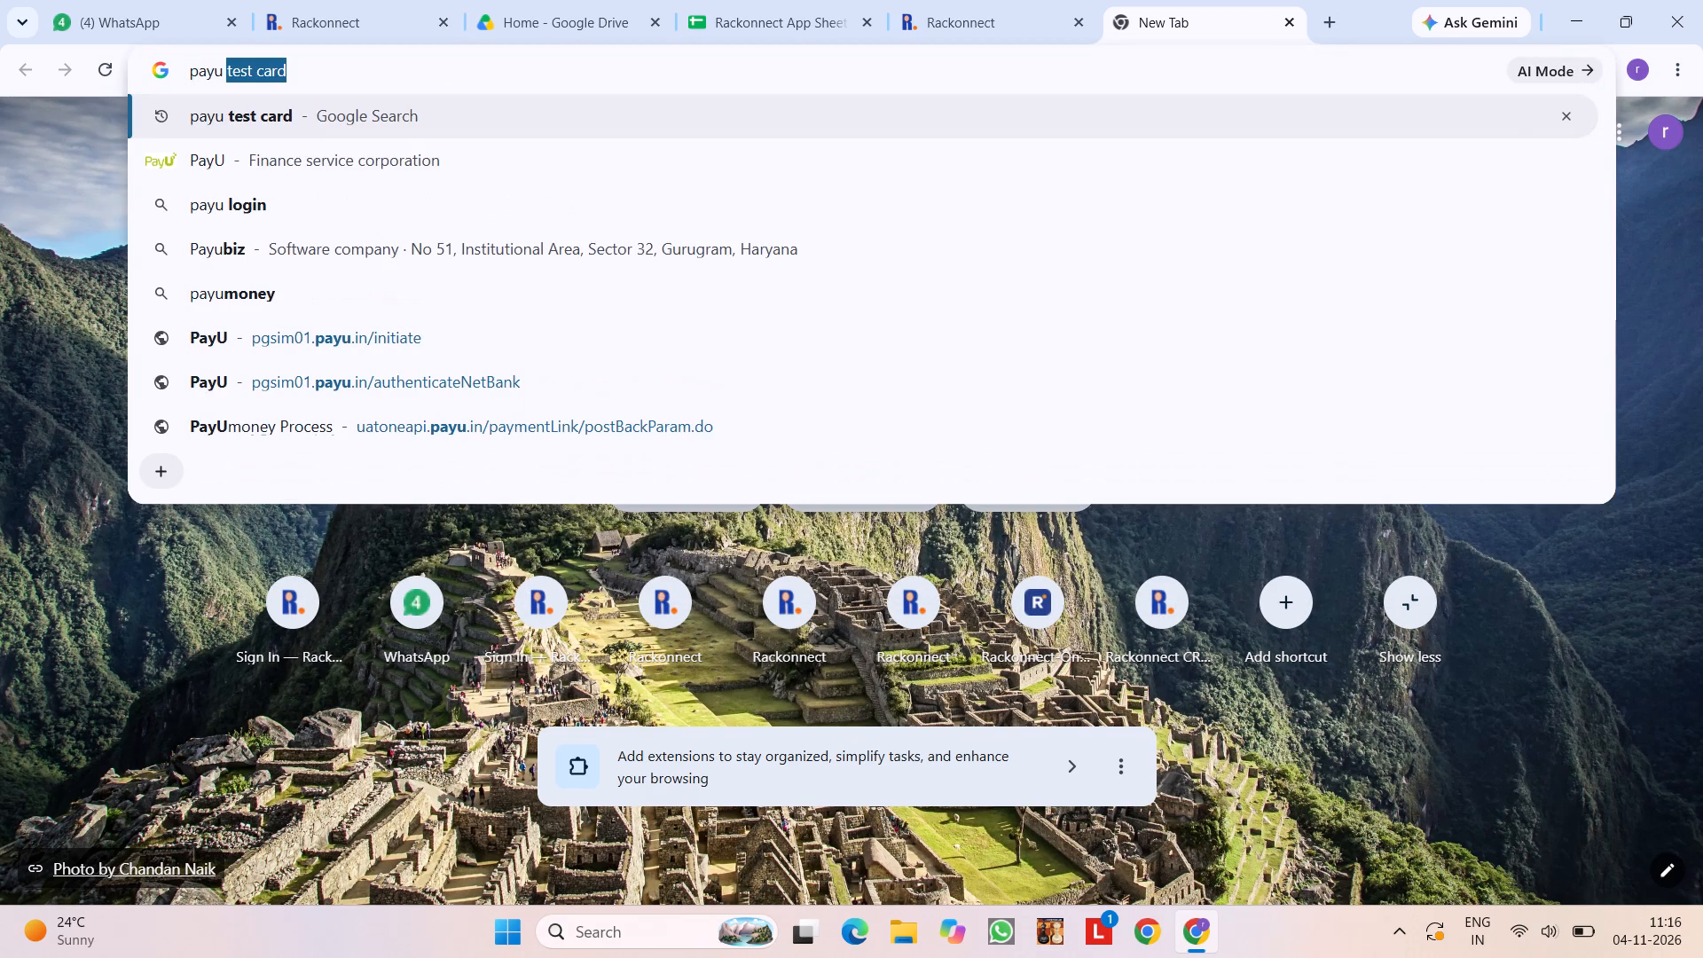
text(payme)
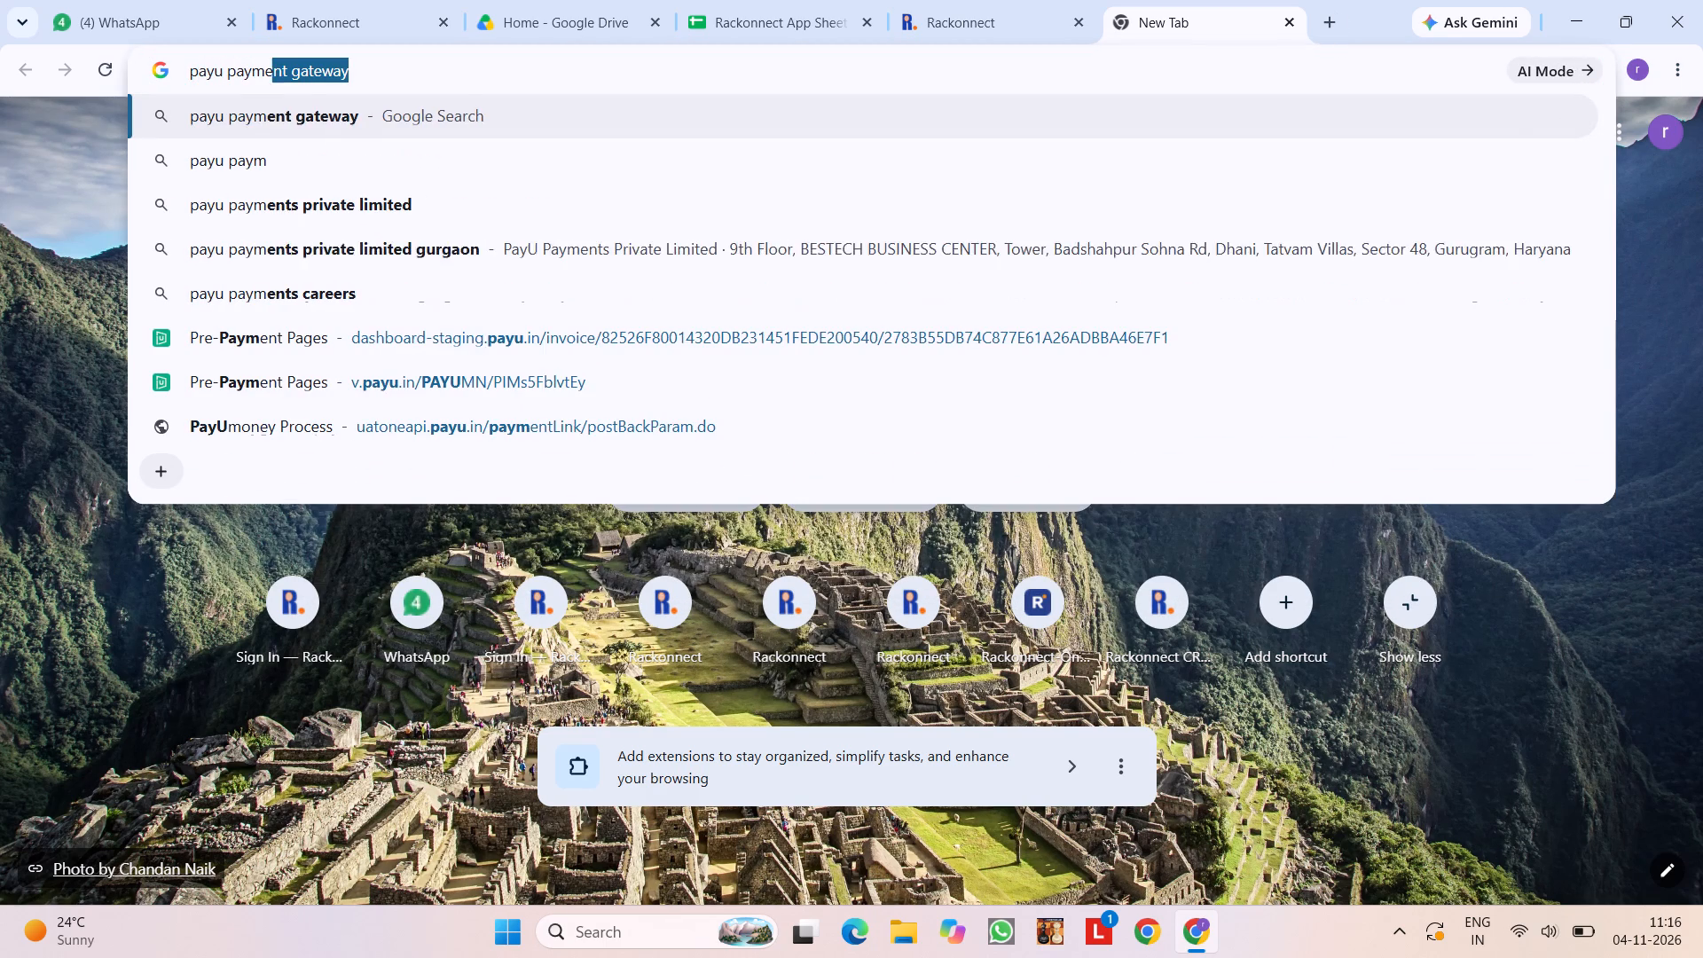
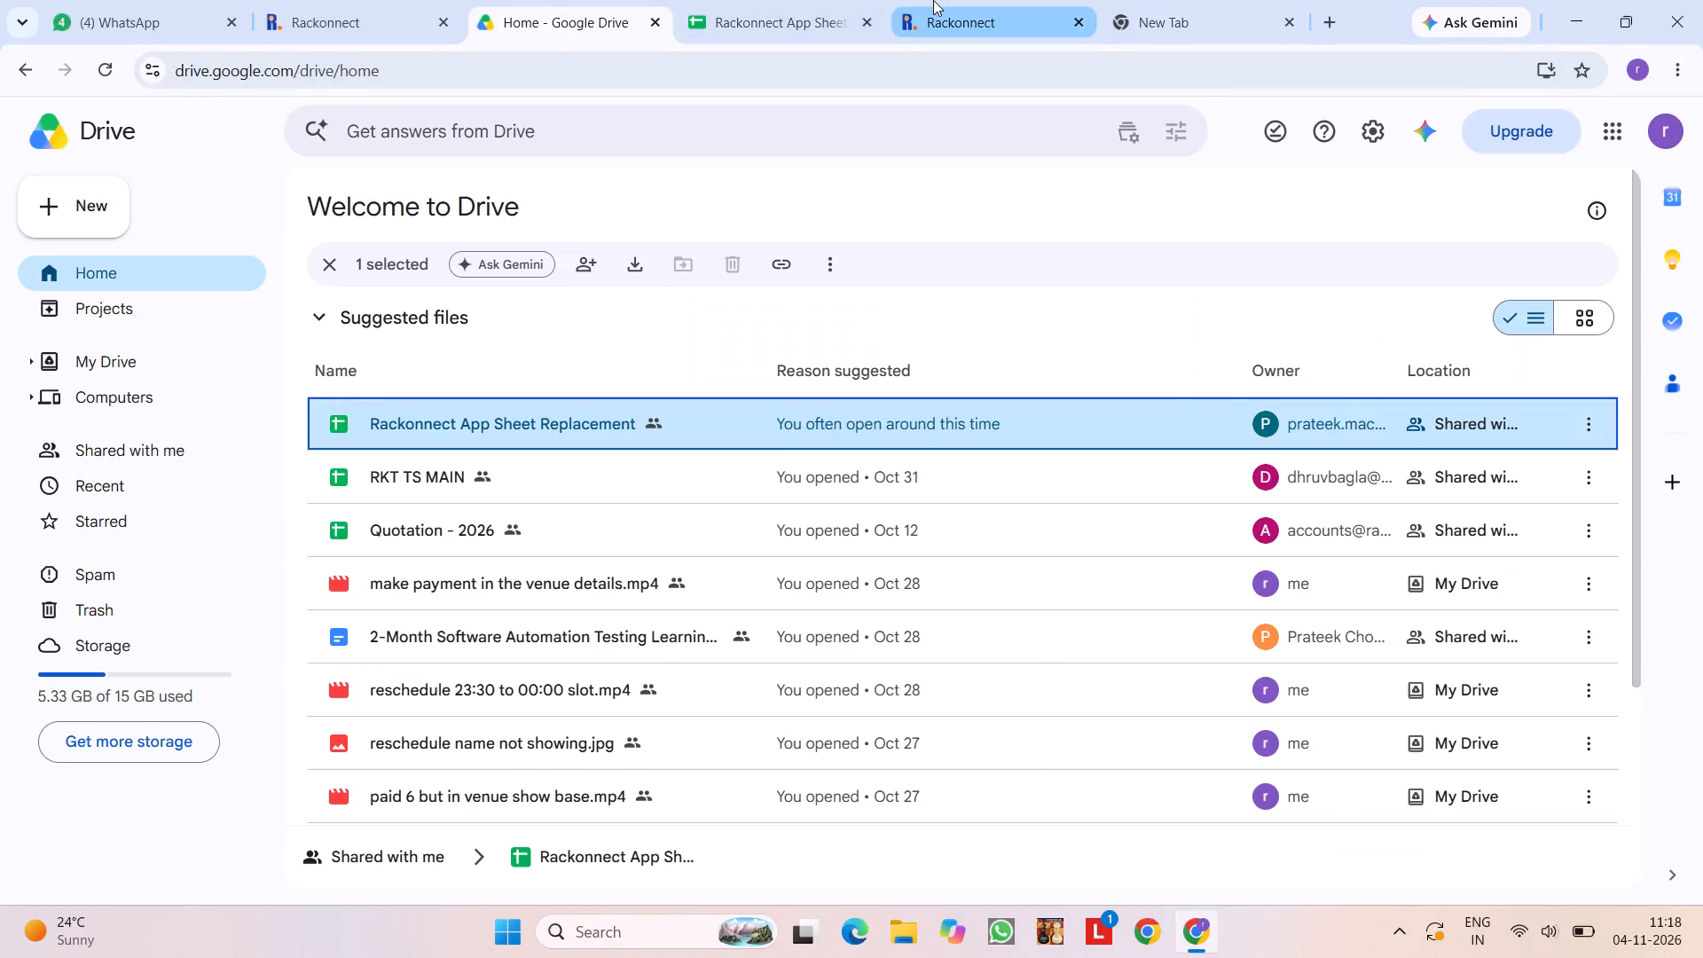
Review the PayU customer payment options and their extra charges in the open Quick Book form.
scroll(931, 624, down, 1)
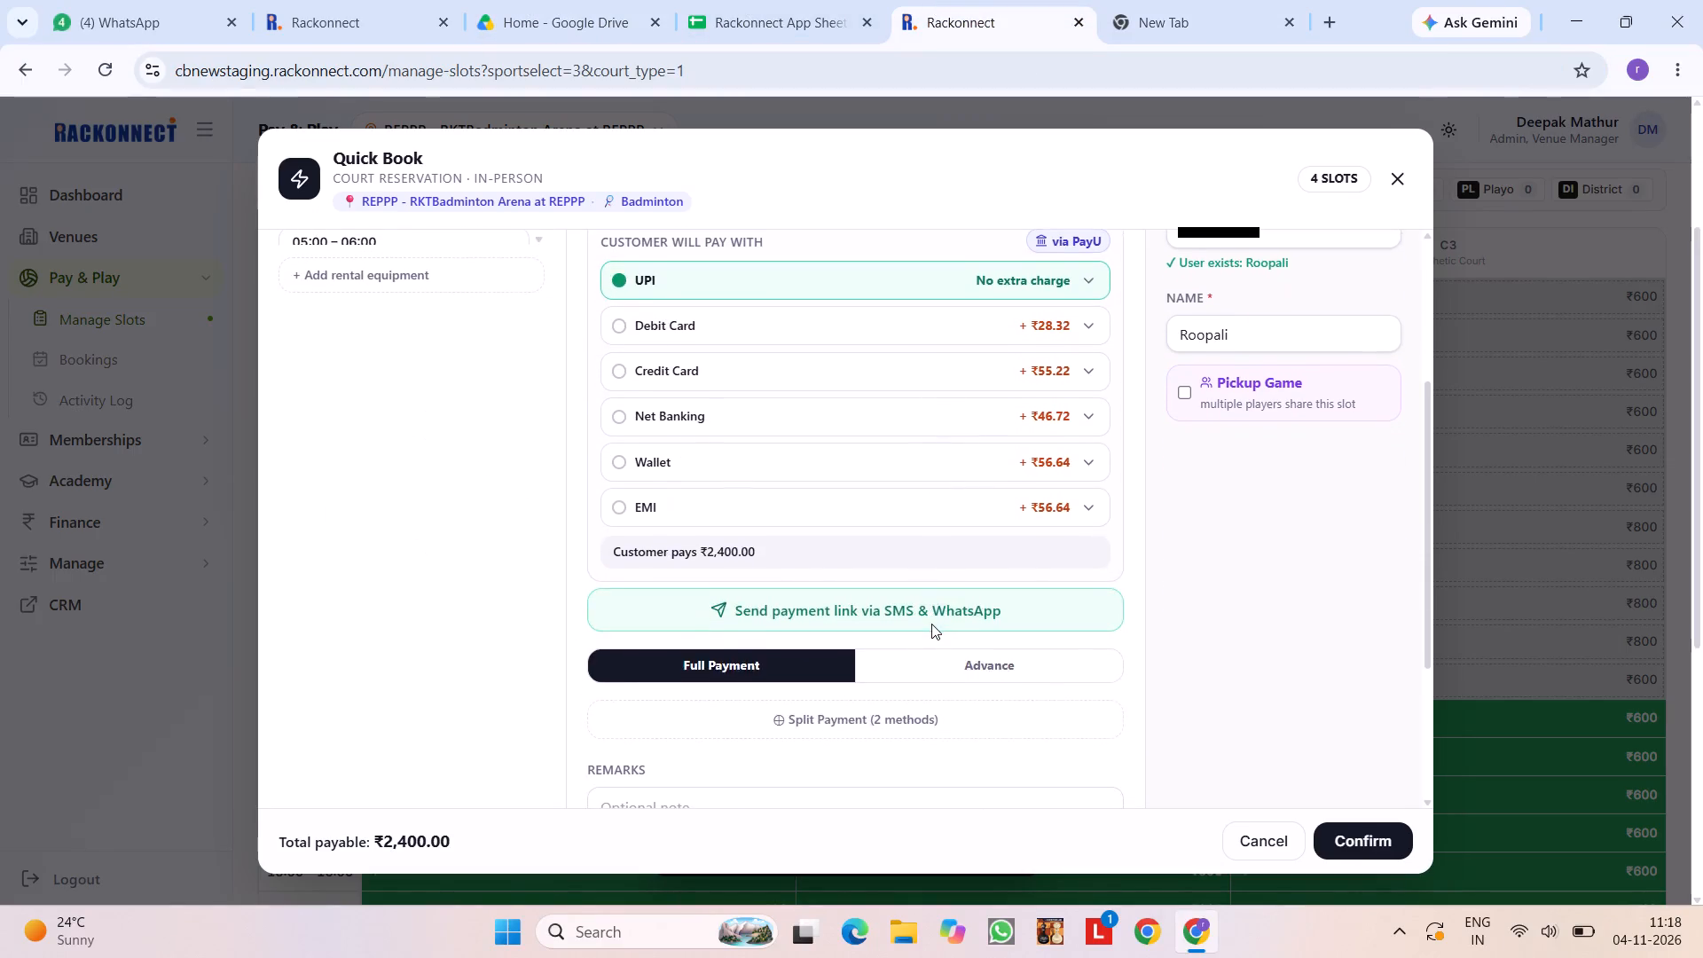
scroll(931, 624, down, 1)
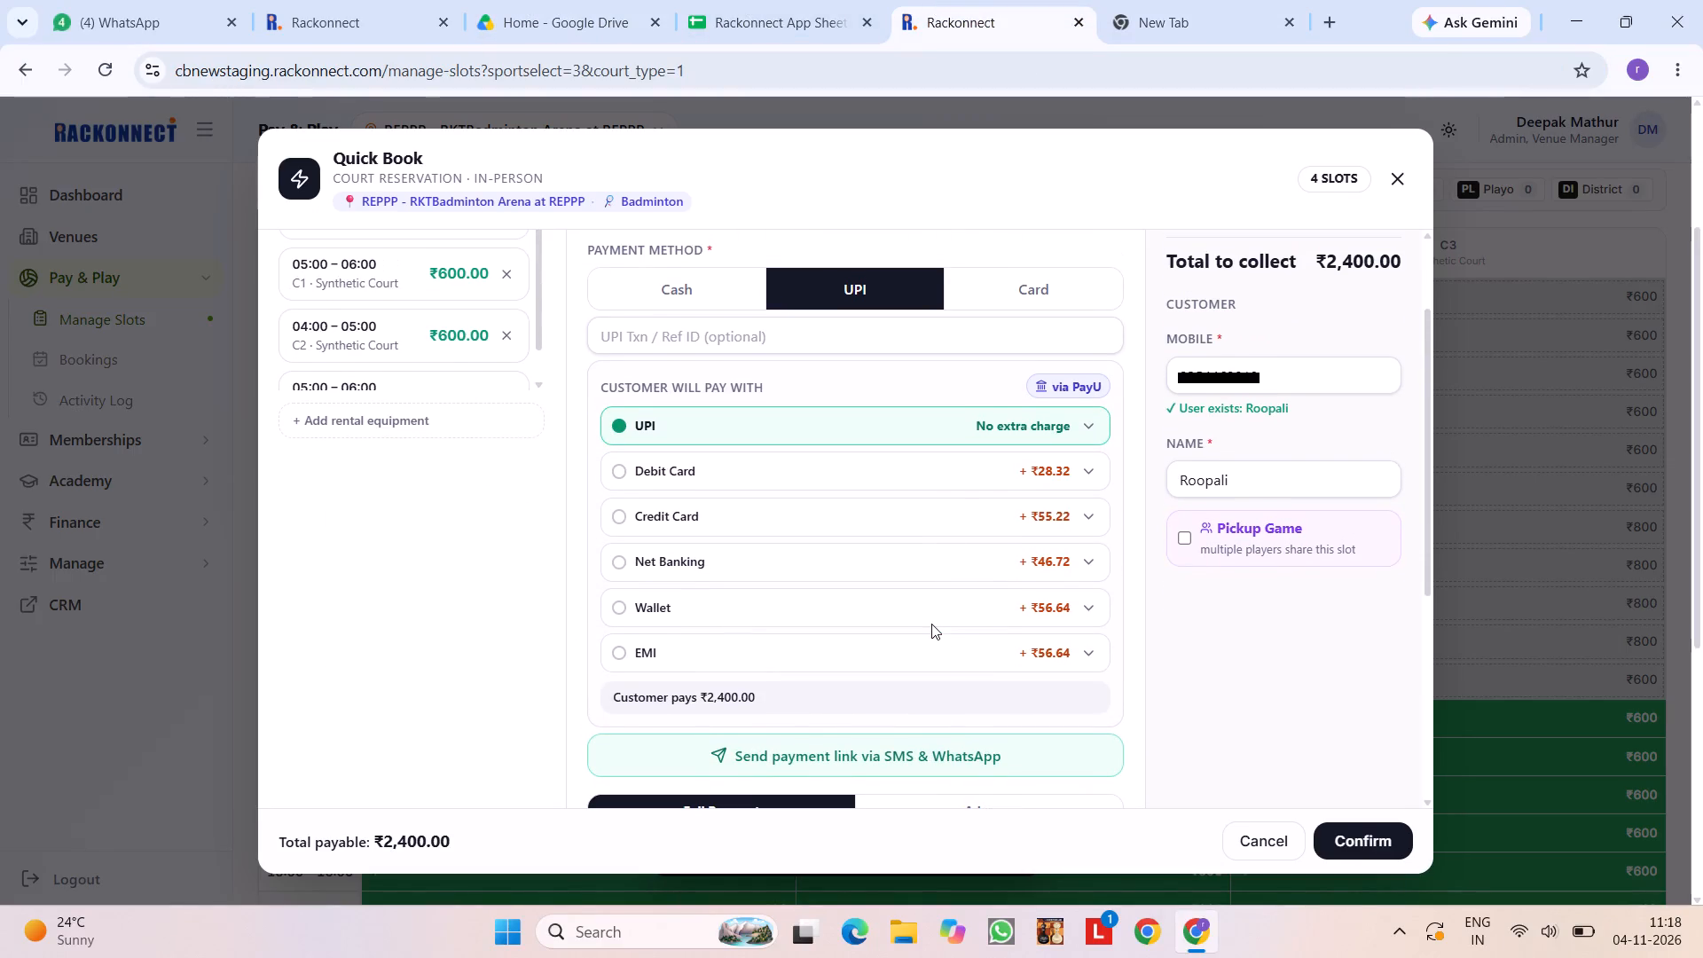
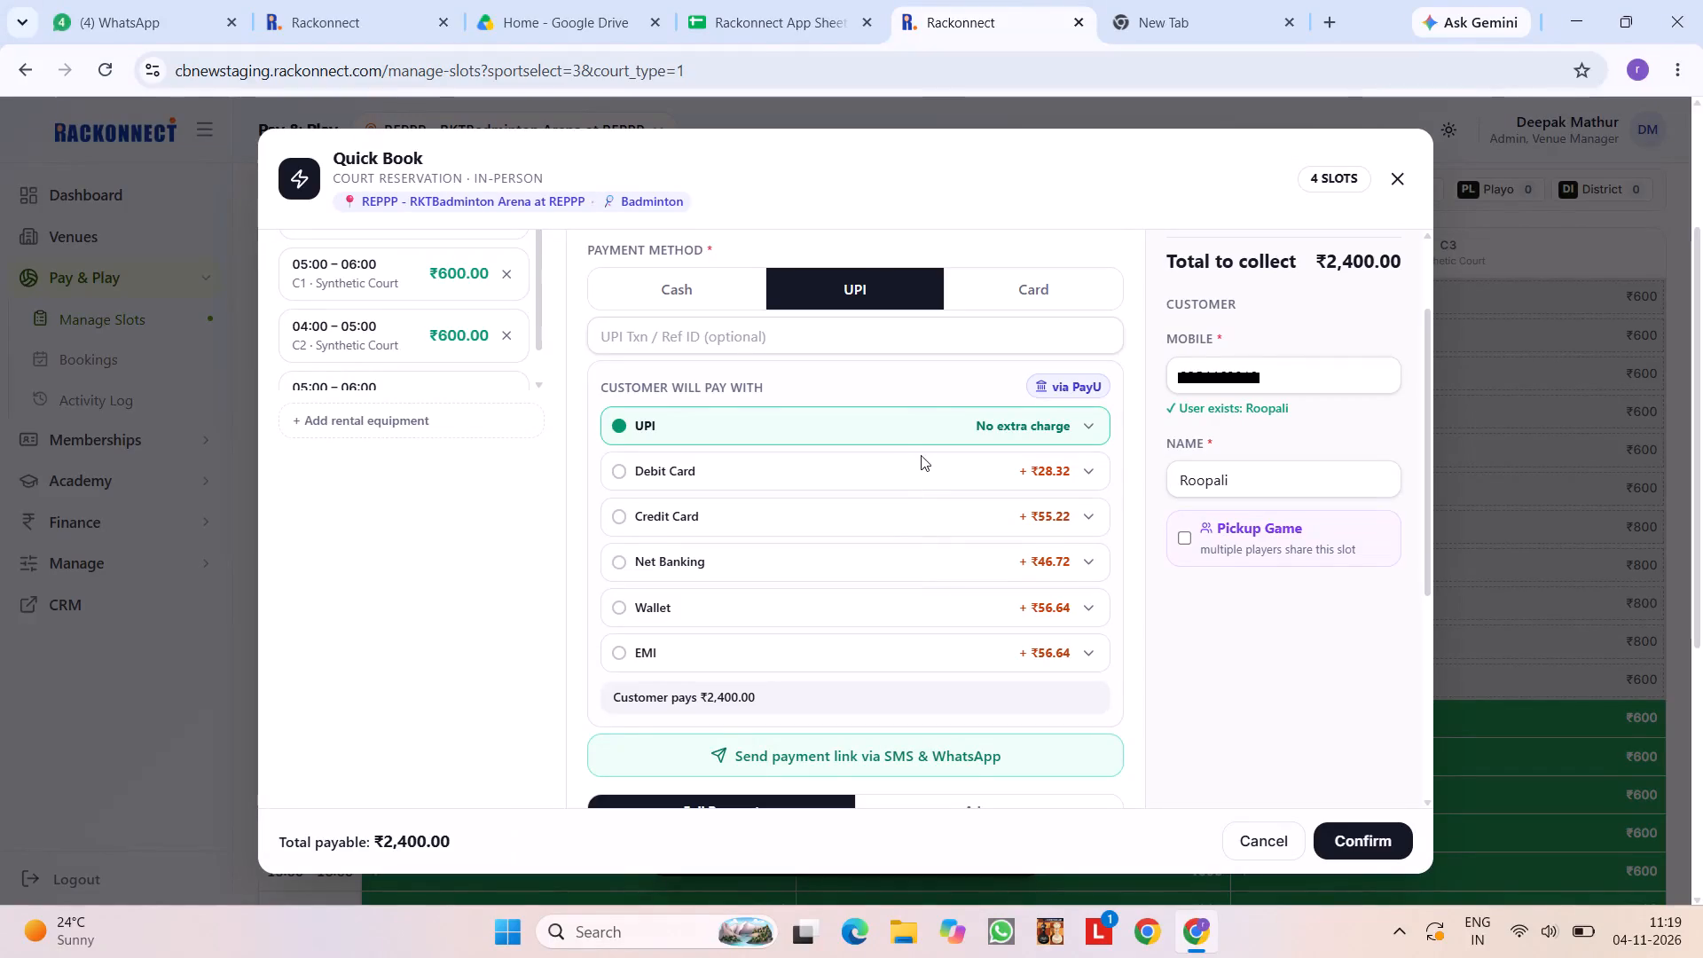
Check the PayU Debit Card option's effect on the customer's payable amount, deselect it, and cancel the Quick Book form.
click(920, 467)
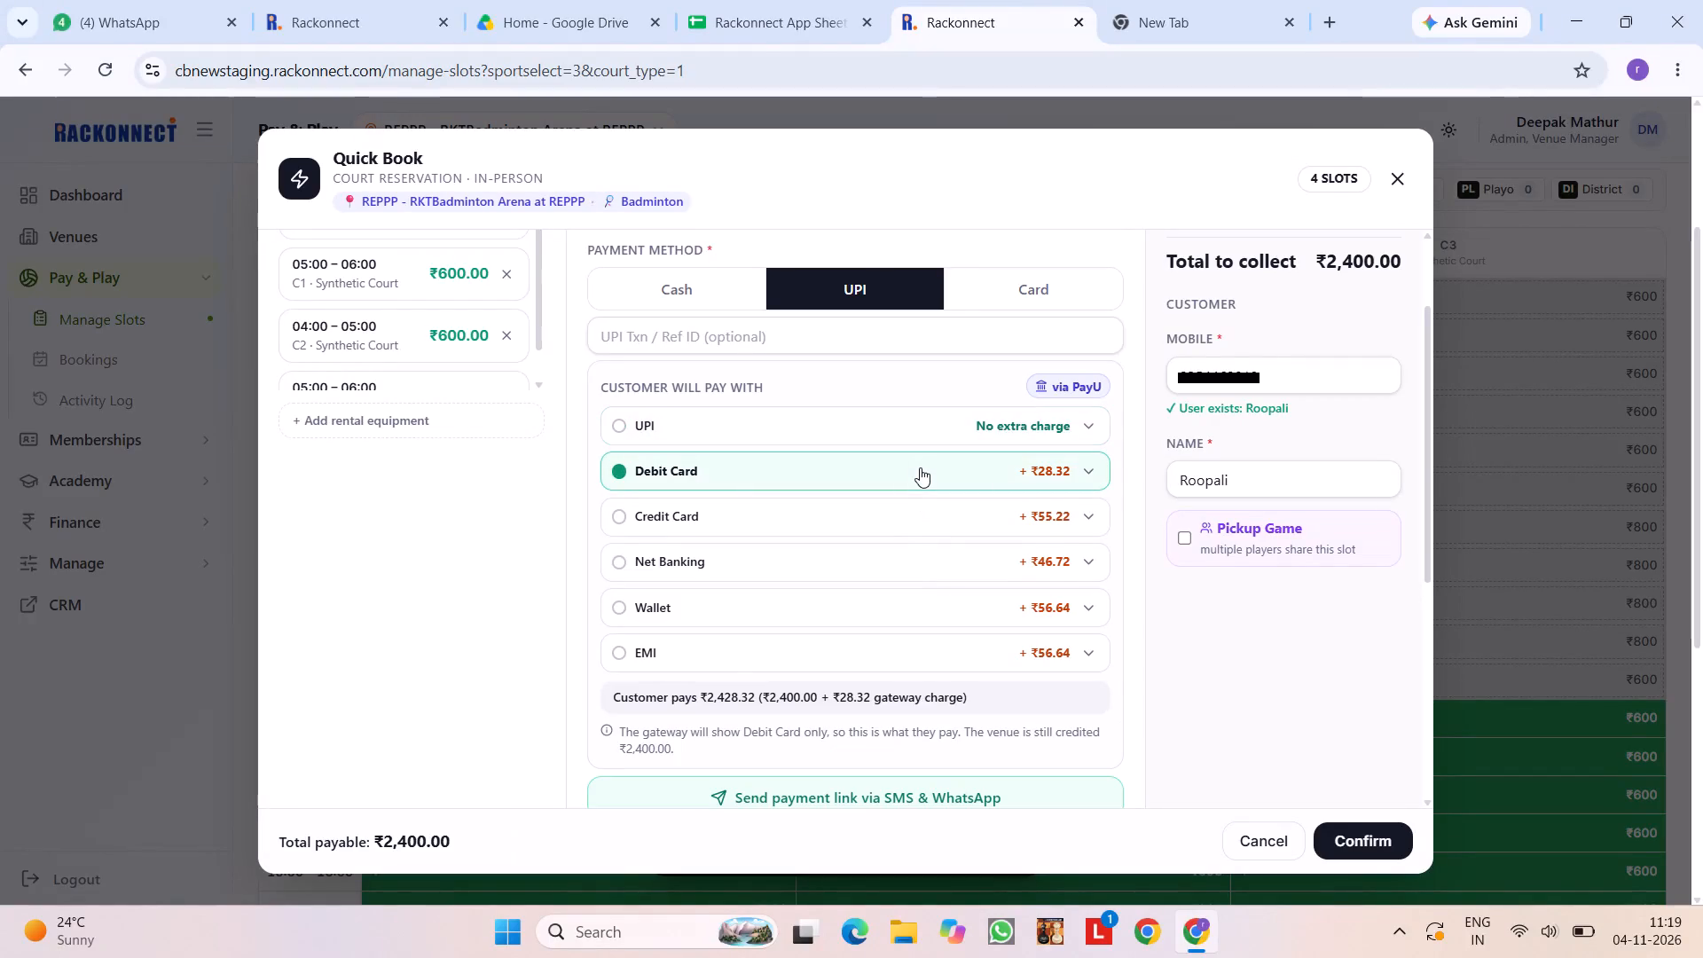
click(920, 467)
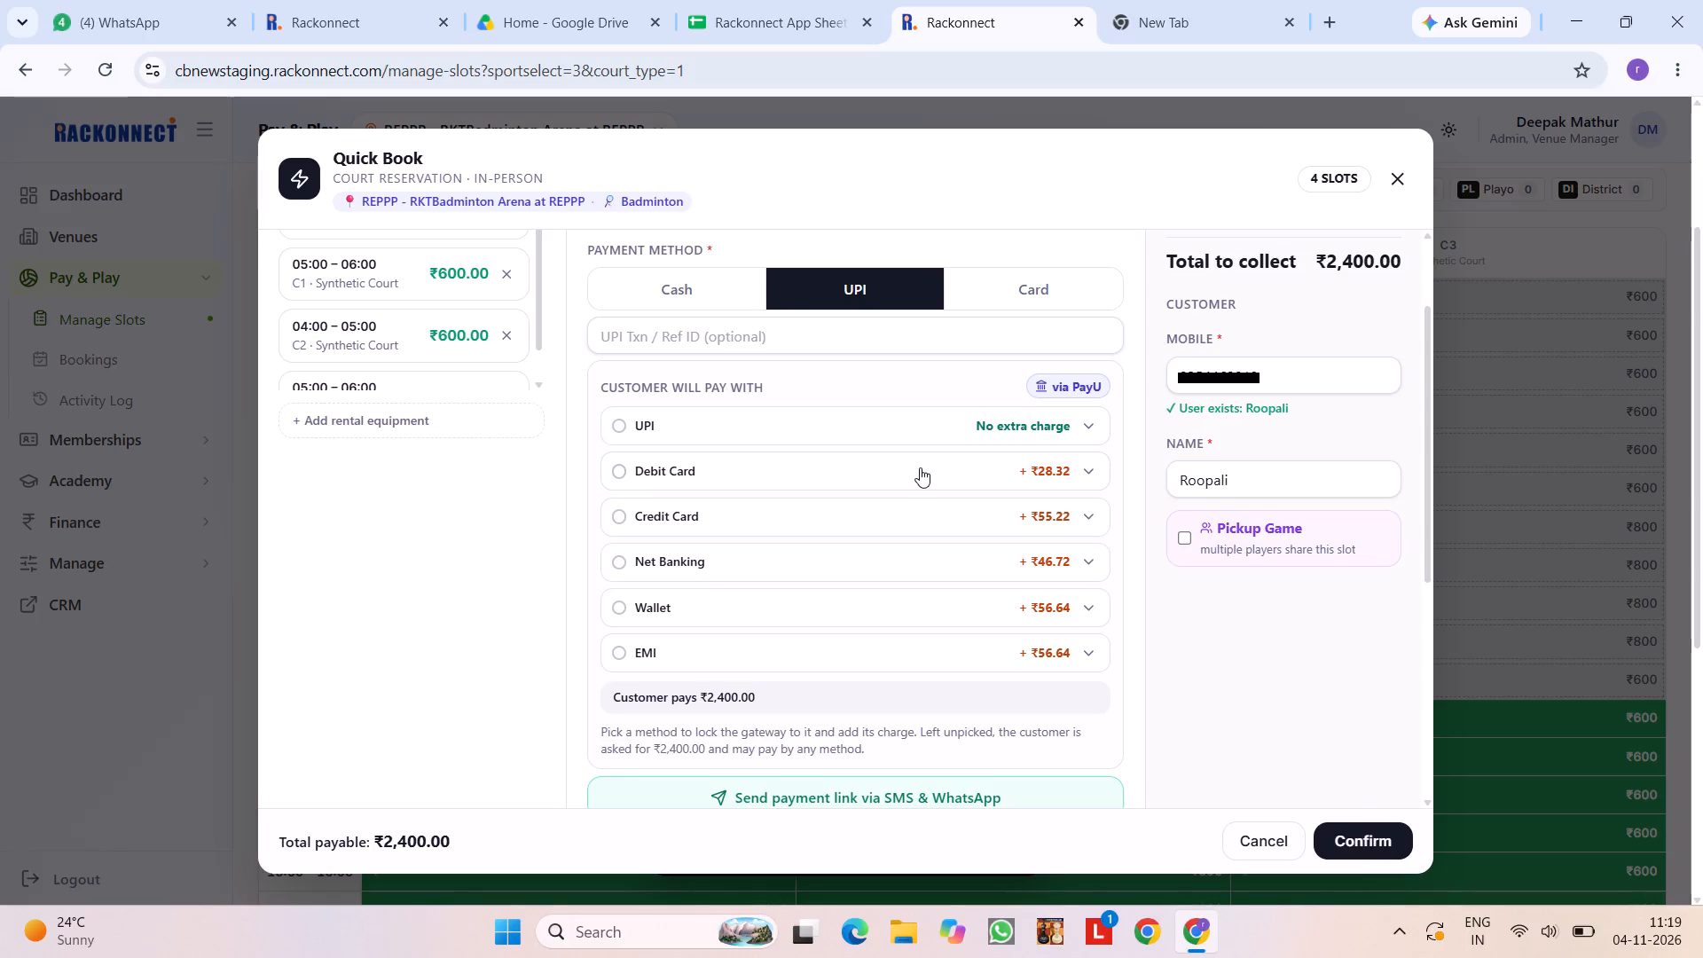
click(1267, 835)
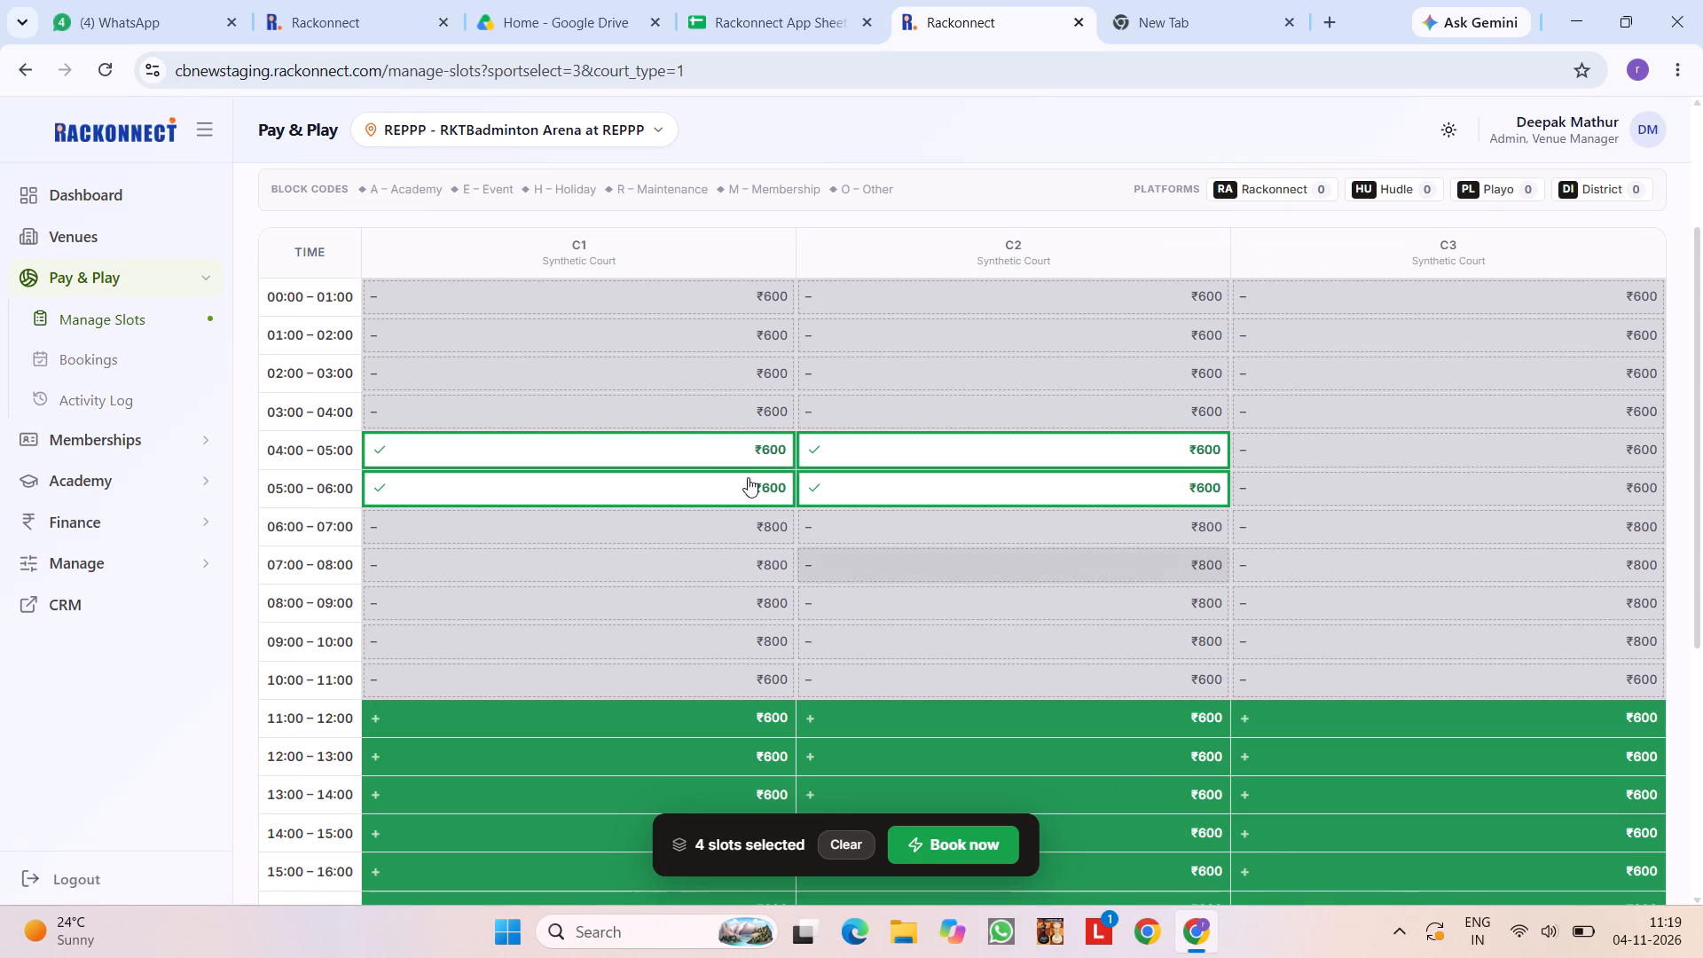
Deselect the 04:00–05:00 and 05:00–06:00 slots on courts C1 and C2.
click(700, 458)
click(709, 483)
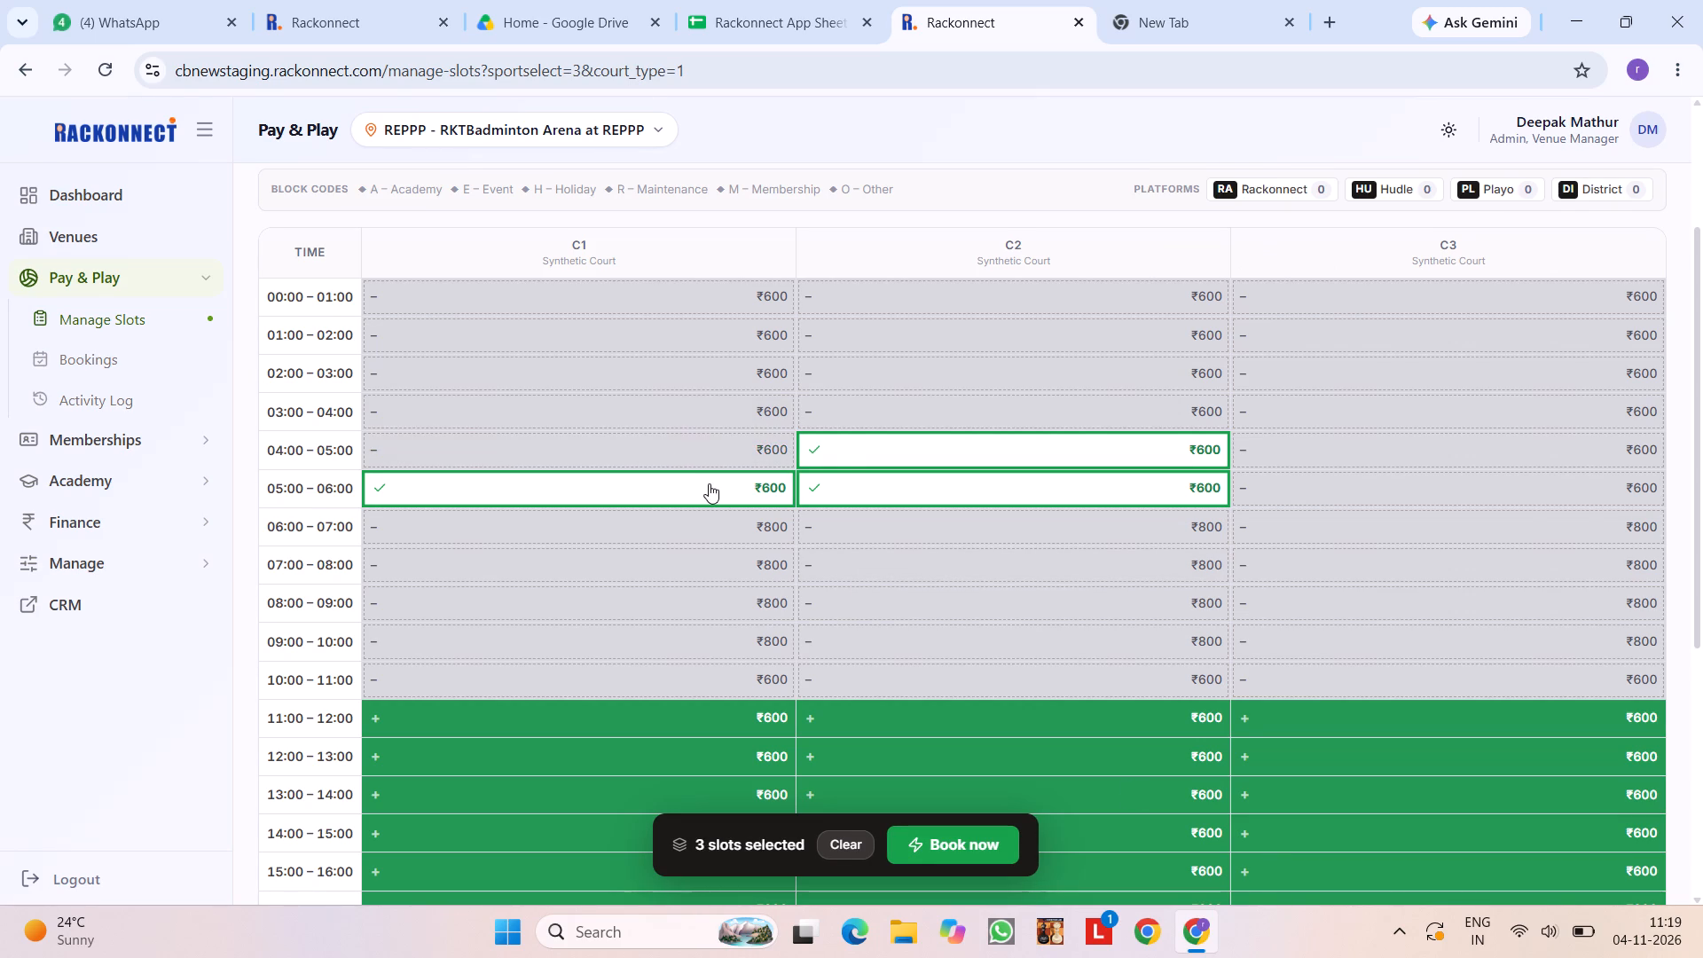
drag(843, 459, 844, 510)
click(846, 493)
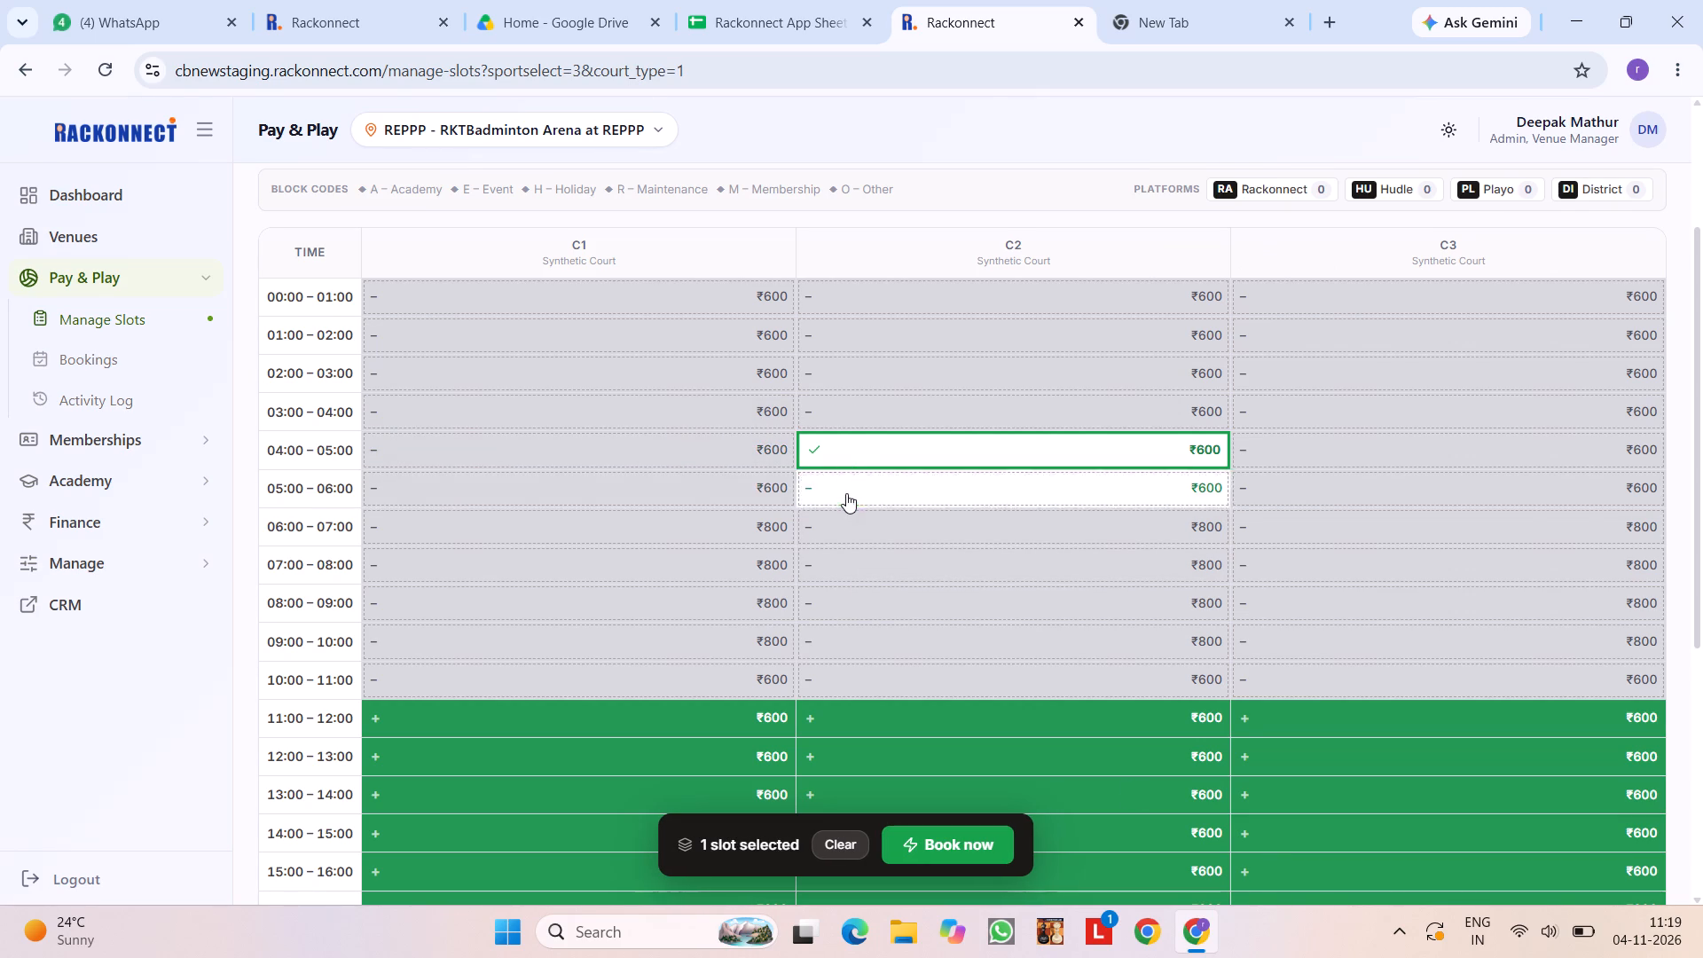
click(847, 448)
Select the 08:00–09:00 and 09:00–10:00 slots on courts C1 and C2 and open their Quick Book form.
scroll(847, 448, down, 1)
click(693, 464)
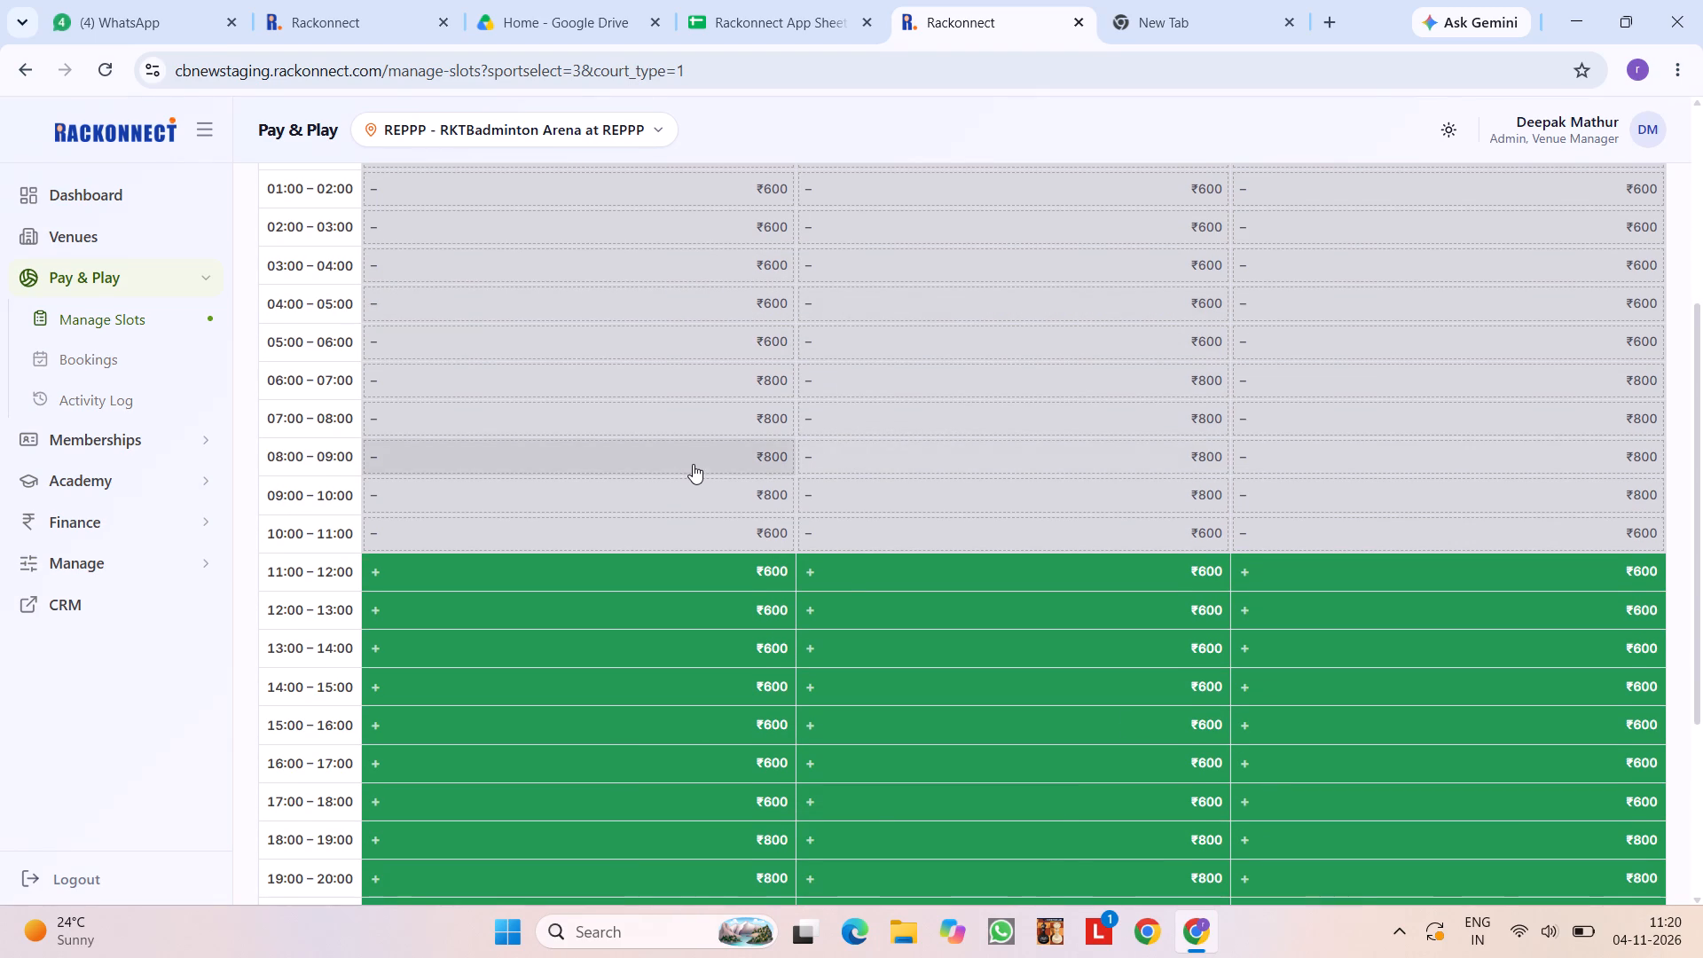
click(837, 459)
click(739, 488)
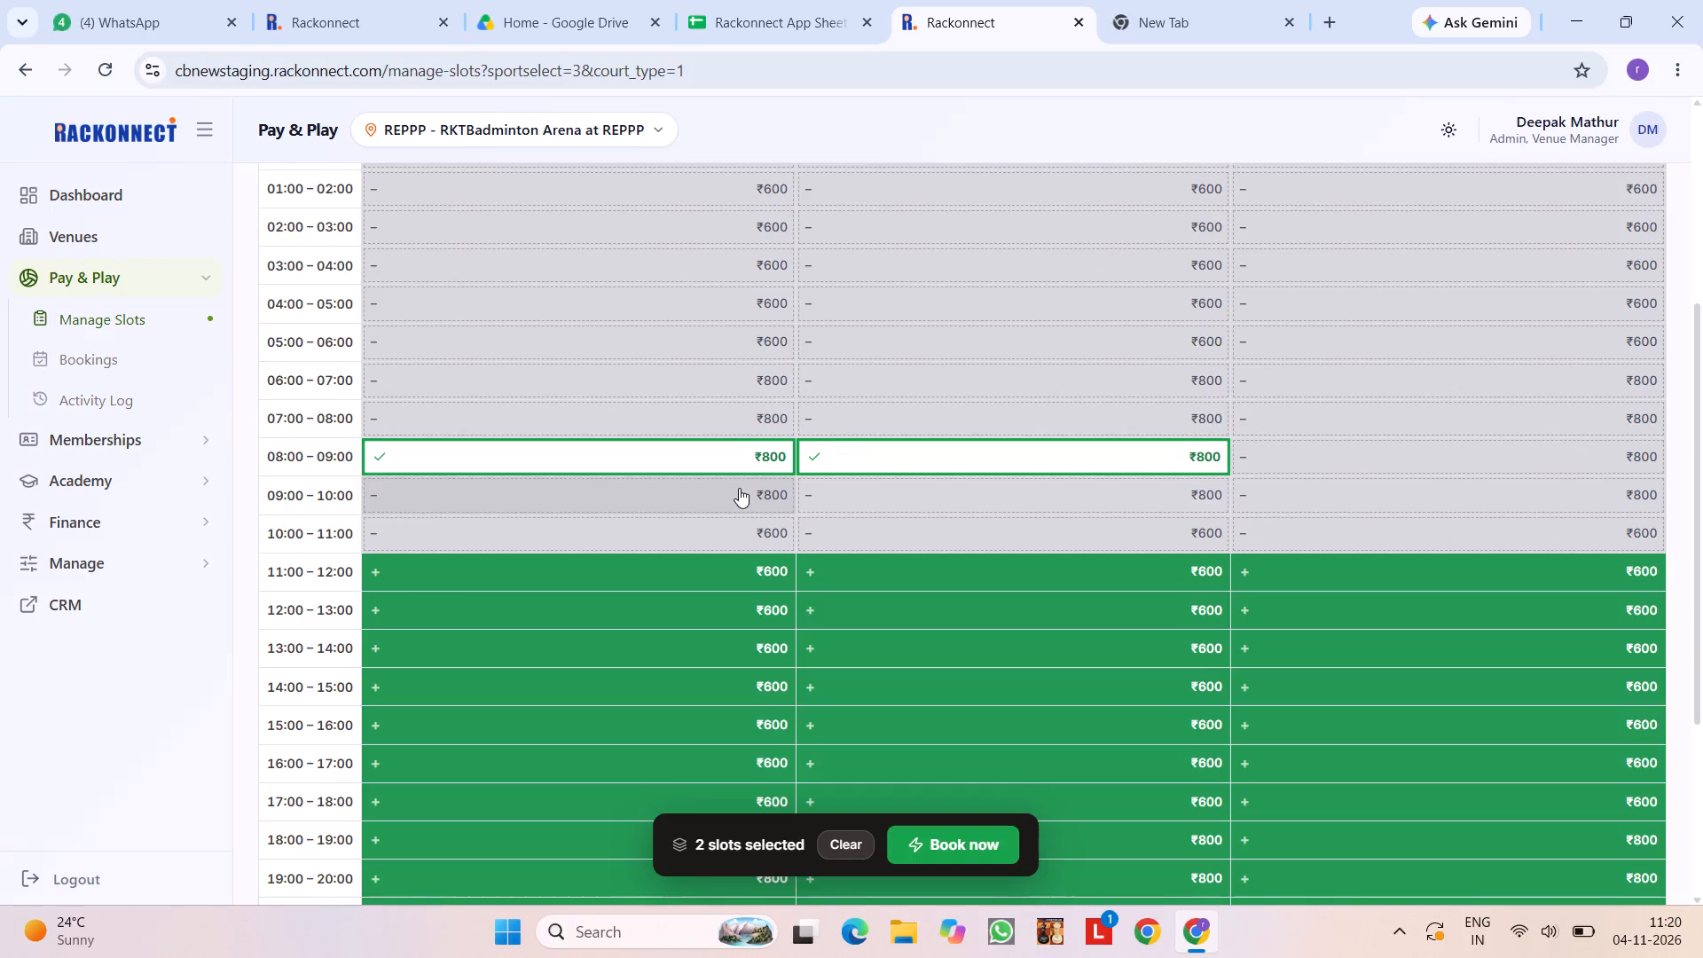
click(954, 495)
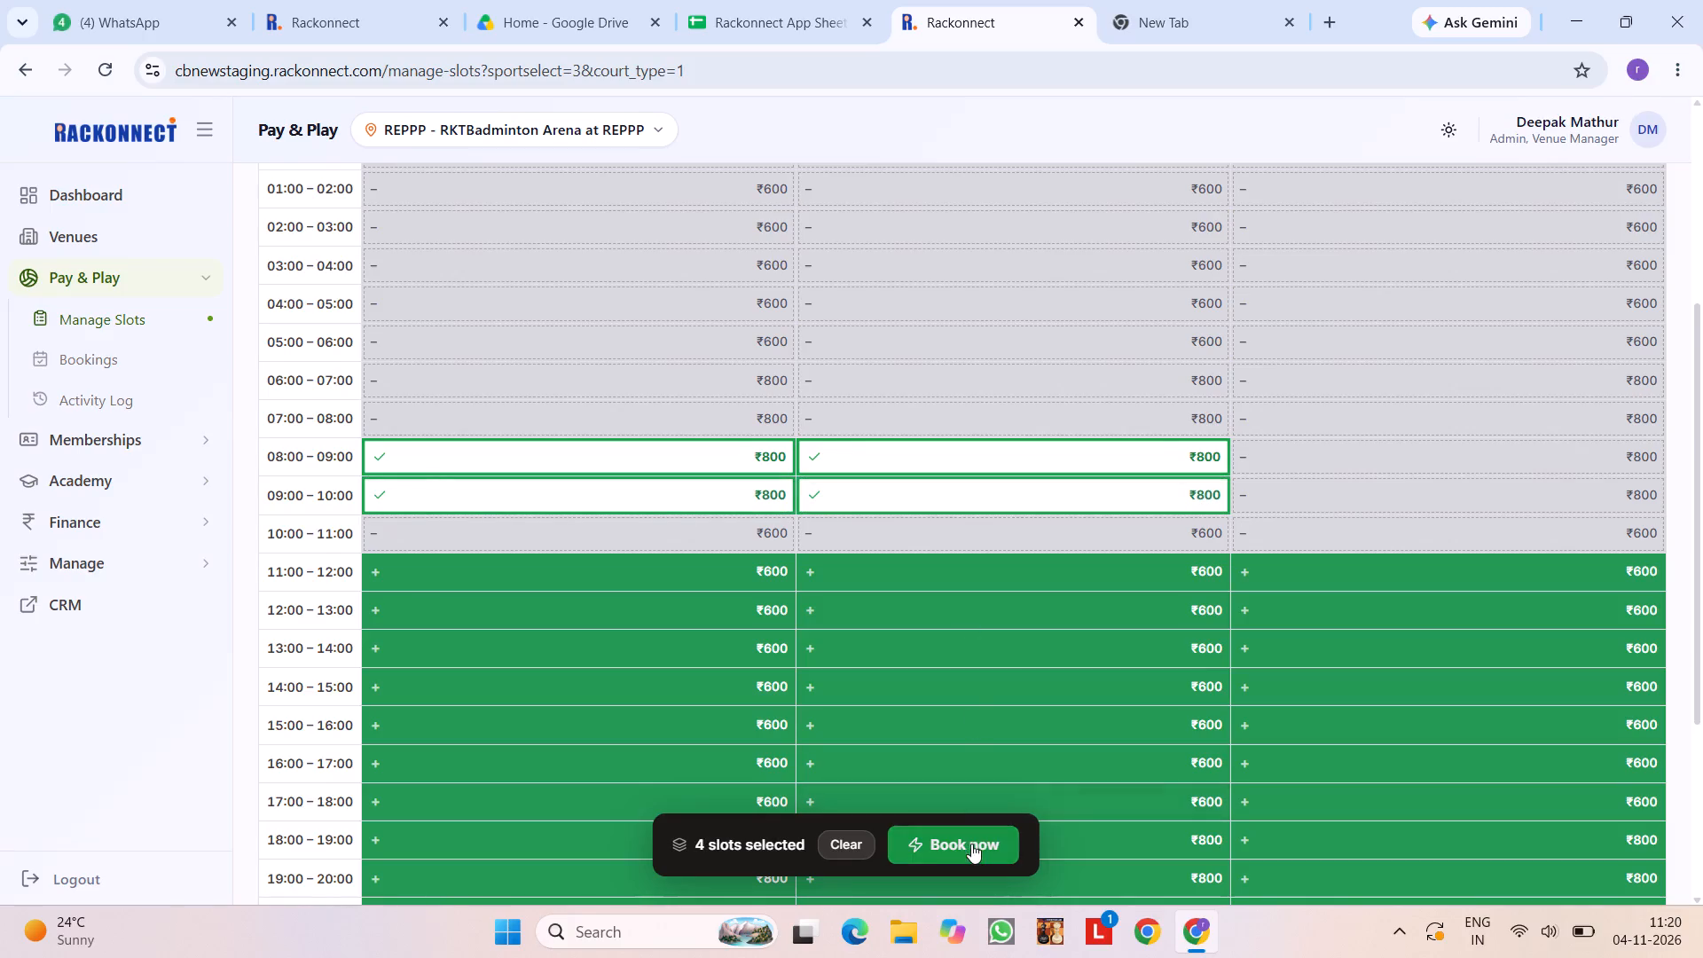
click(971, 844)
Review the PayU customer payment options and their extra charges for the four selected slots.
scroll(813, 452, down, 1)
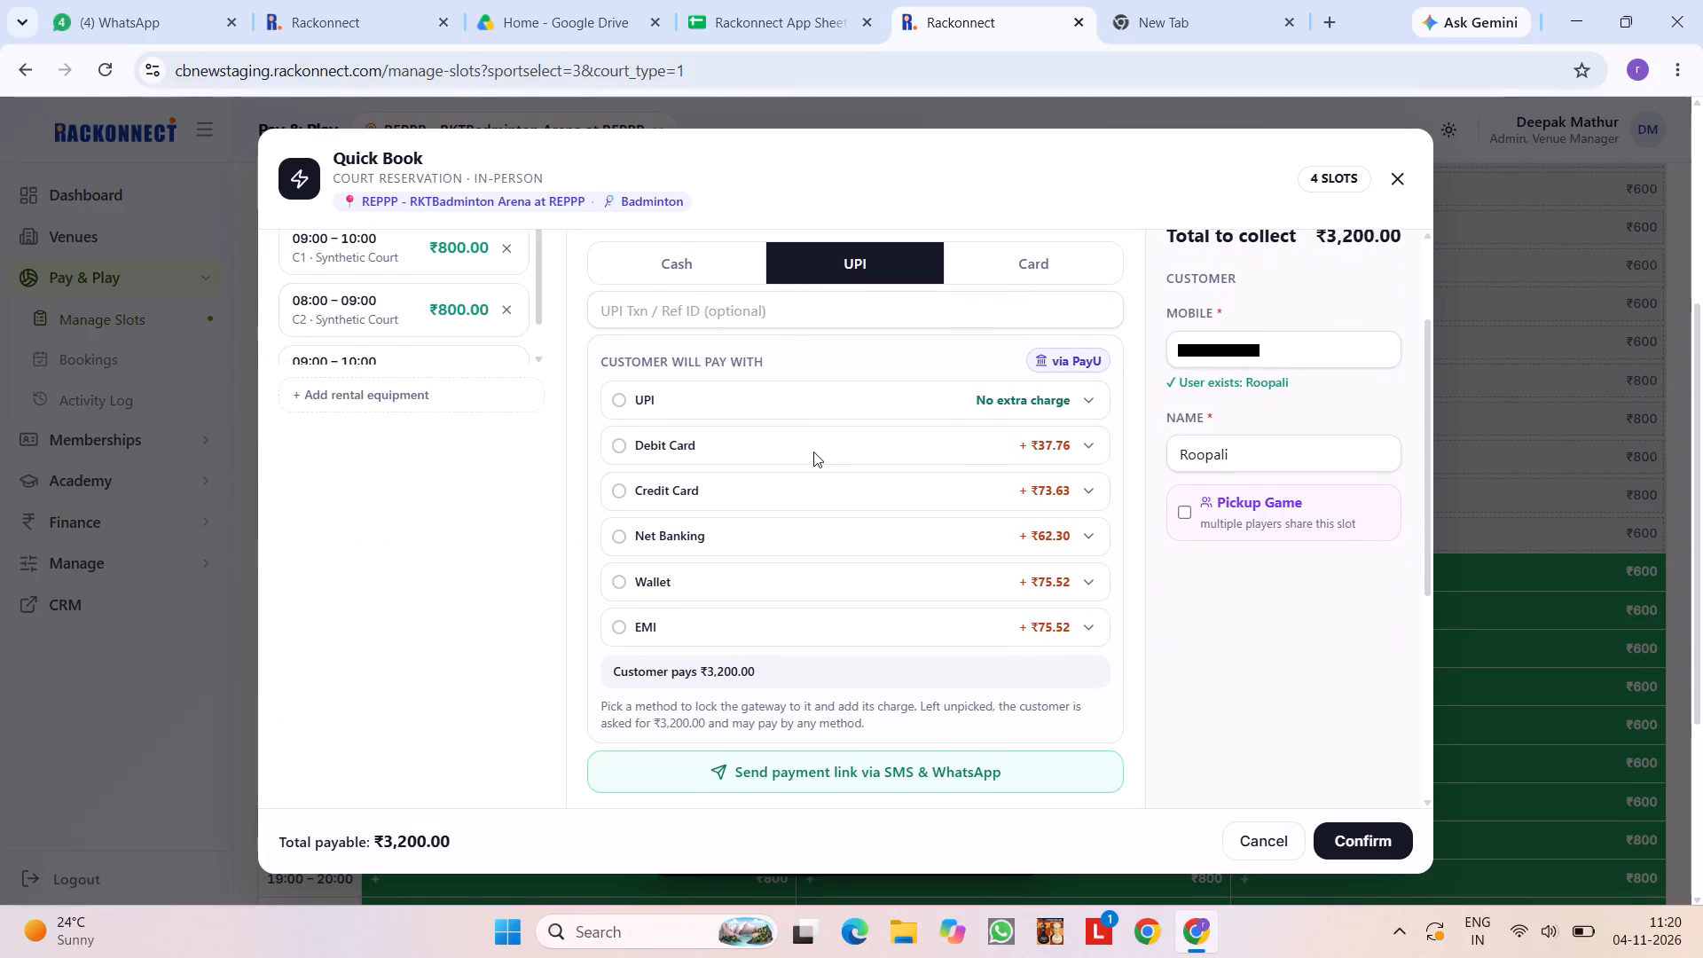
scroll(813, 452, down, 1)
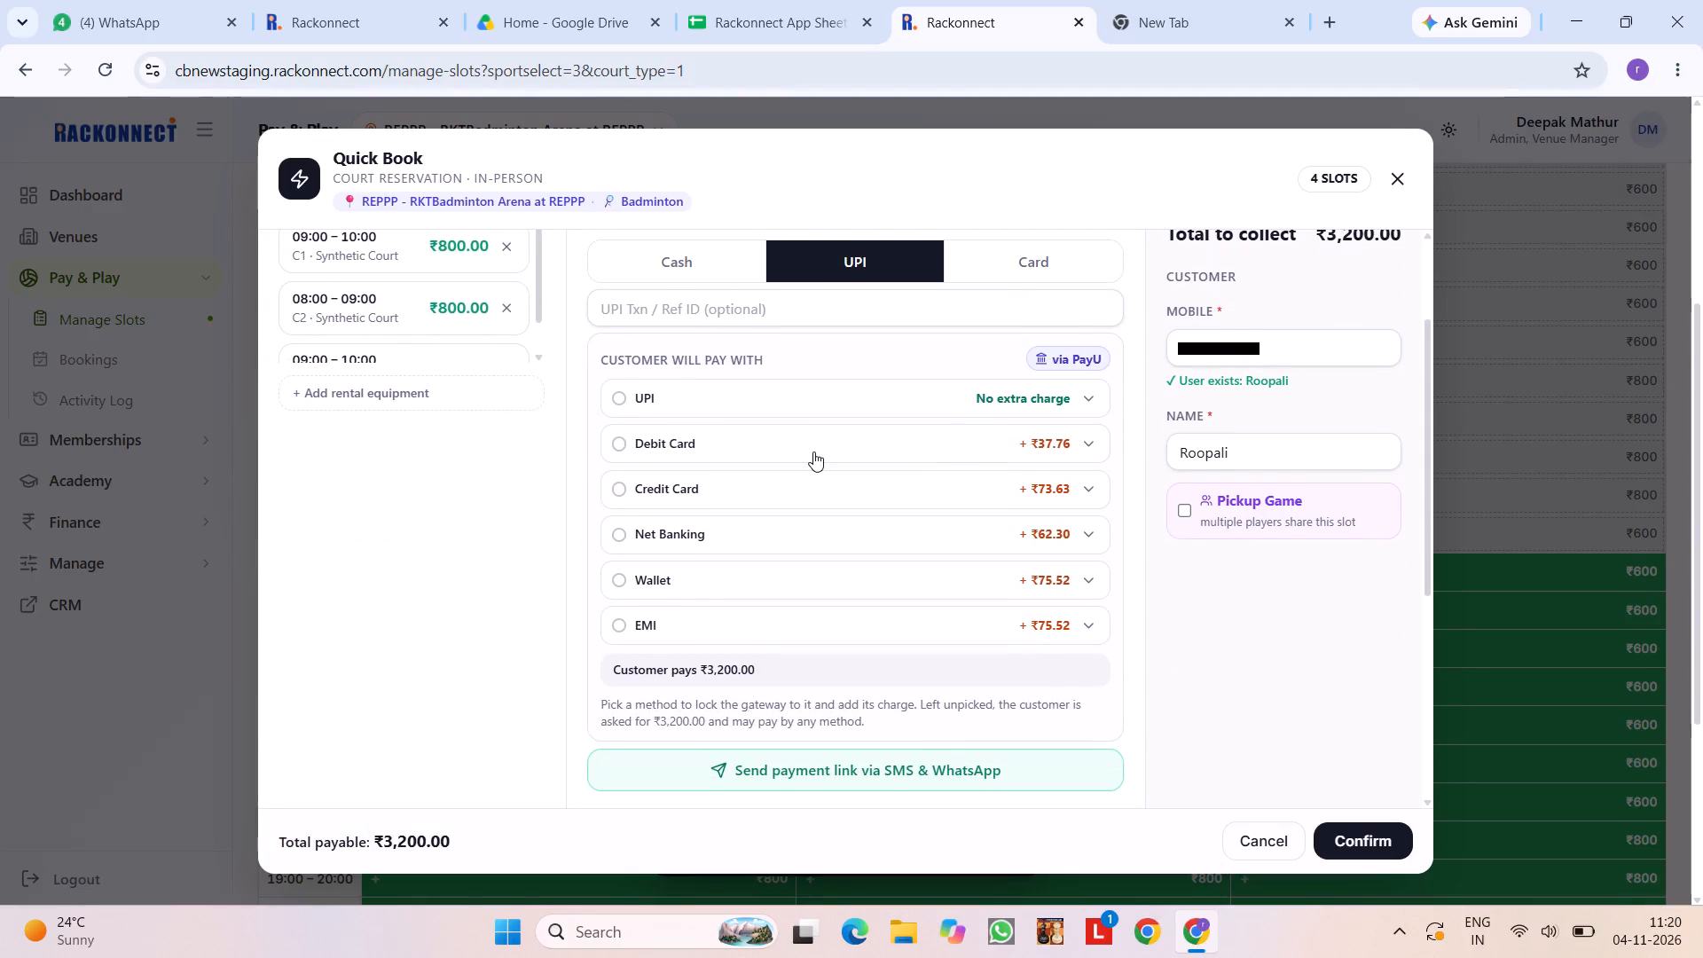
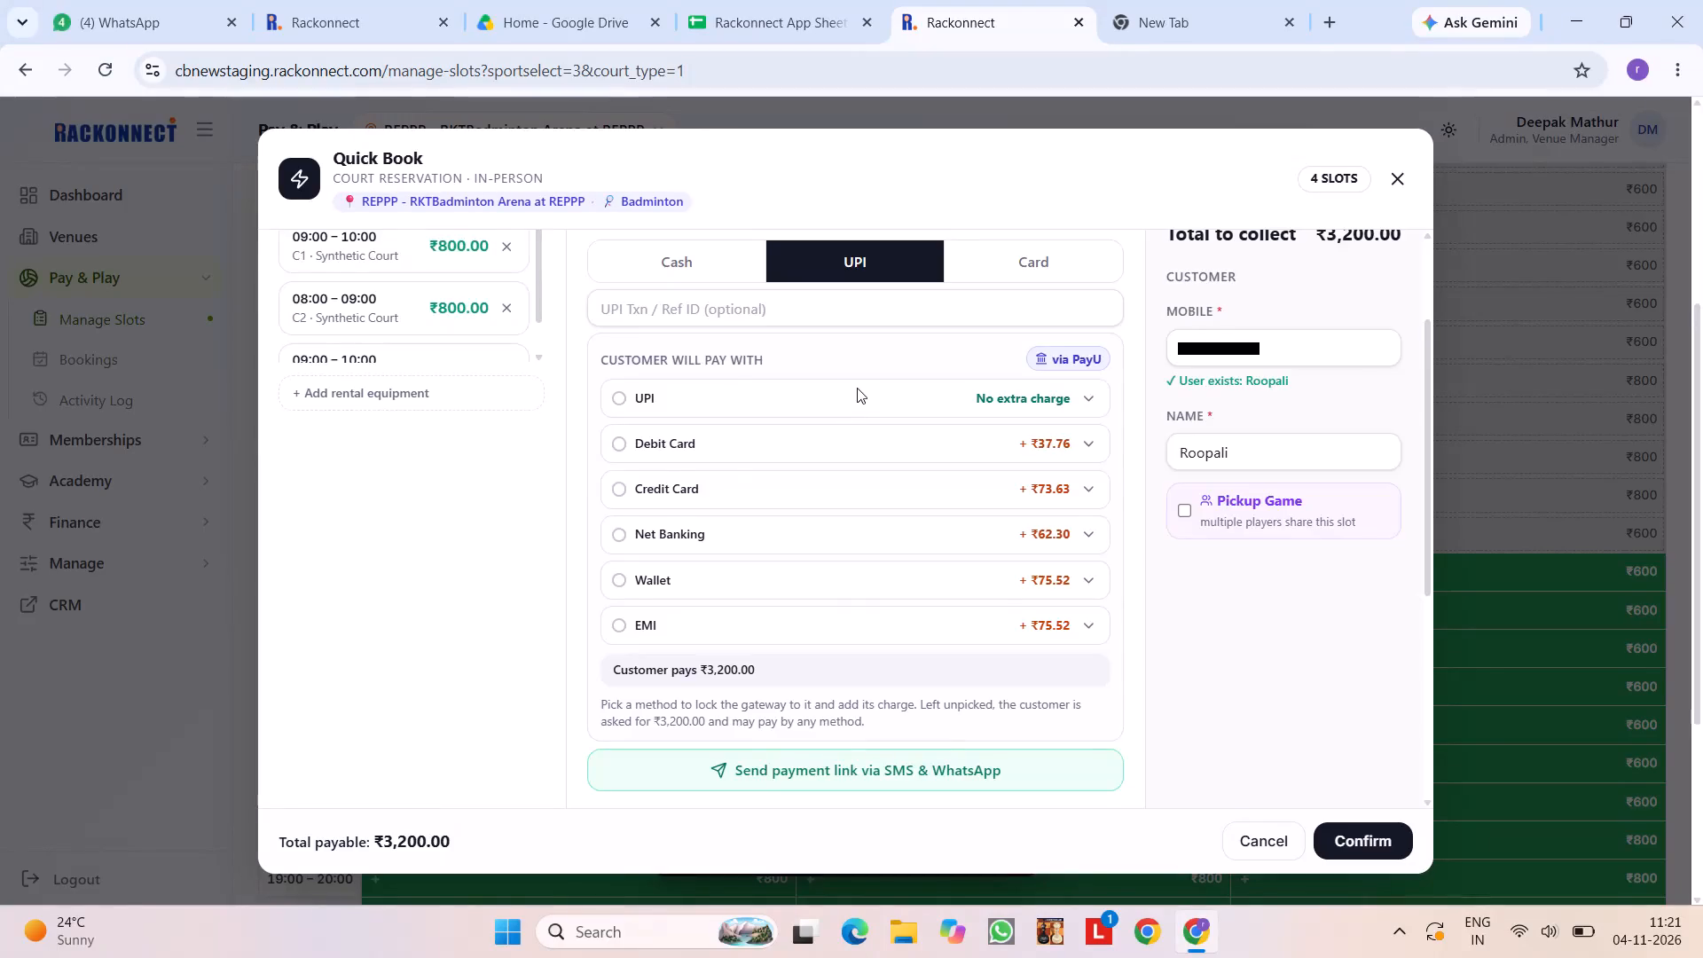
Cancel the Quick Book form and clear the four selected slots.
scroll(857, 388, up, 2)
click(1247, 847)
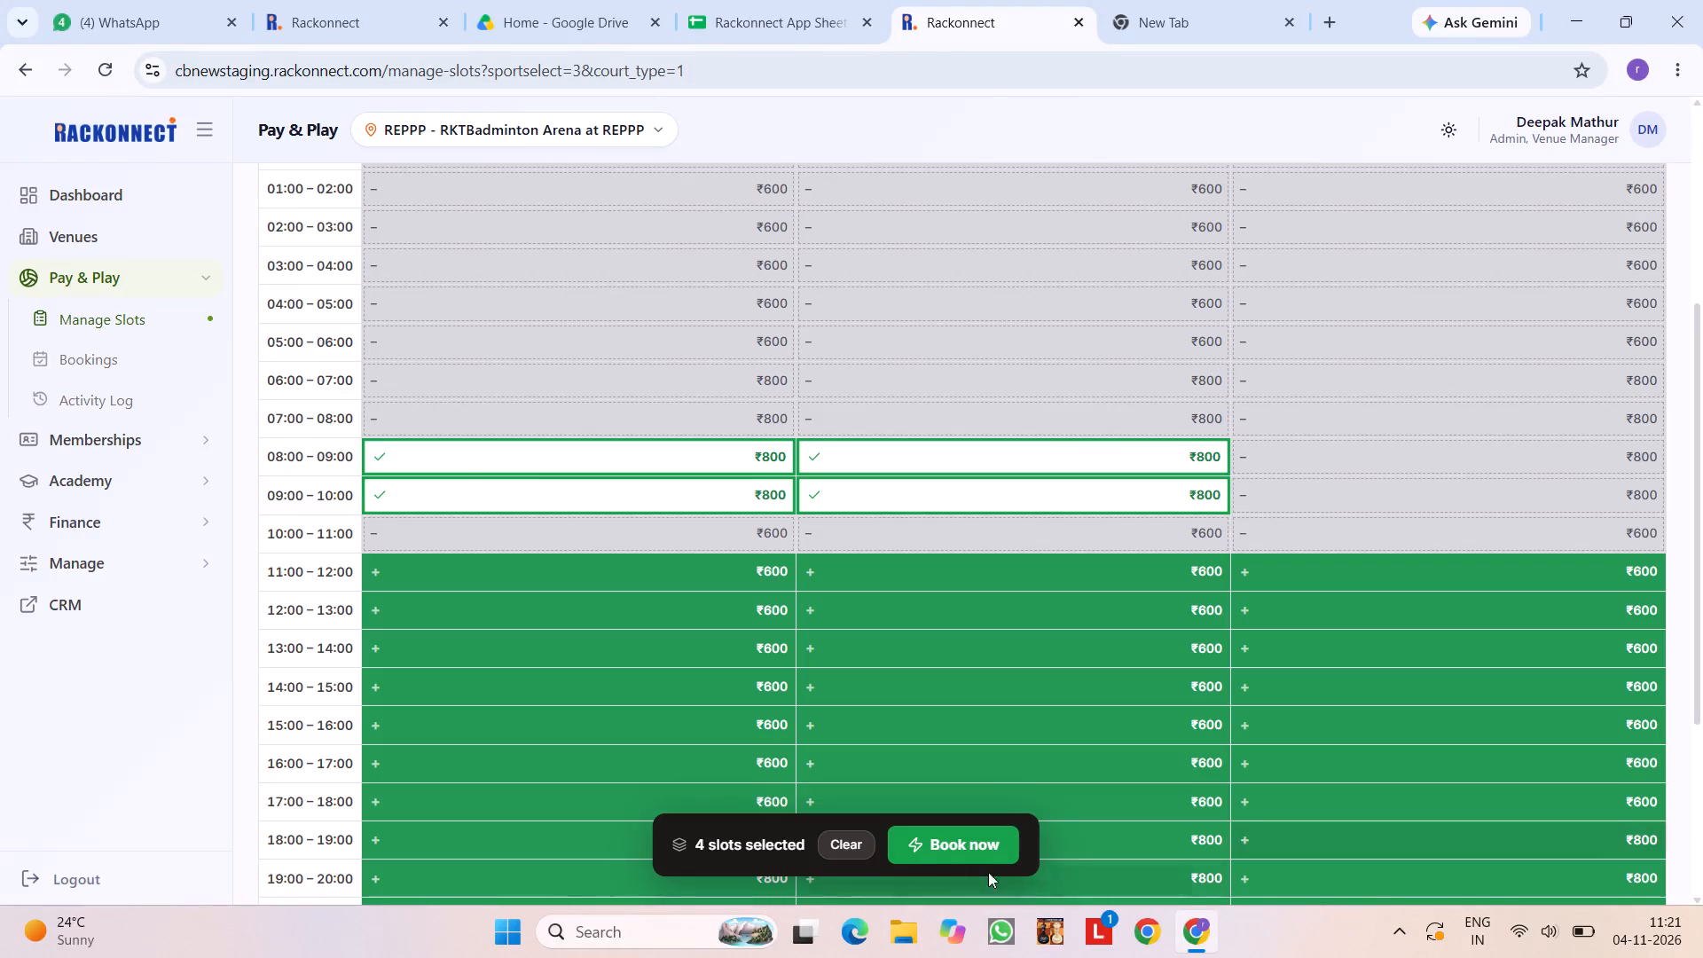
click(852, 850)
Switch the Pay & Play venue to Only For Internal Team.
scroll(797, 483, up, 8)
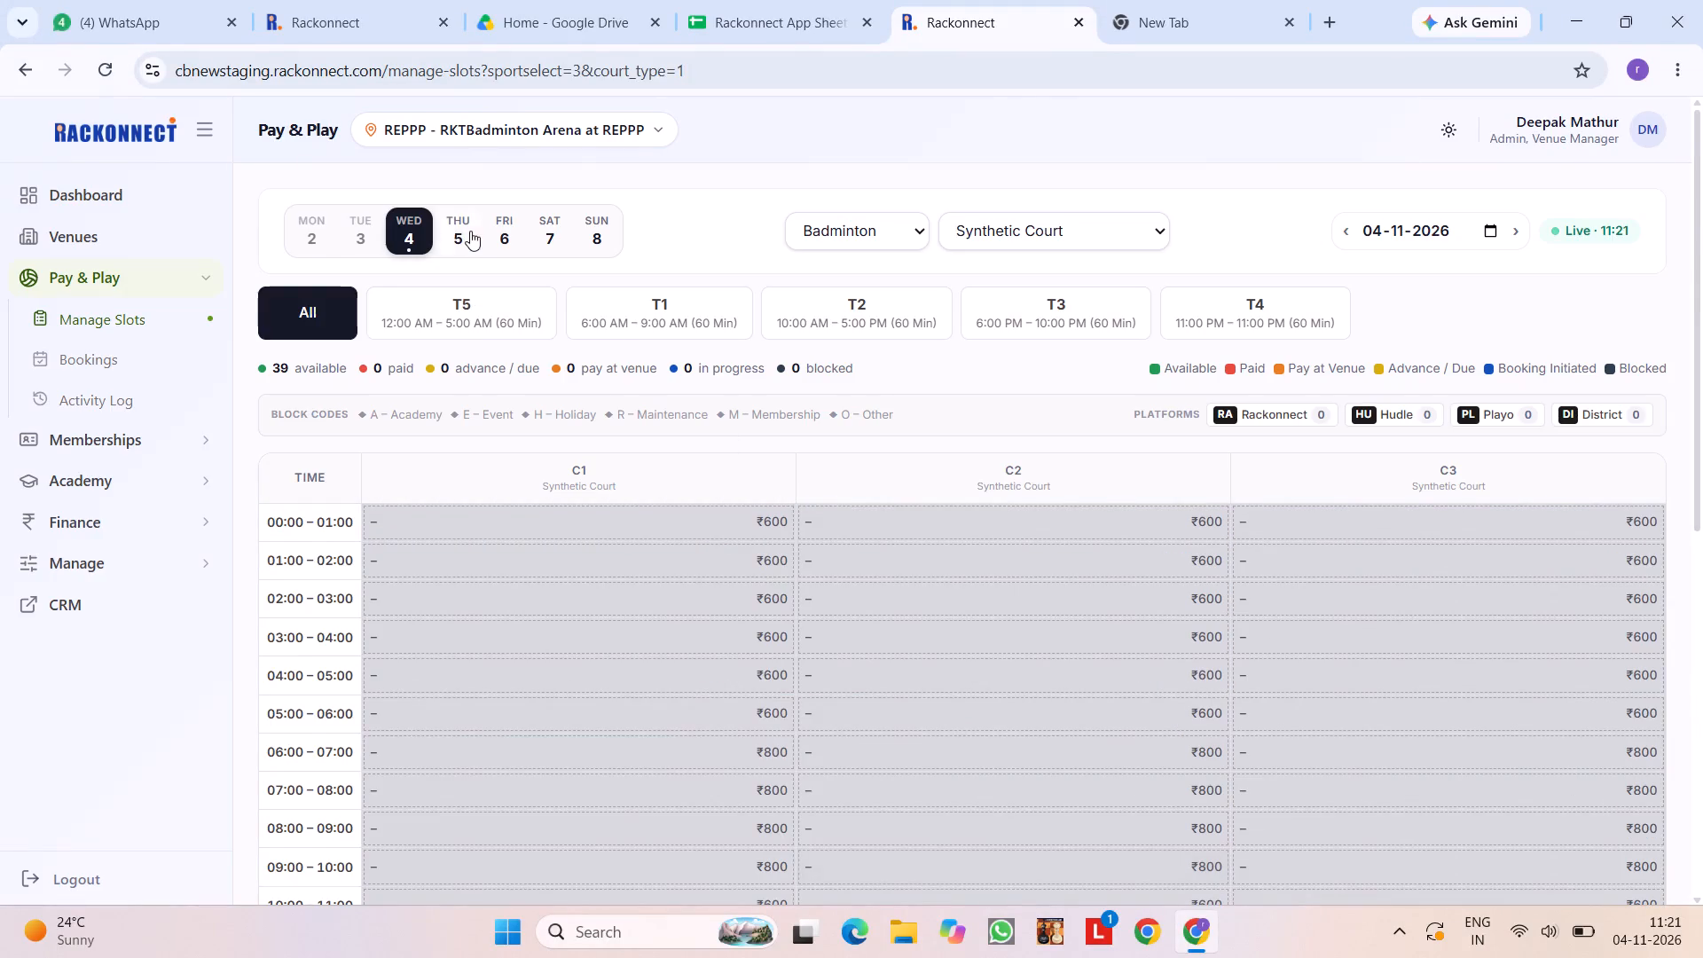
click(501, 124)
scroll(504, 357, down, 4)
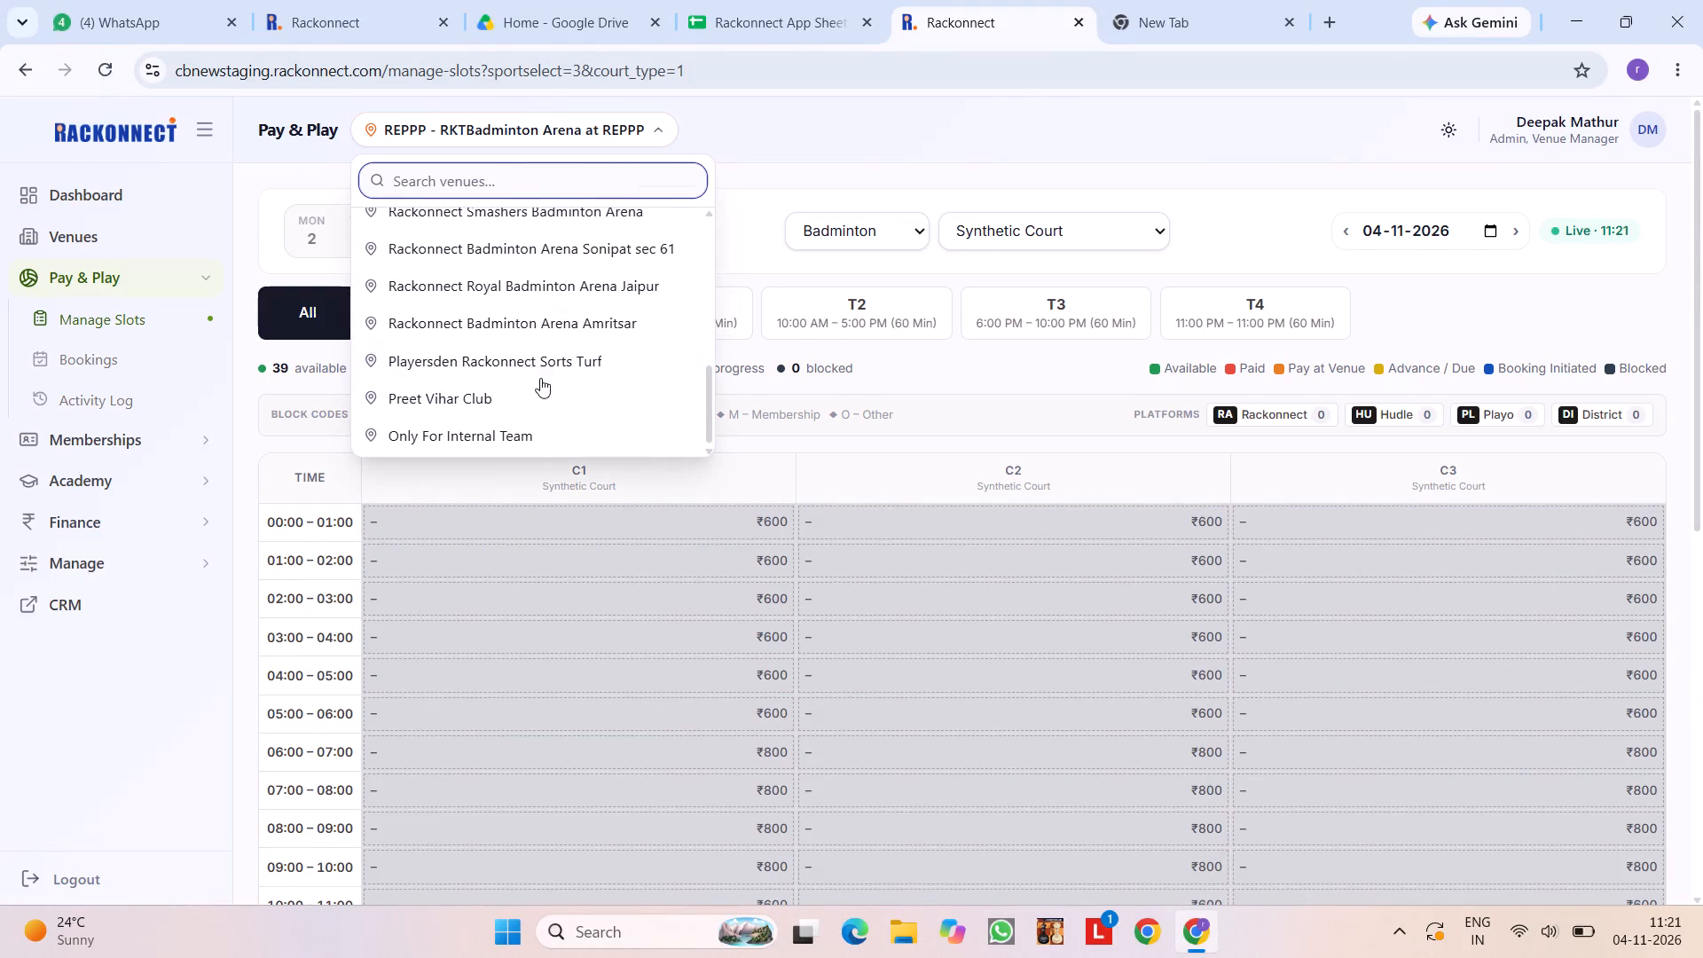
click(539, 434)
Select the 20:00–20:30 and 20:30–21:00 slots on court C1 and open their Quick Book form.
scroll(887, 679, down, 5)
scroll(887, 679, up, 1)
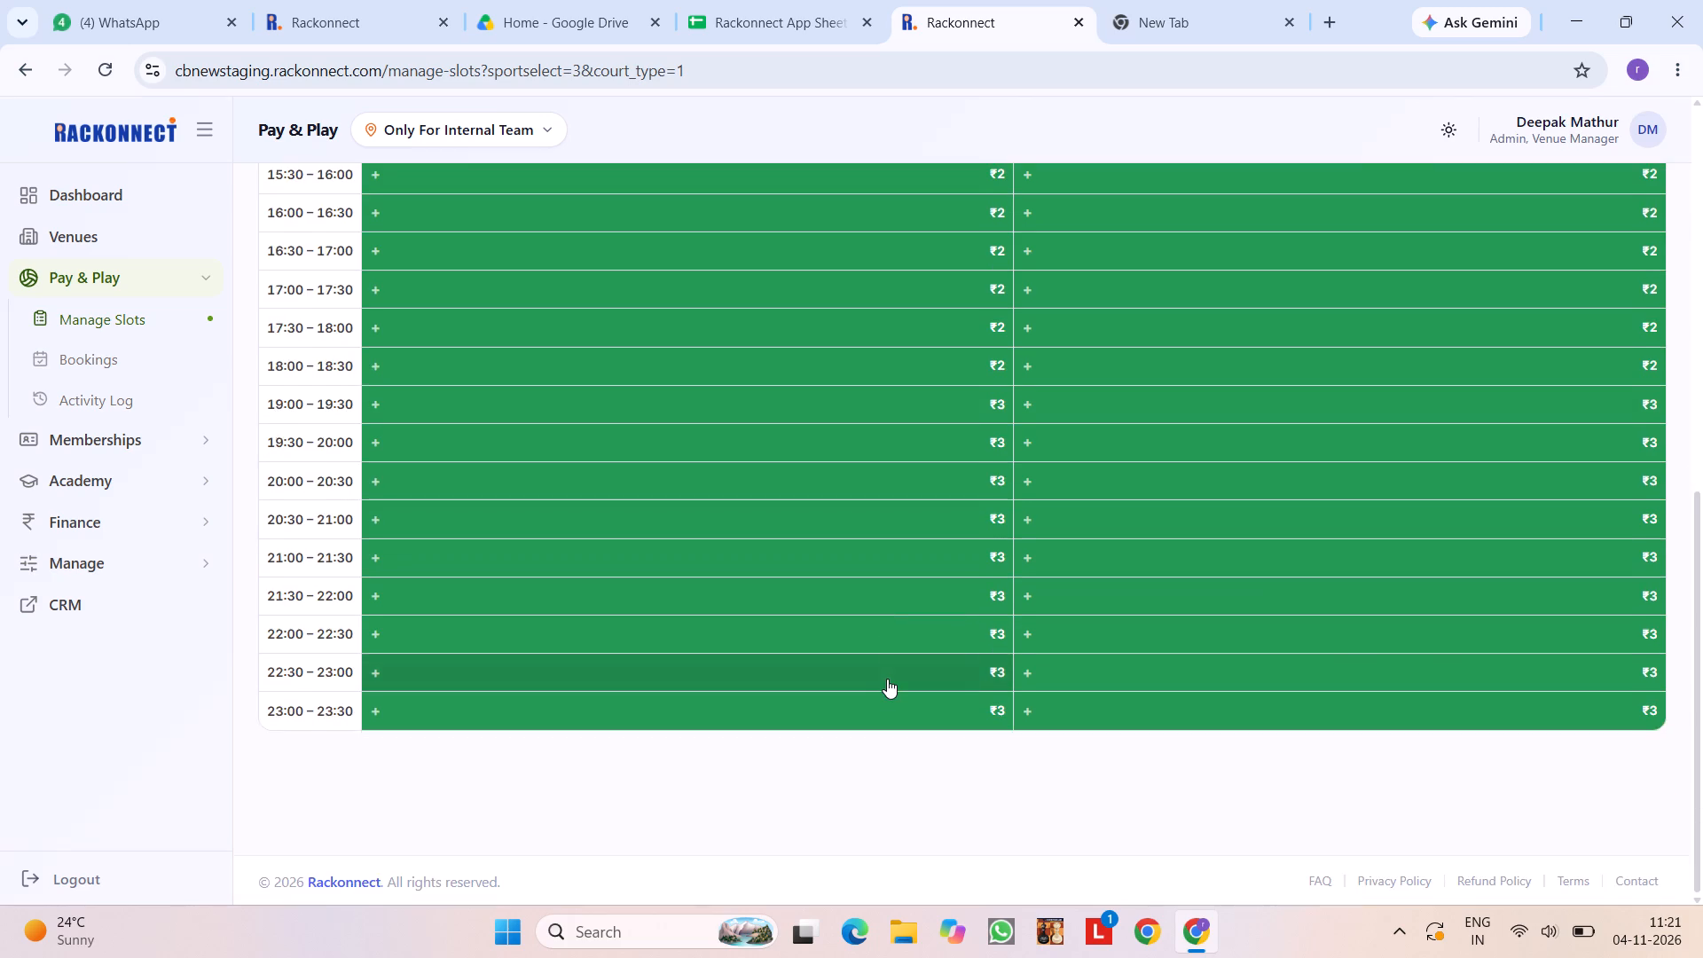
scroll(887, 679, up, 1)
scroll(887, 679, down, 3)
click(802, 577)
click(802, 577)
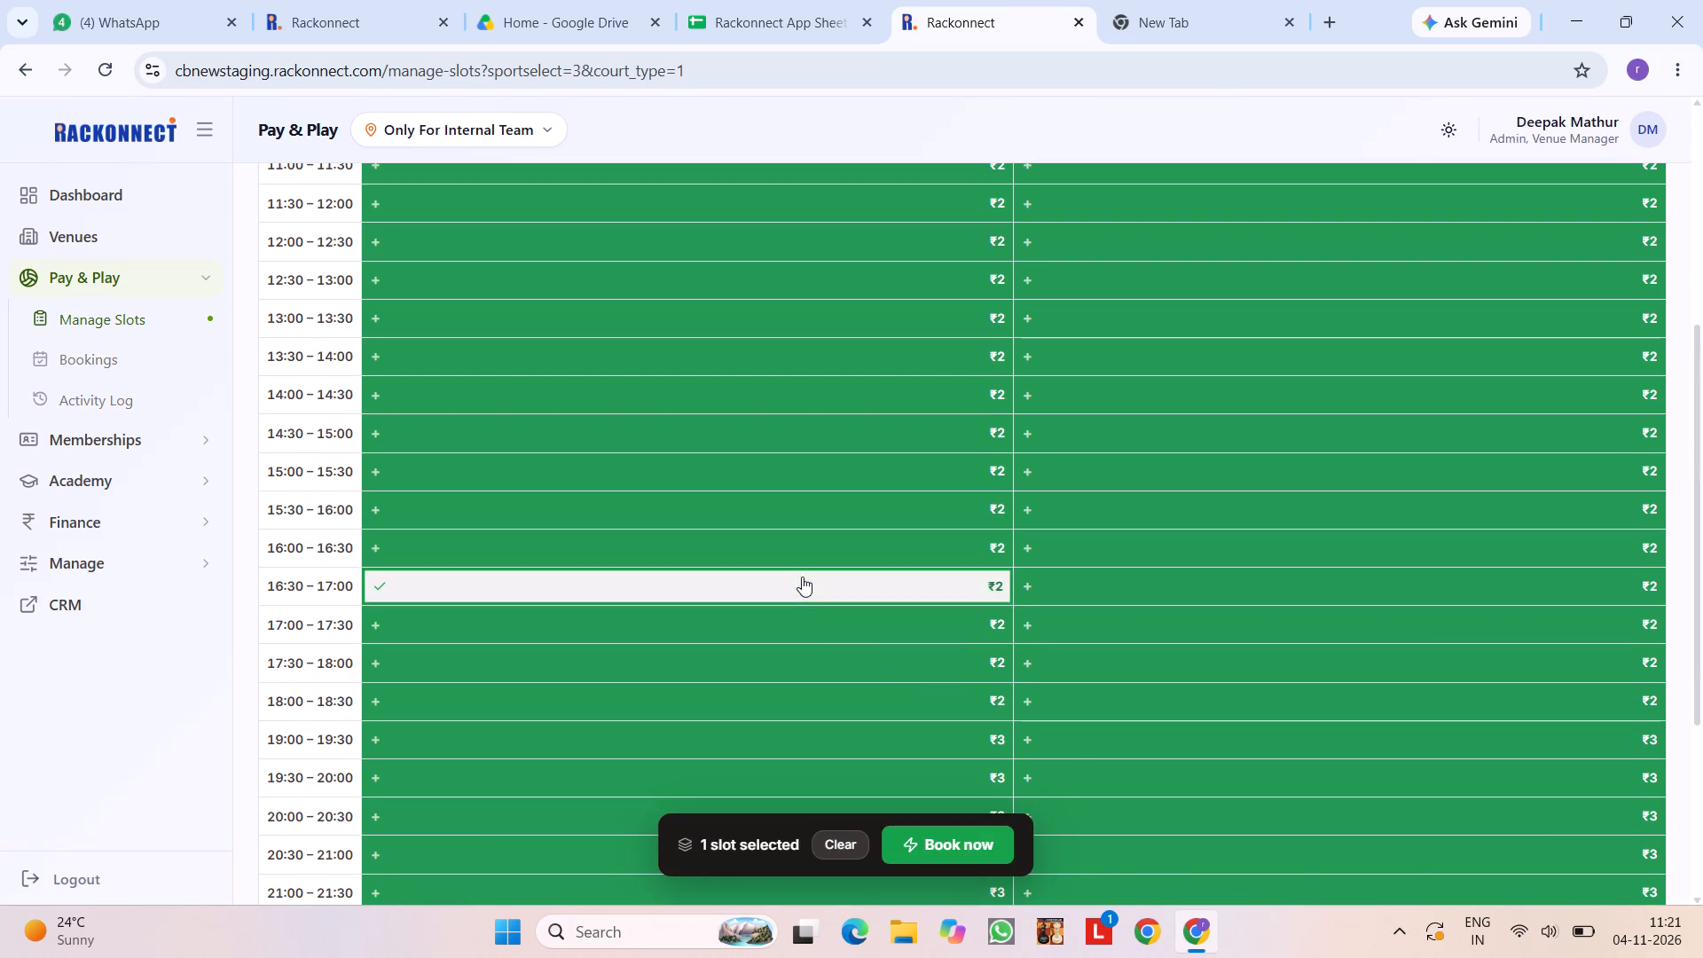
scroll(802, 577, down, 2)
click(802, 489)
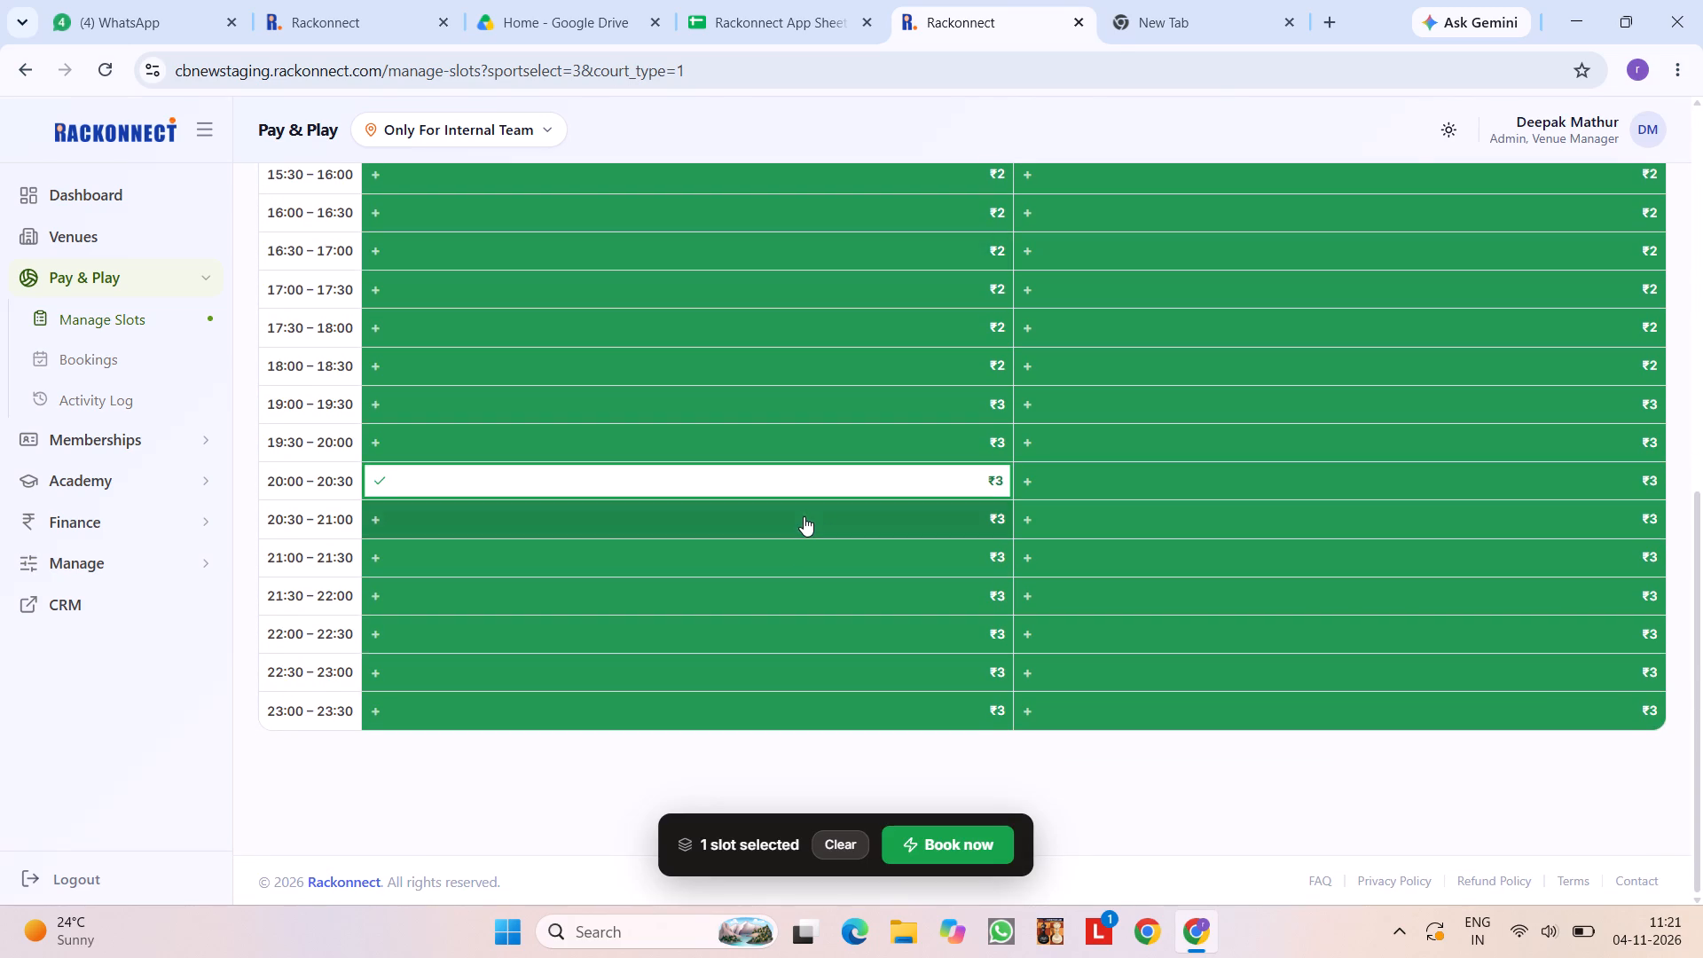
click(804, 516)
click(977, 836)
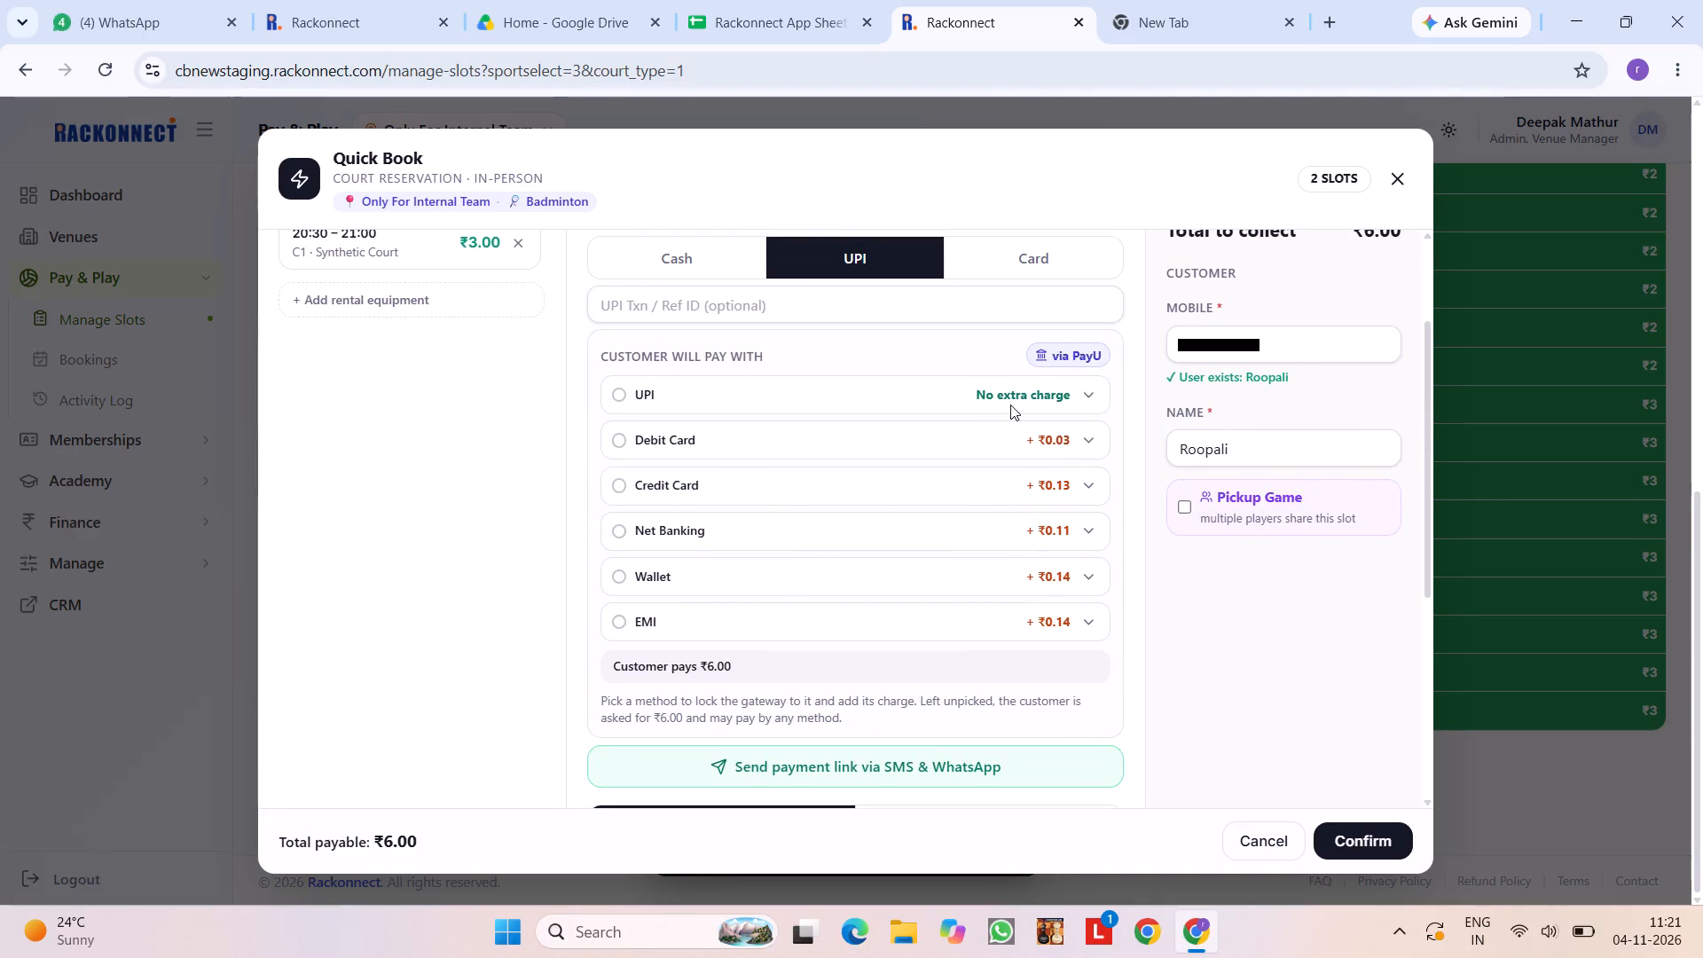
Review the PayU charge breakups for UPI, Debit Card, Net Banking and Wallet on the two selected slots.
click(1091, 399)
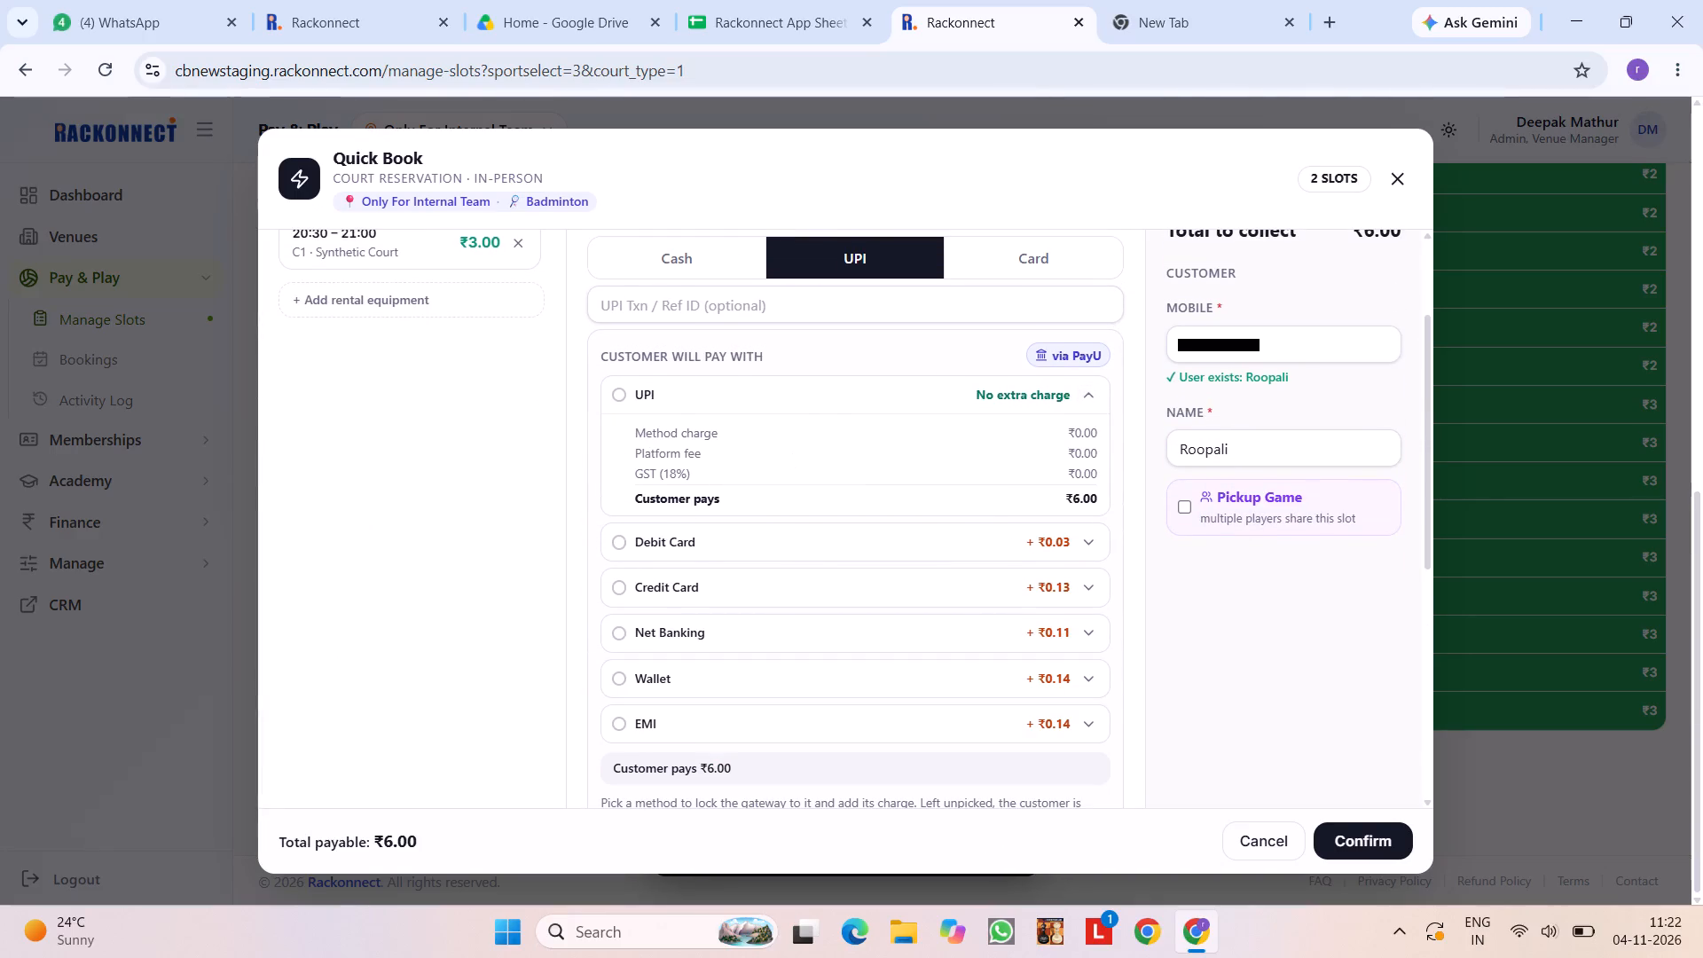
click(1084, 386)
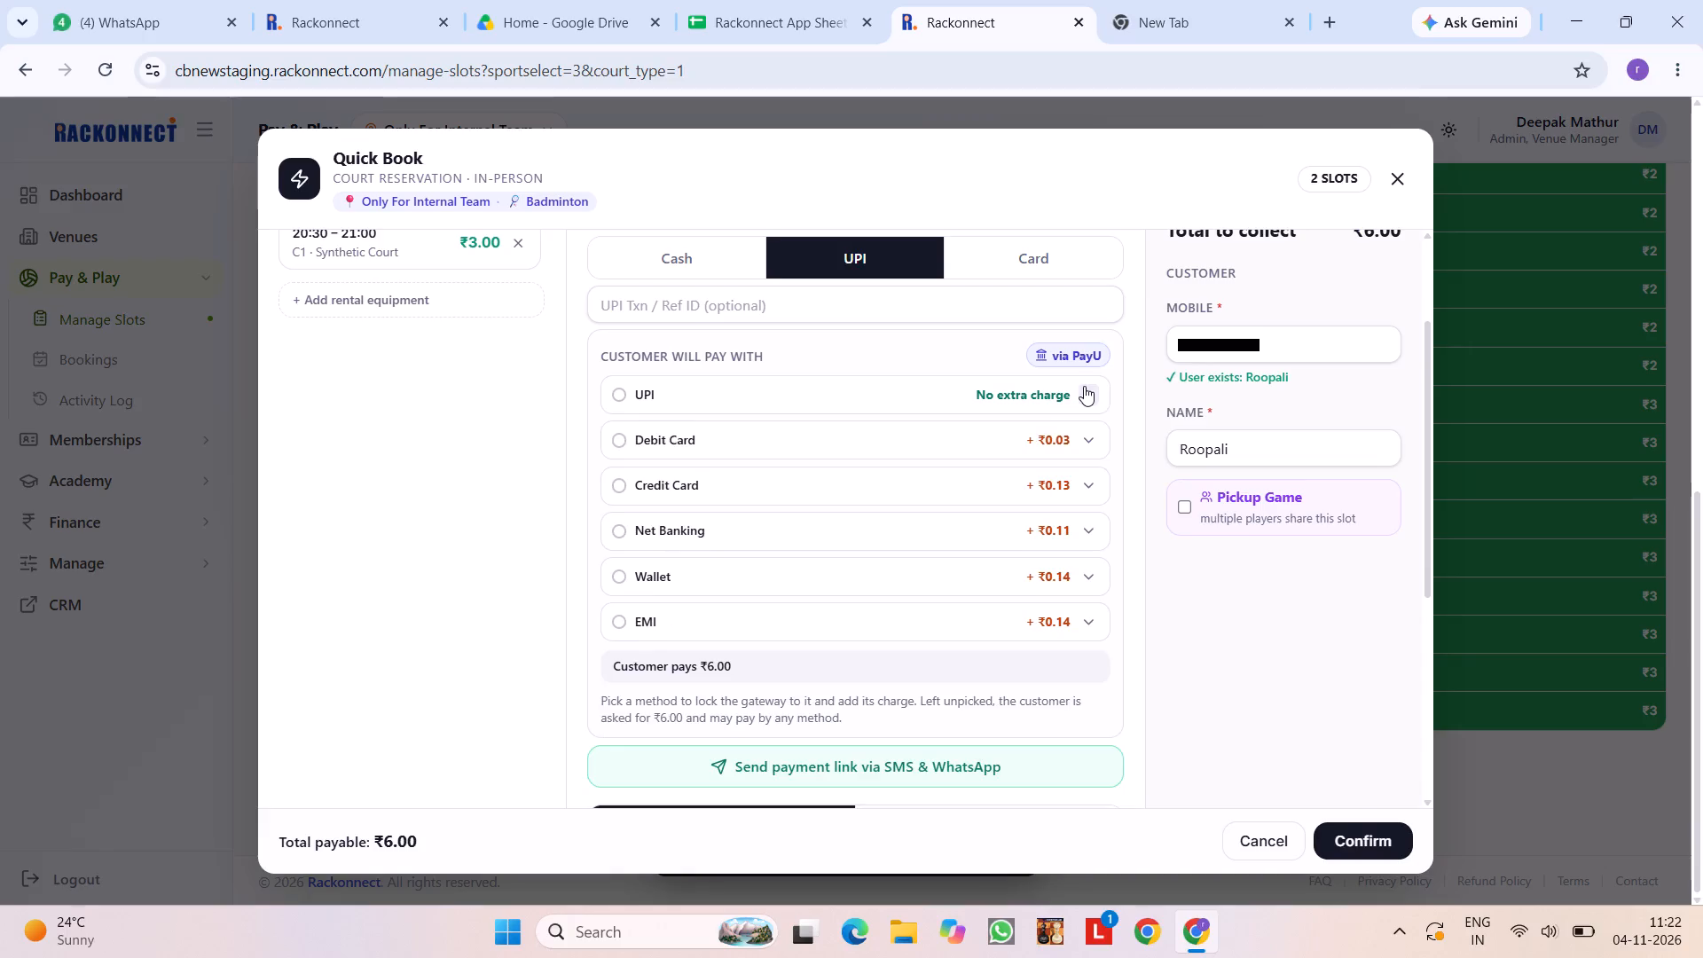
click(1084, 386)
click(1084, 386)
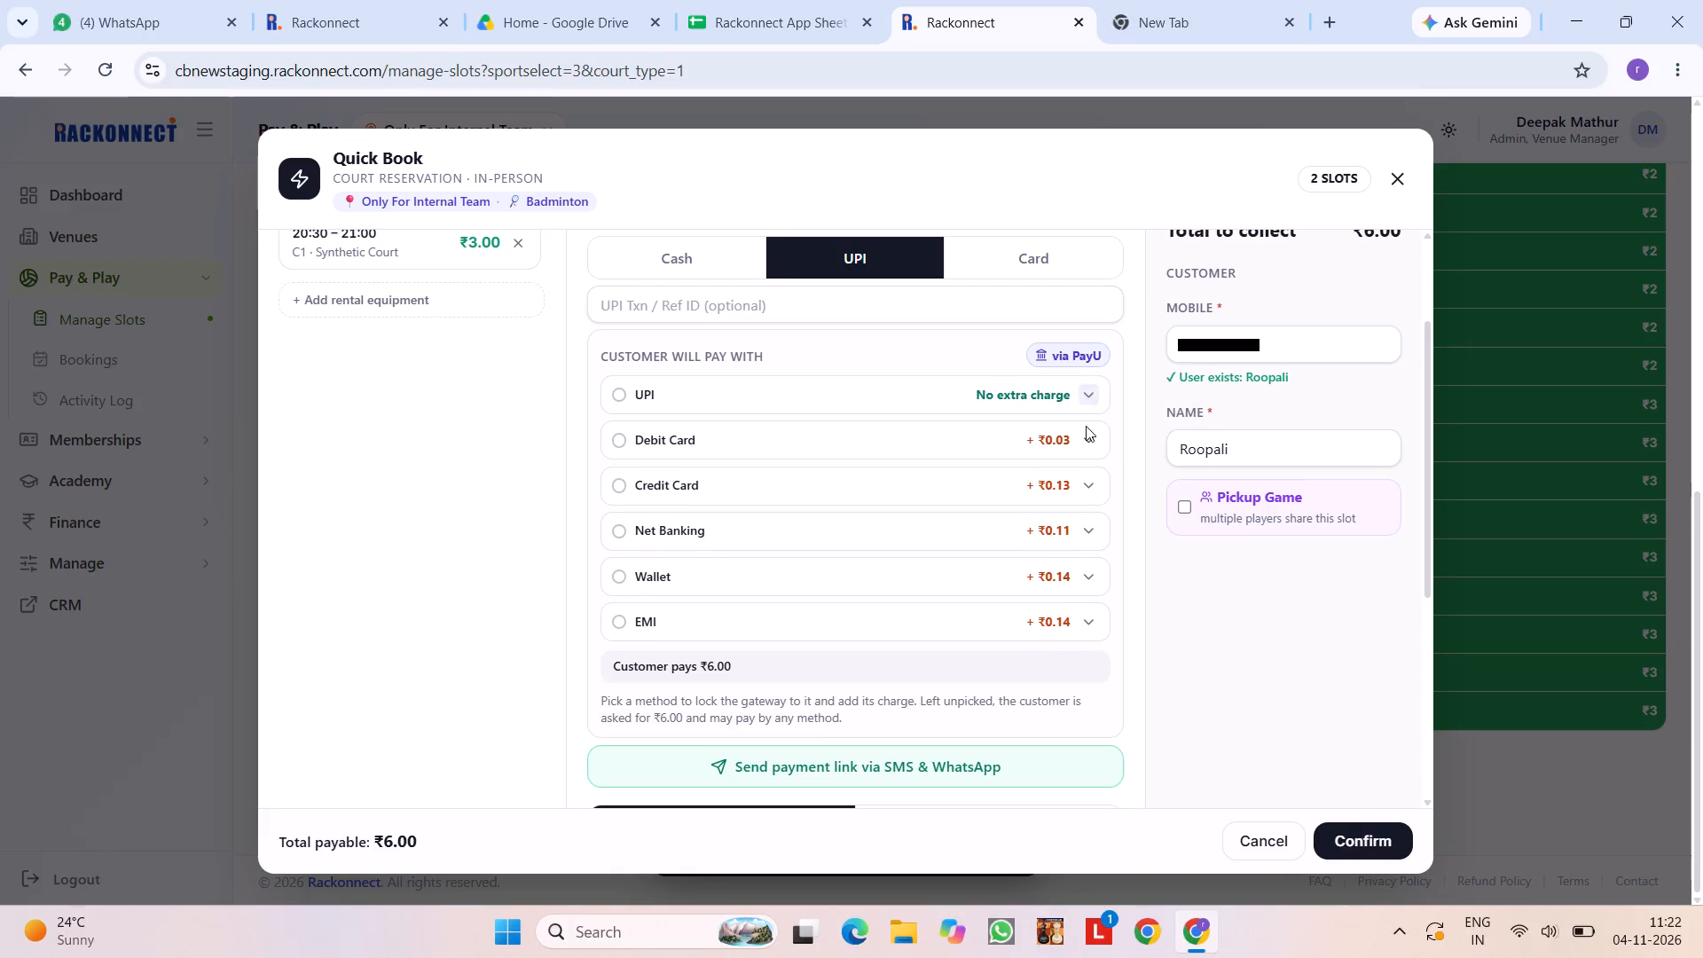
click(1088, 439)
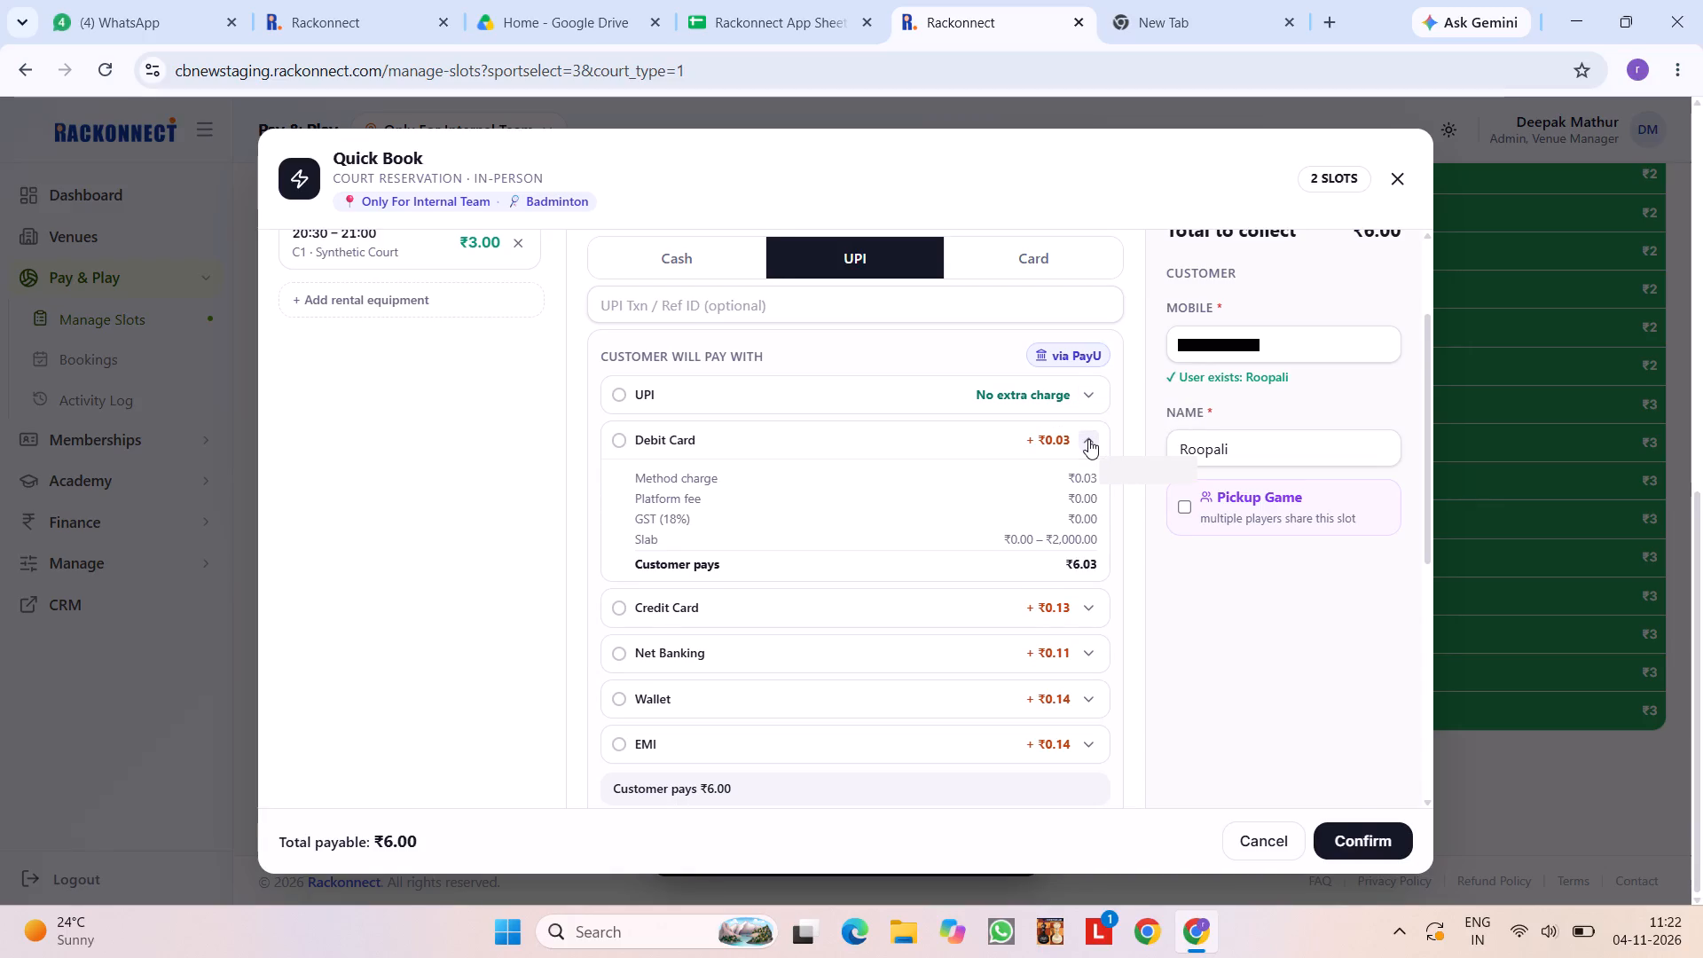
click(1088, 439)
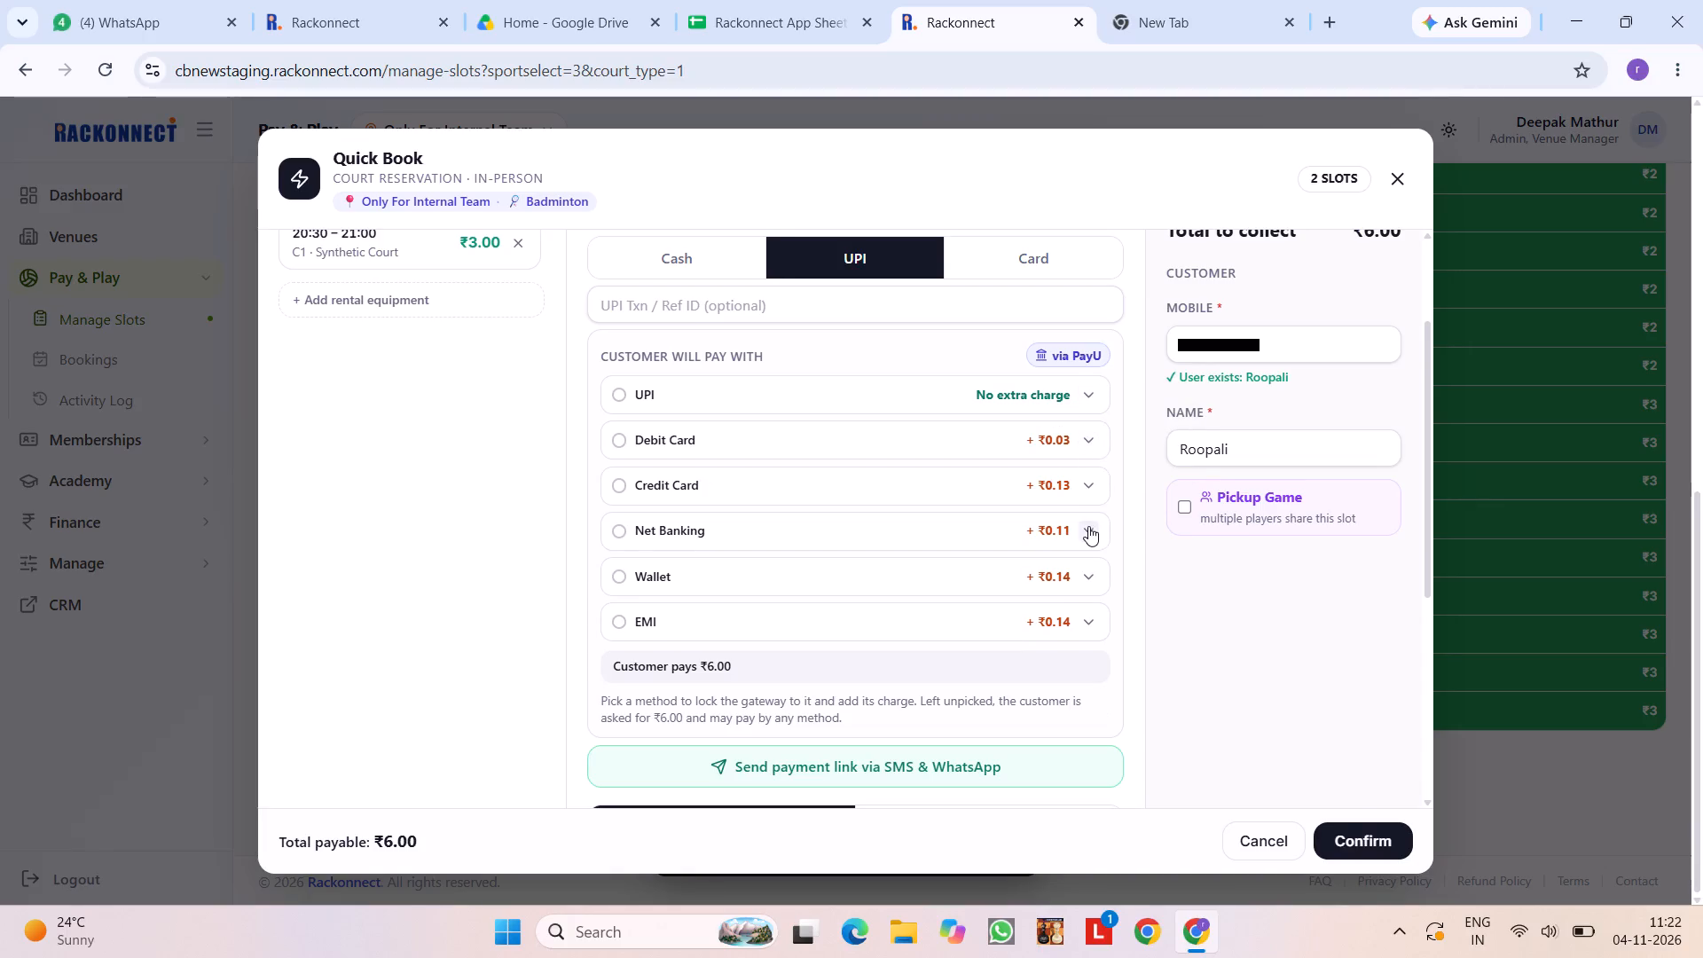
click(1088, 526)
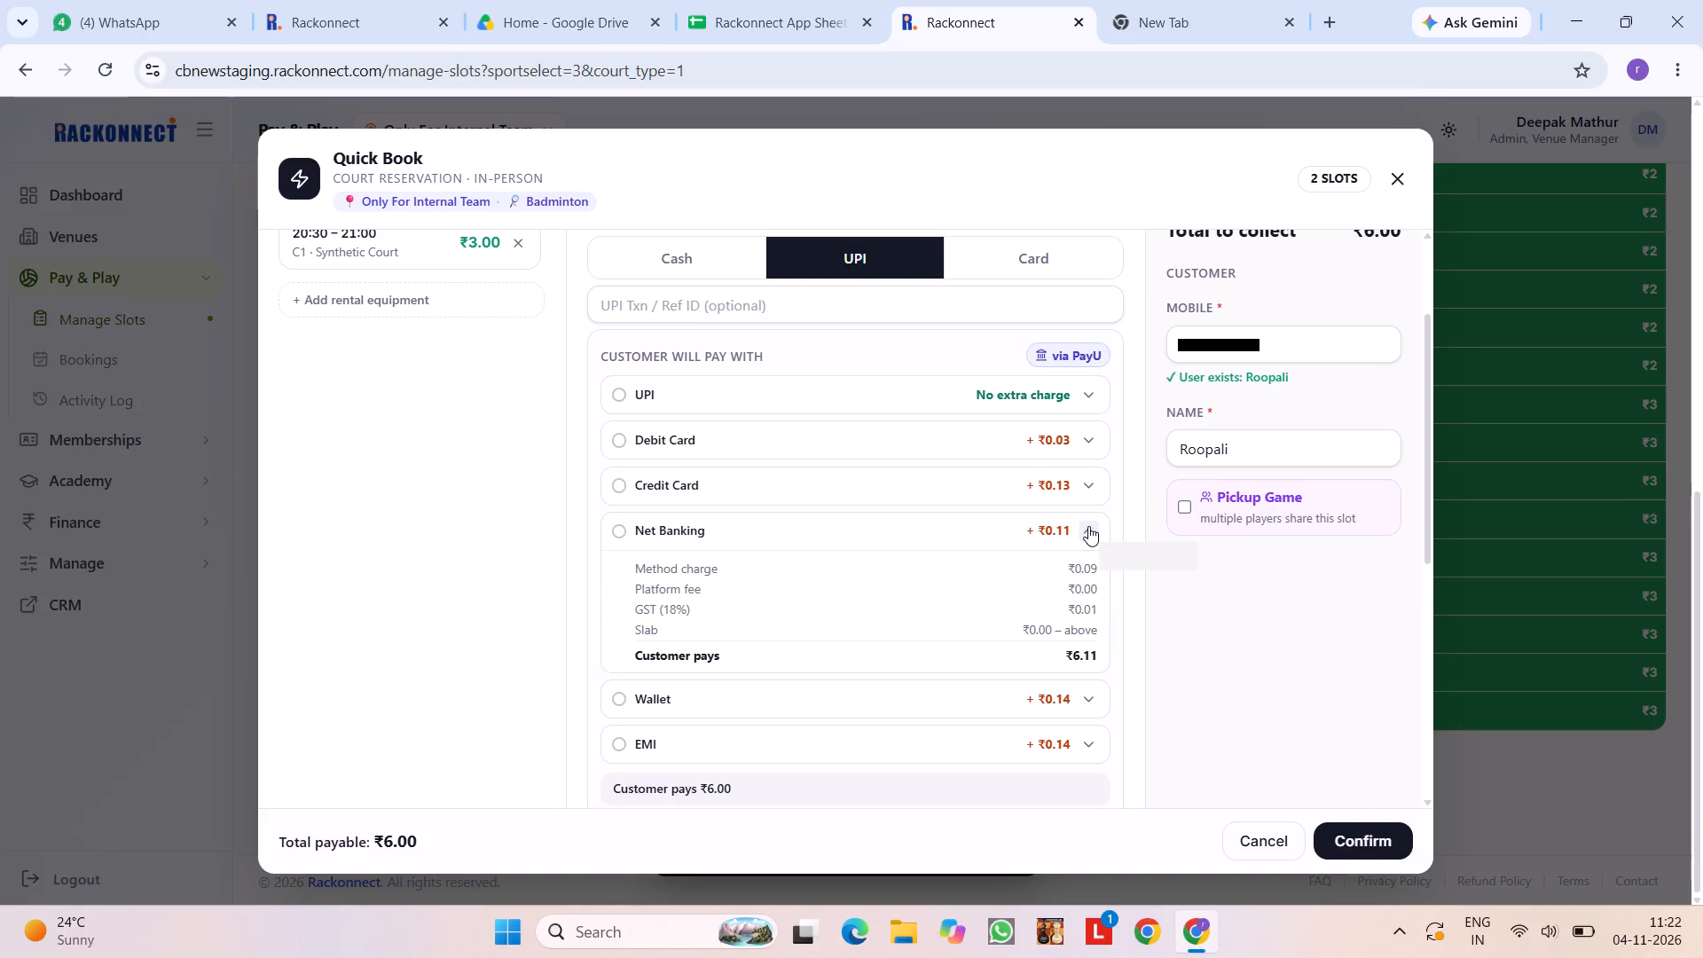
click(1088, 526)
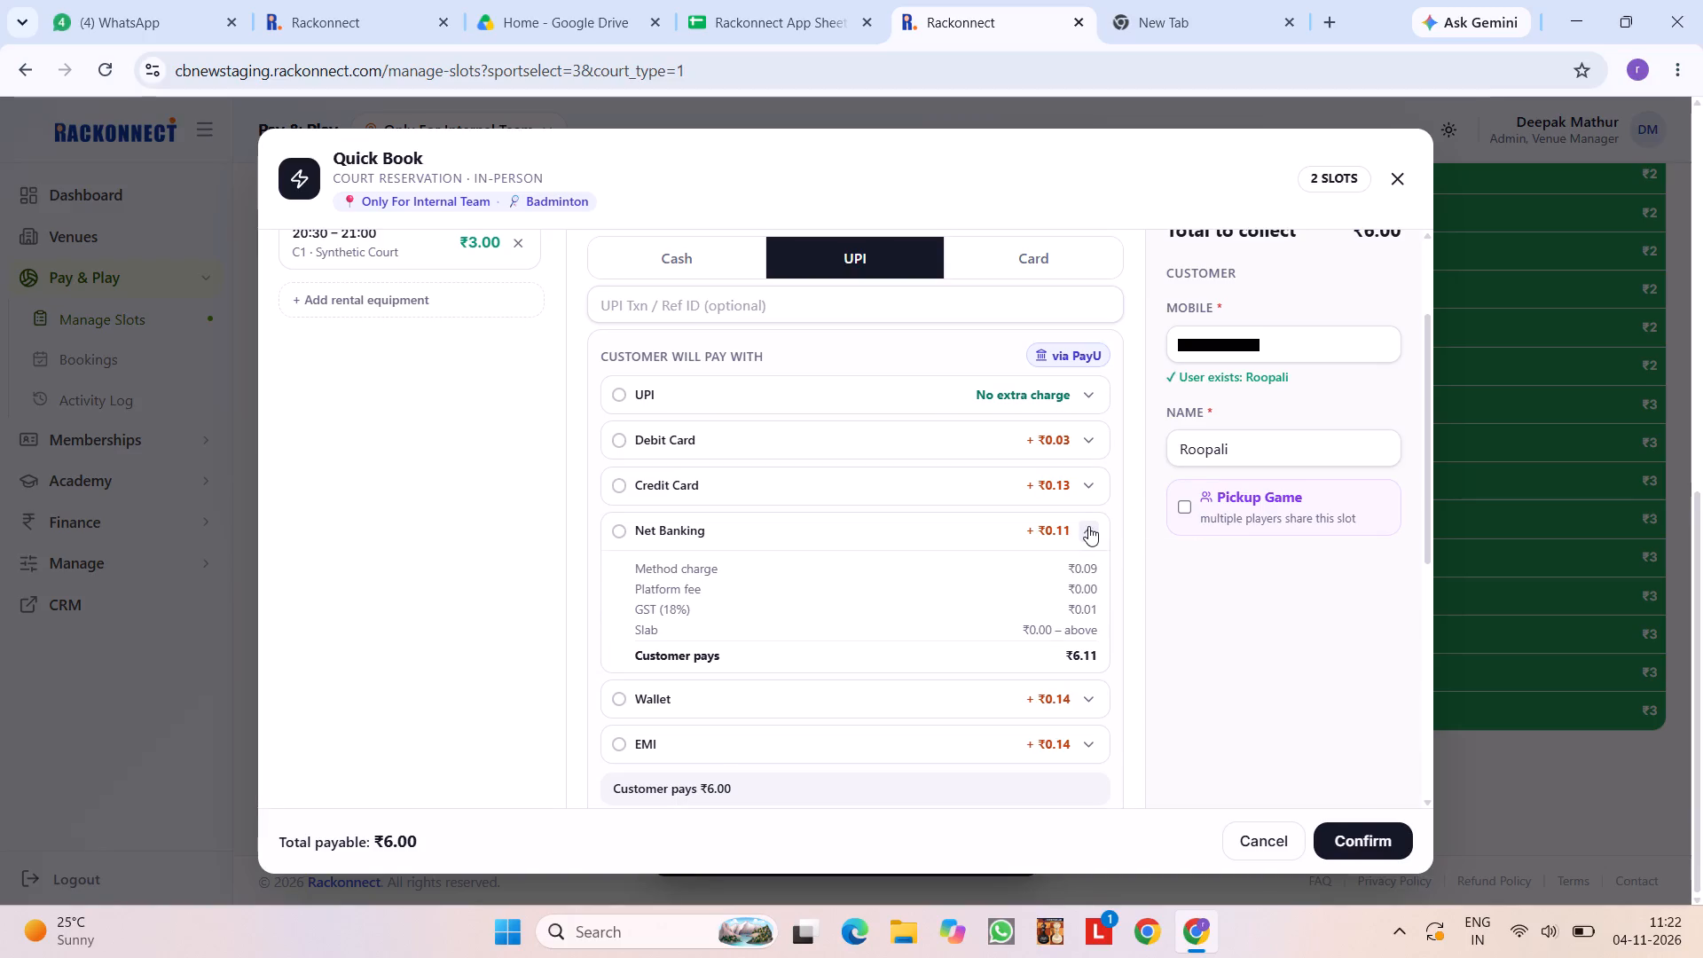
click(1082, 585)
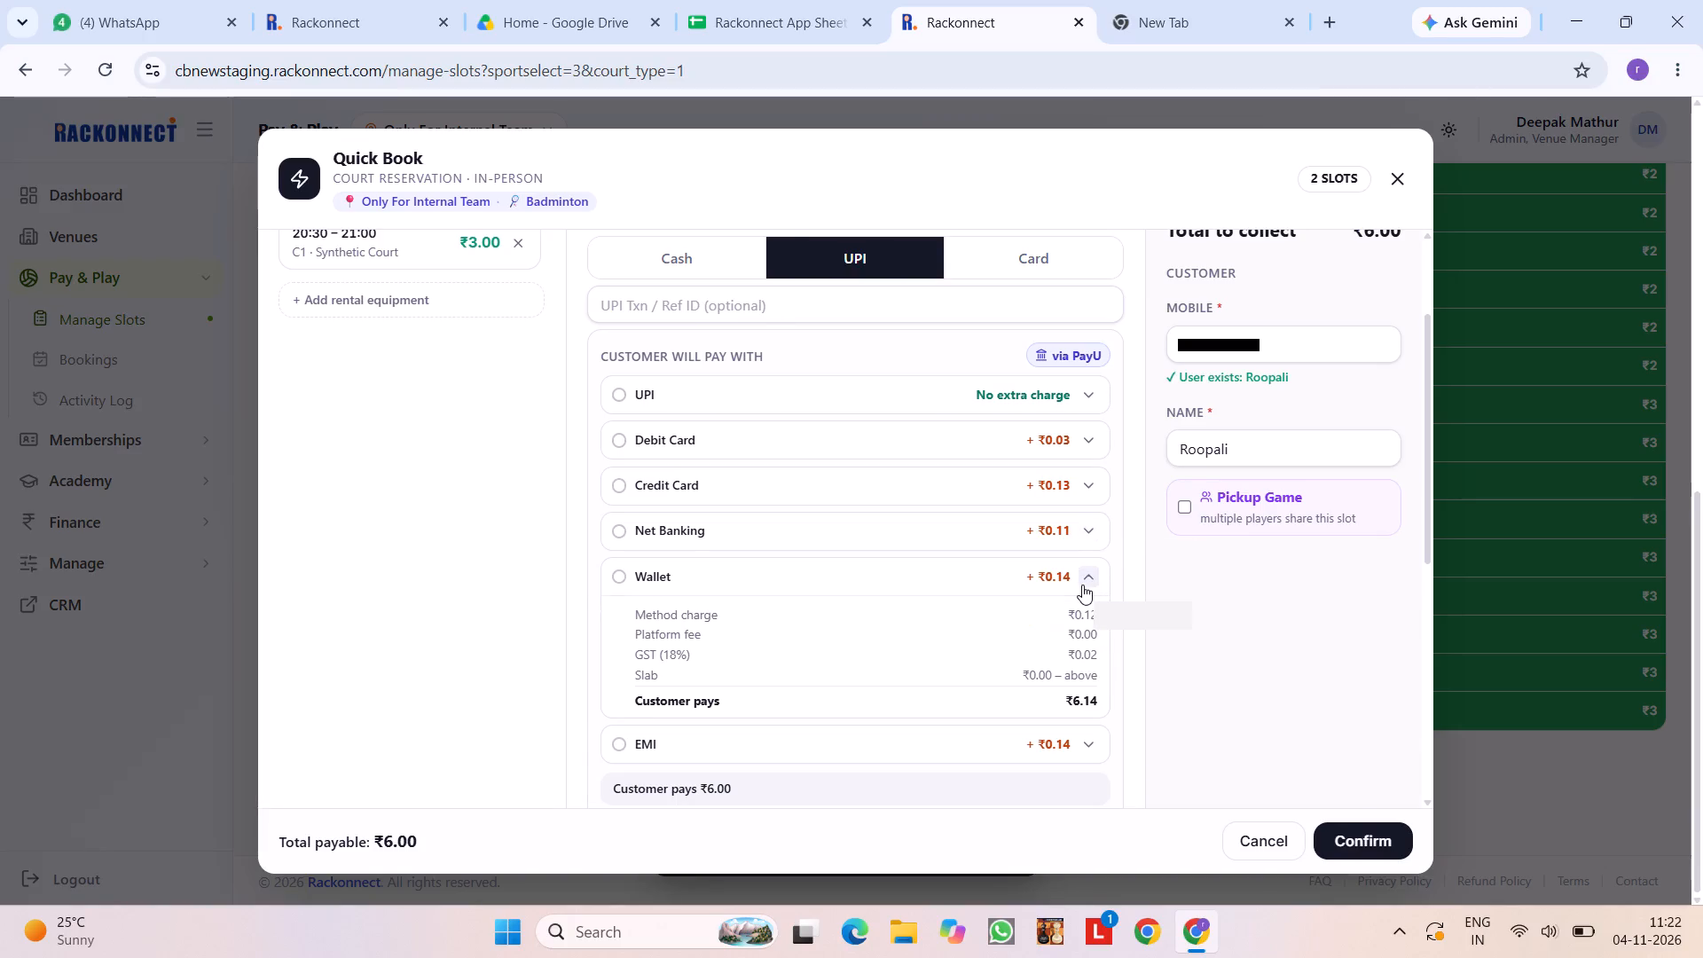
click(1082, 585)
Replace the customer name in the Quick Book form with CC.
scroll(892, 501, up, 3)
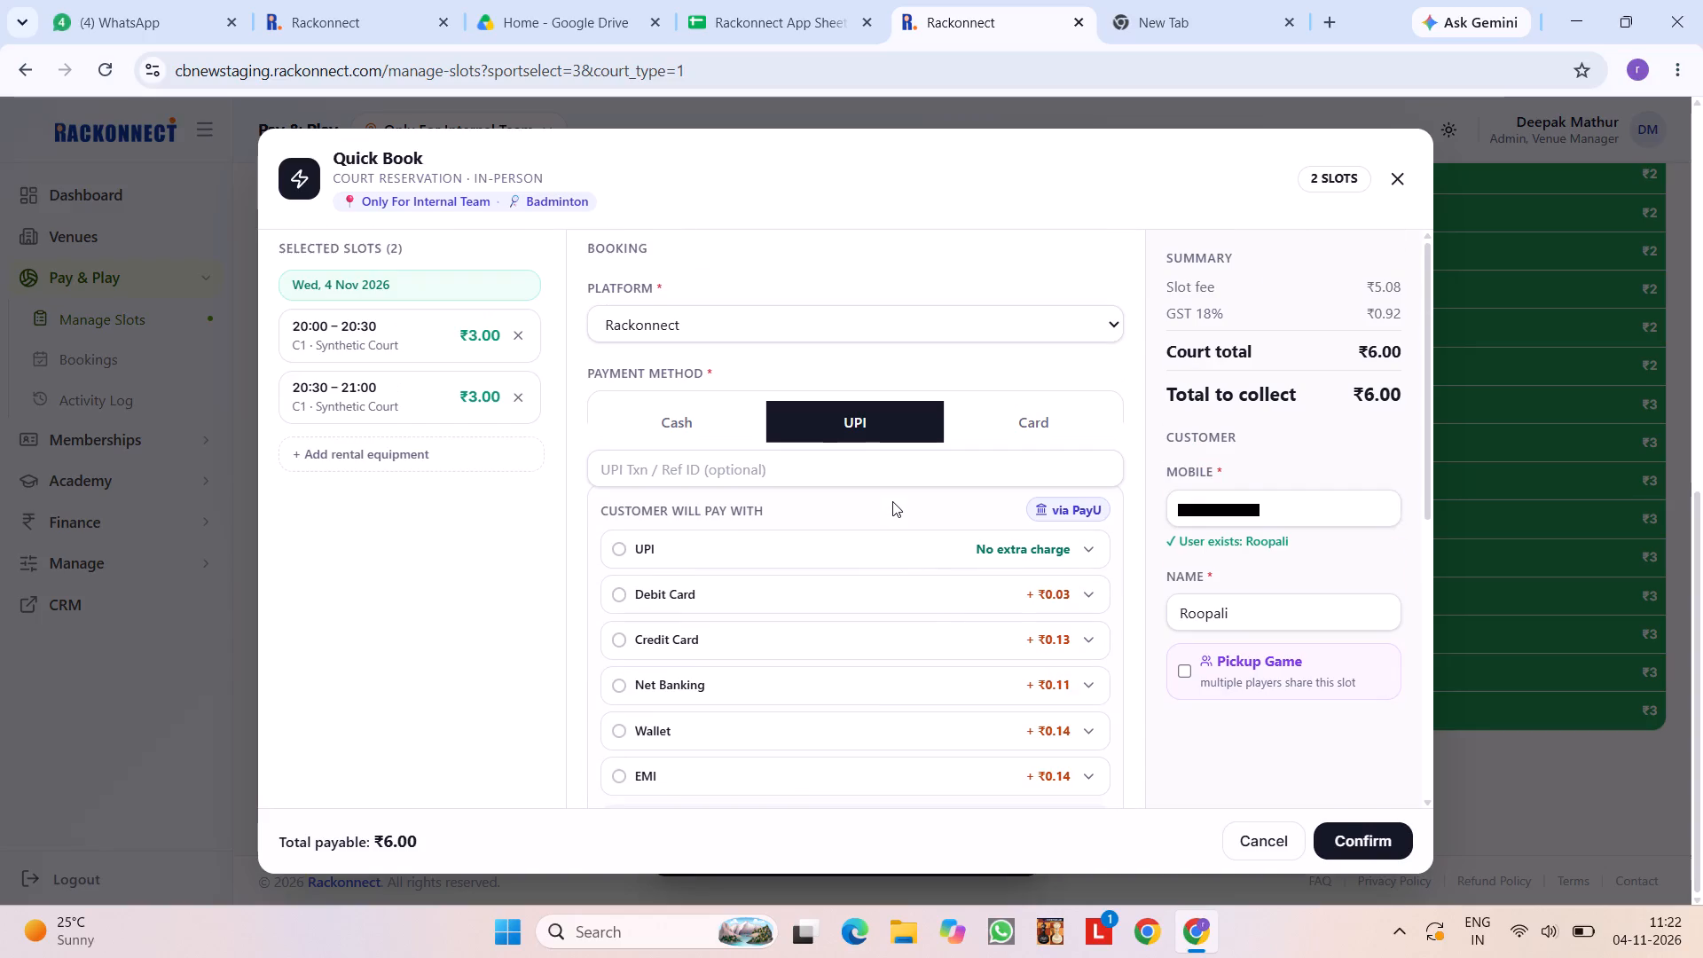
scroll(892, 501, up, 2)
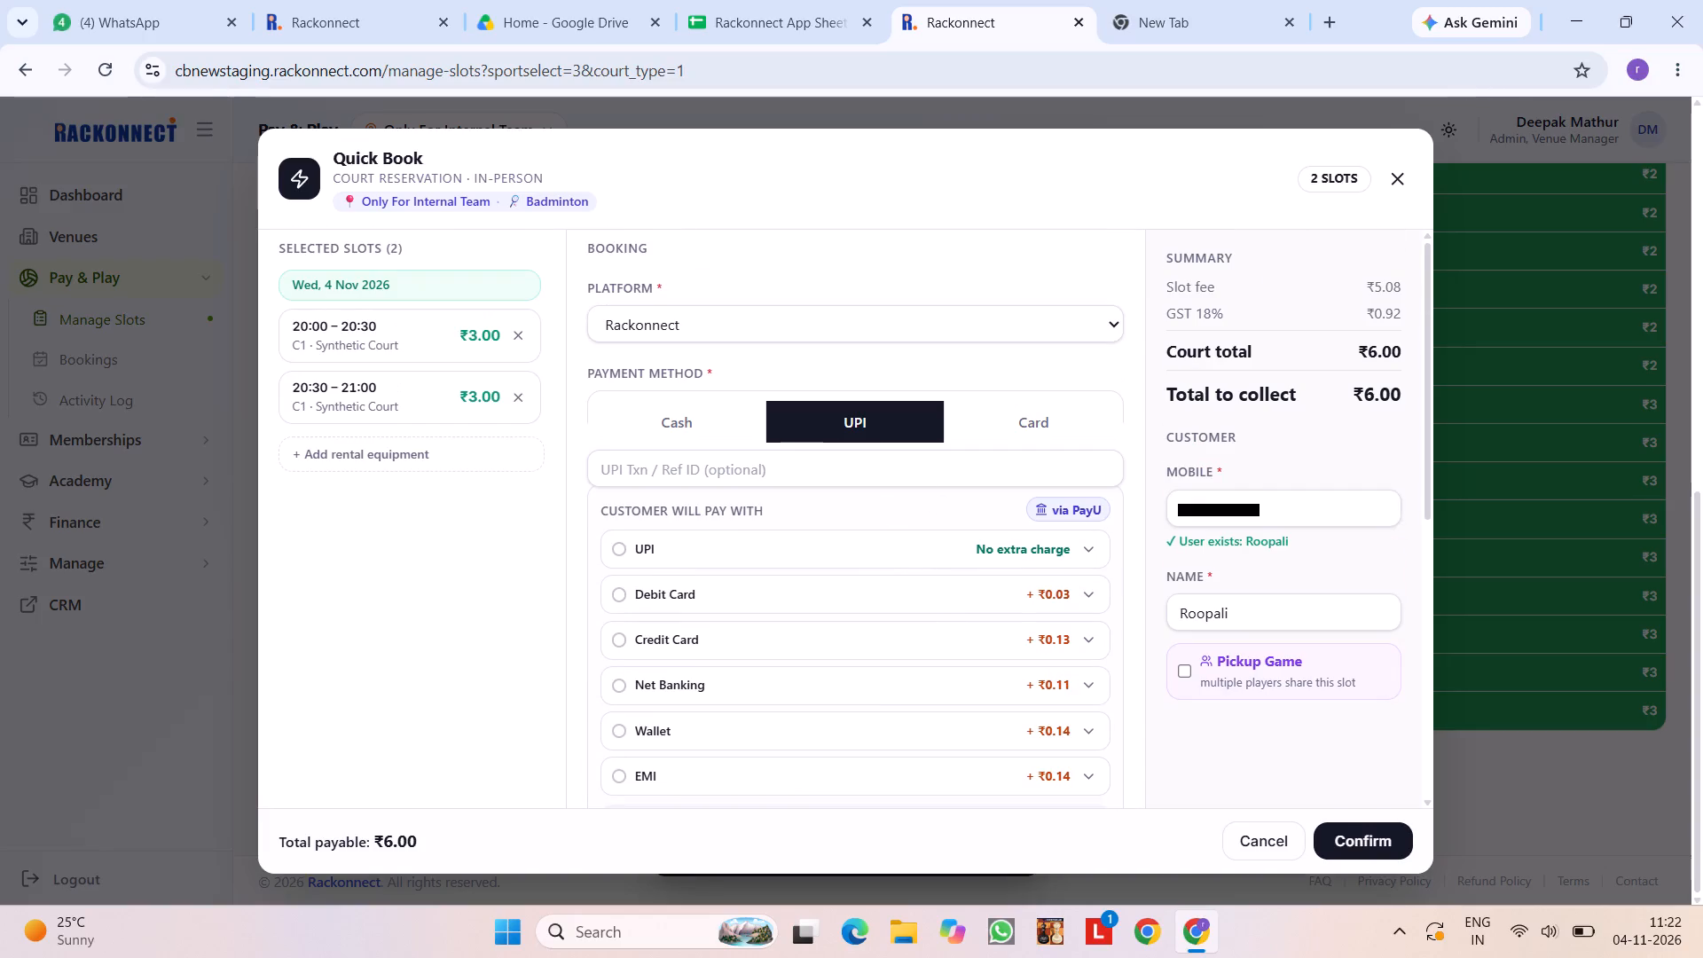
triple_click(1245, 611)
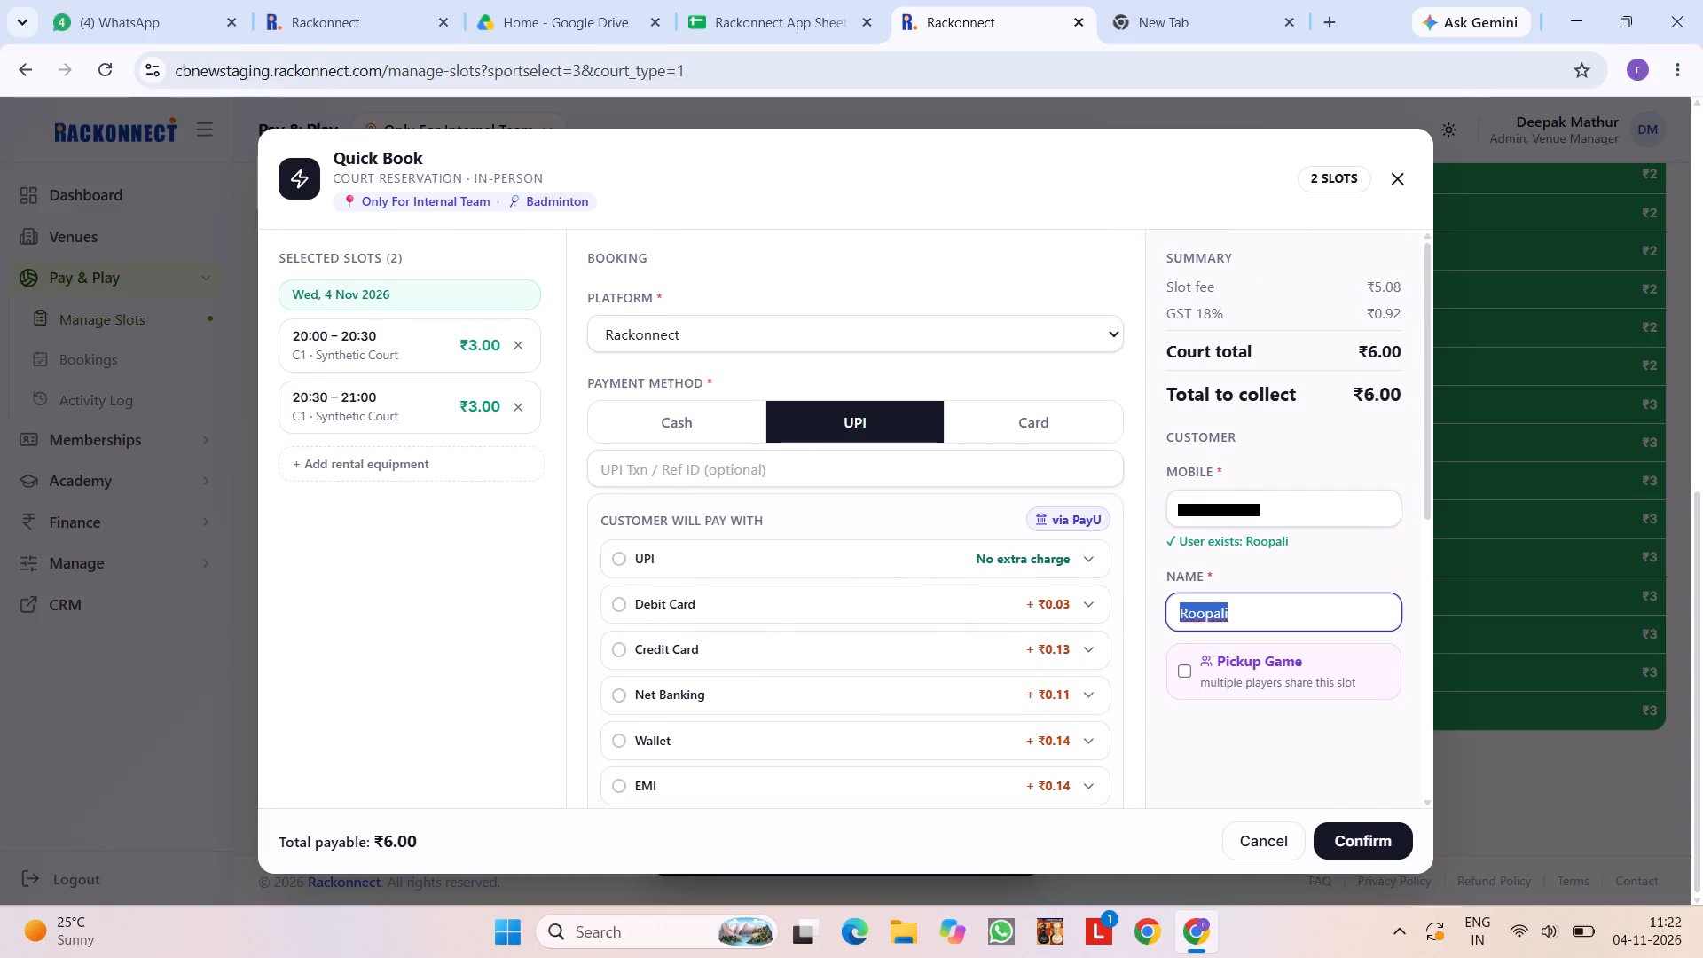
key(BackSpace)
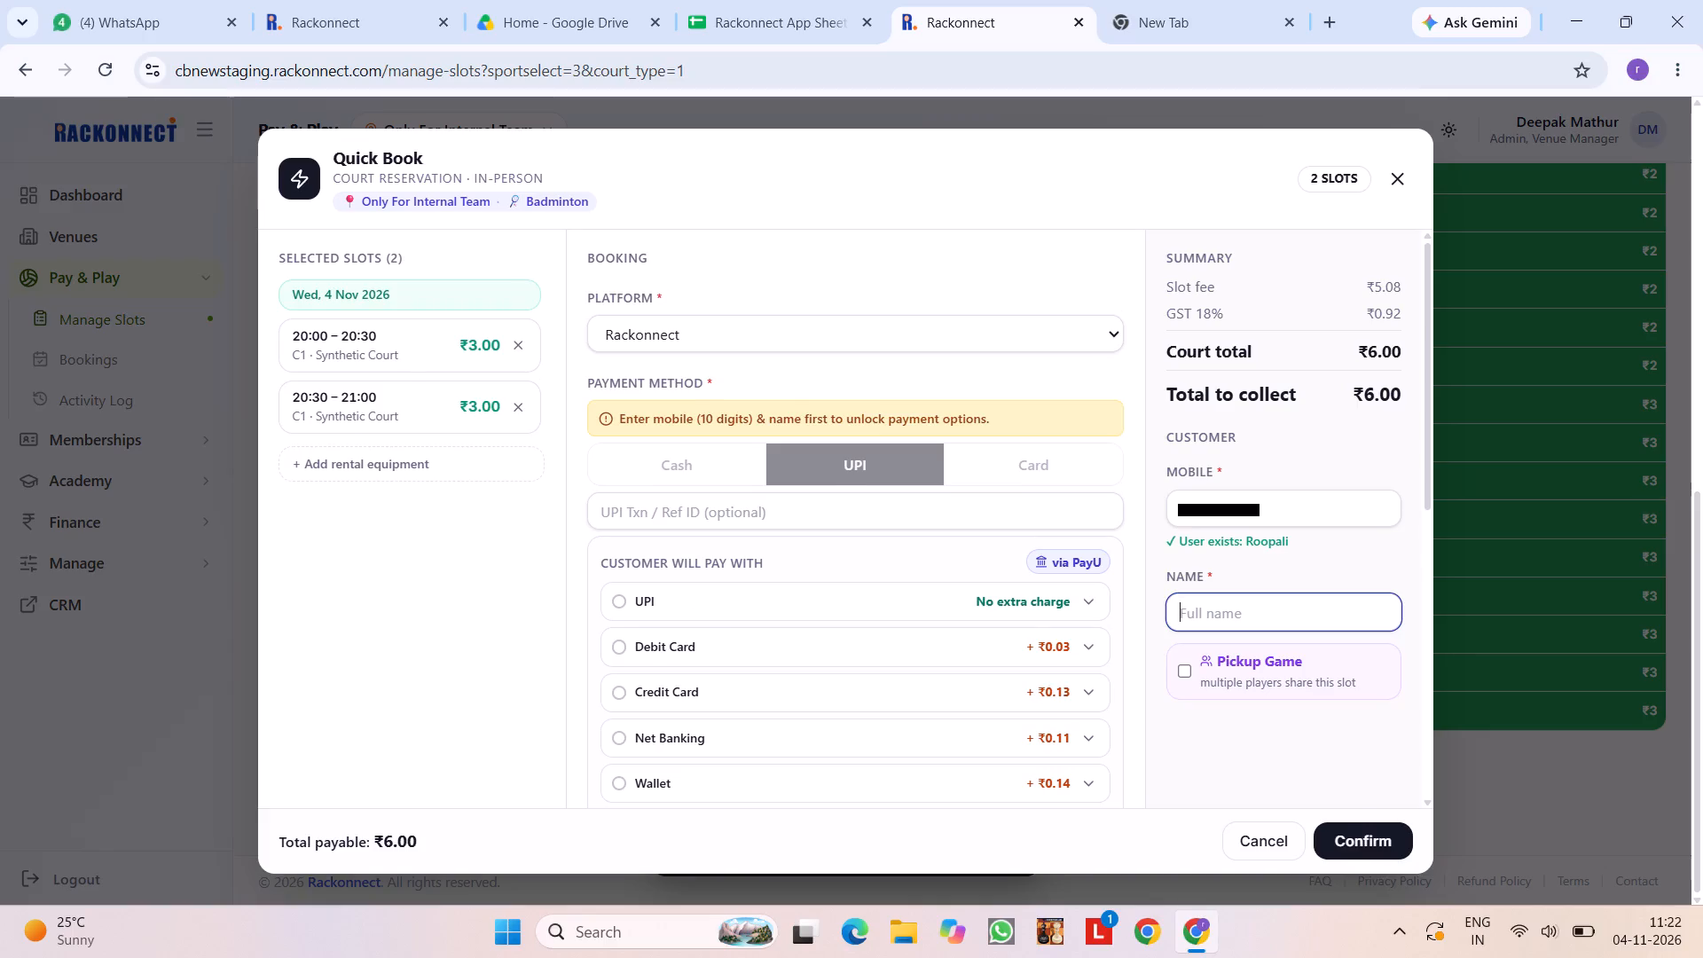
text(Debit)
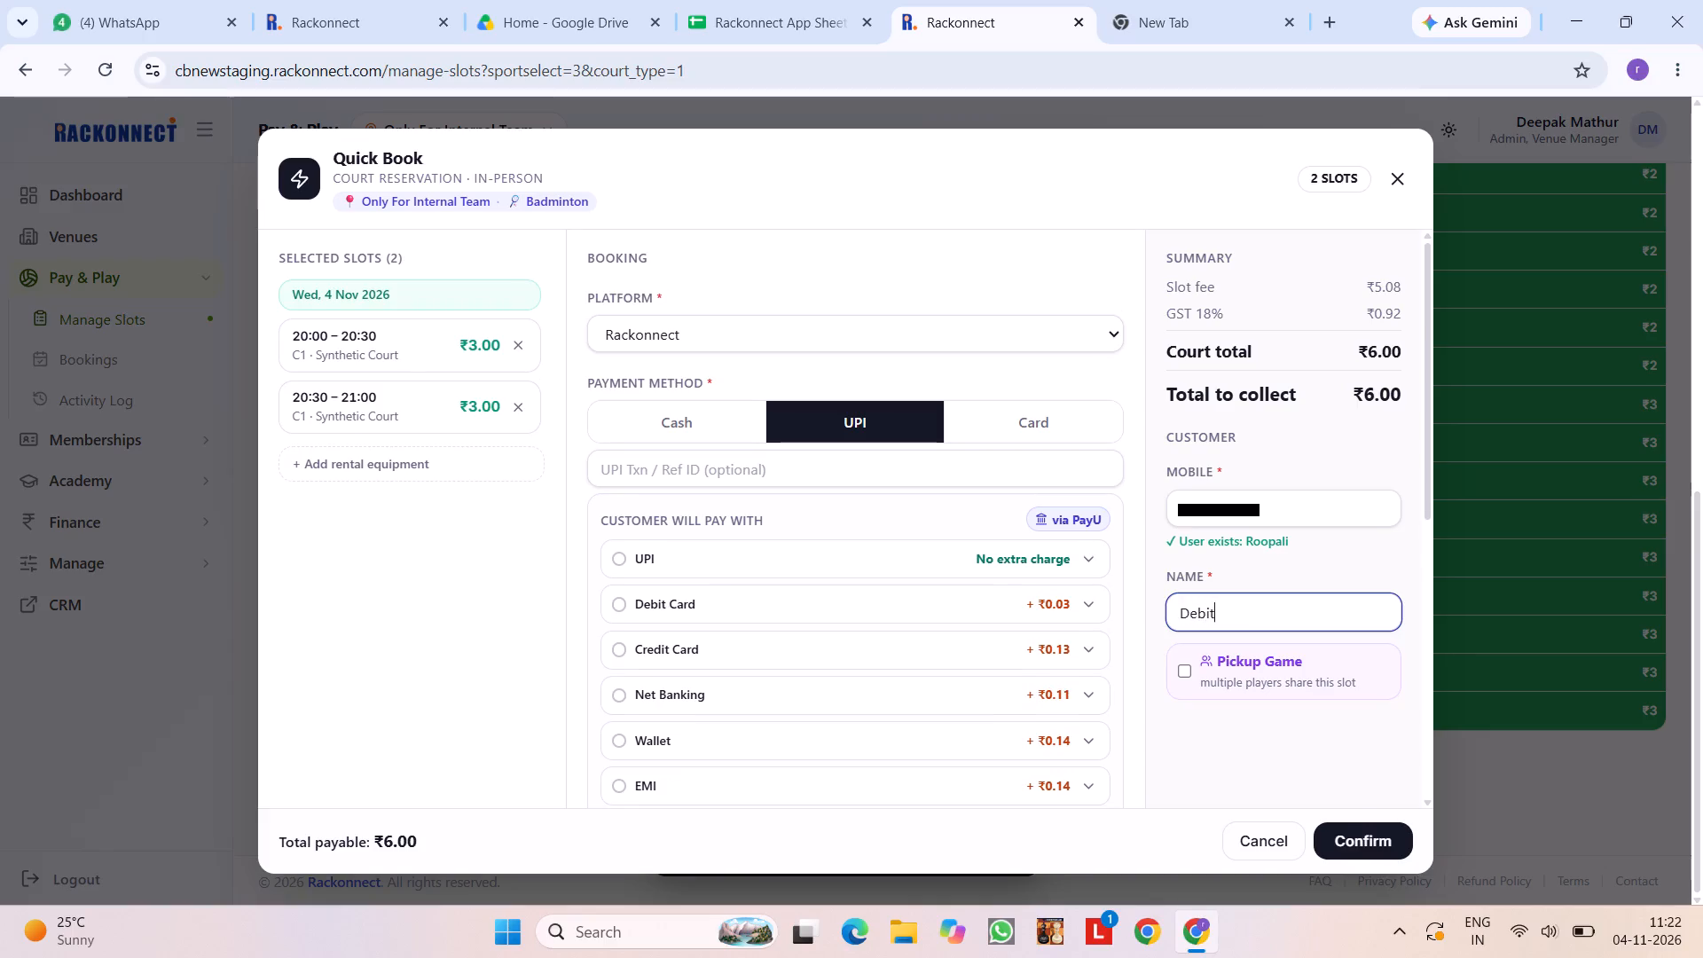
double_click(1325, 617)
key(BackSpace)
text(CC)
Choose Credit Card as the PayU method the customer will pay with.
scroll(751, 637, right, 1)
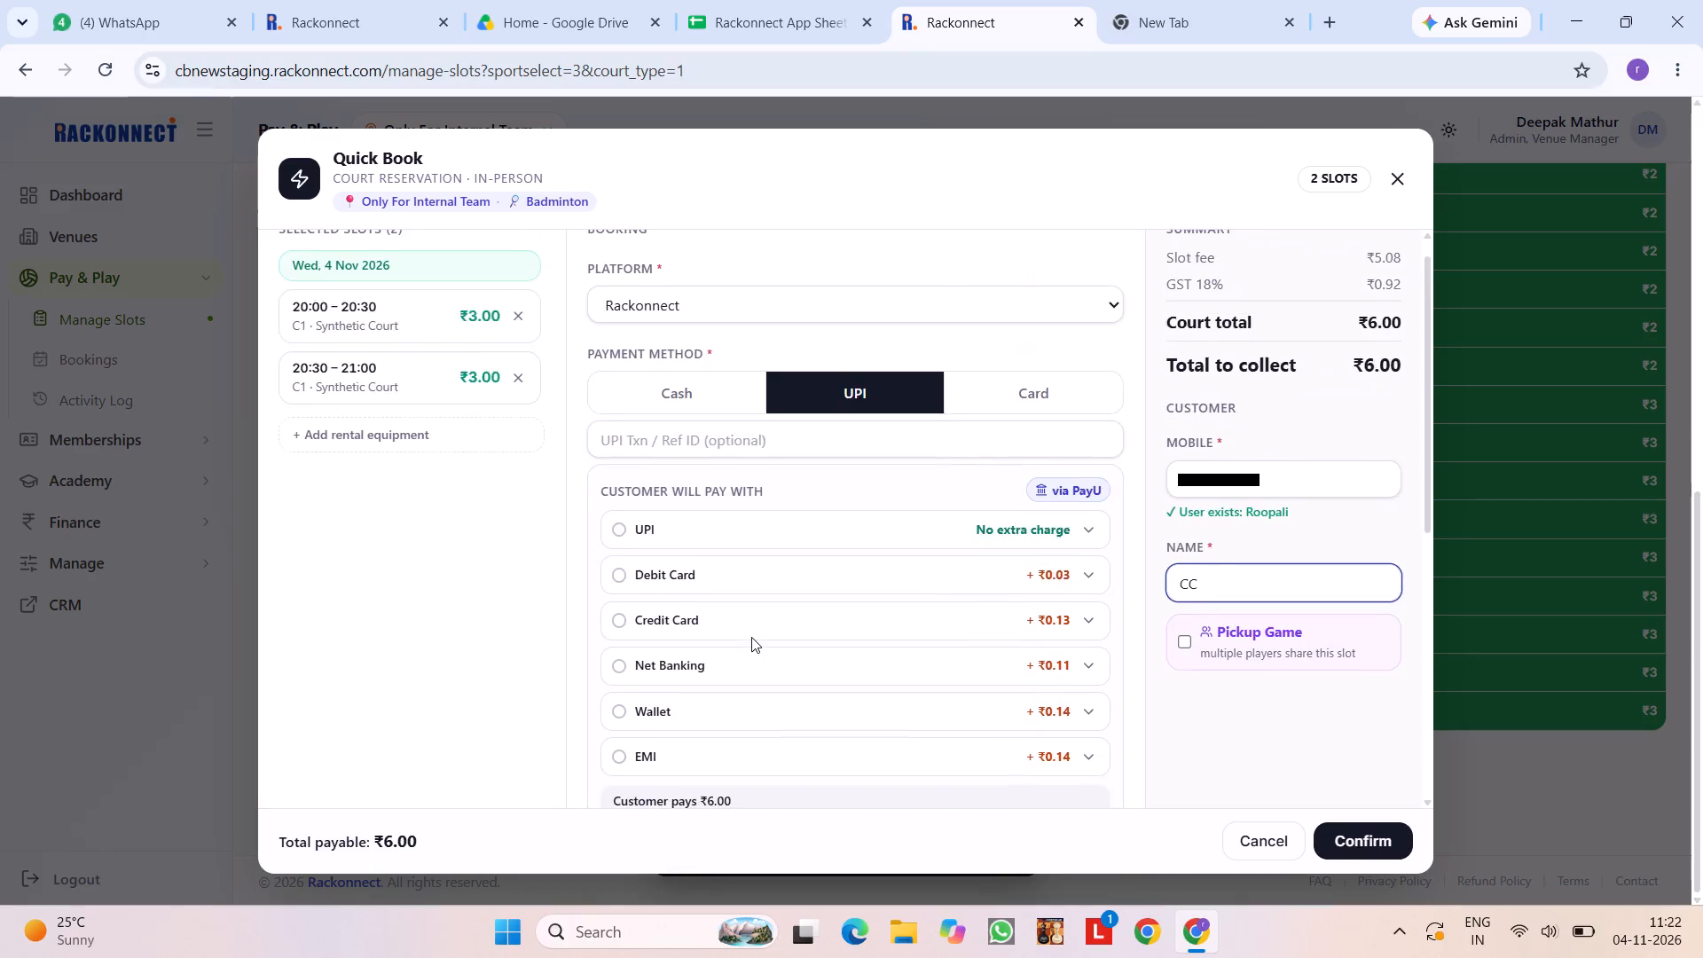
scroll(751, 637, down, 2)
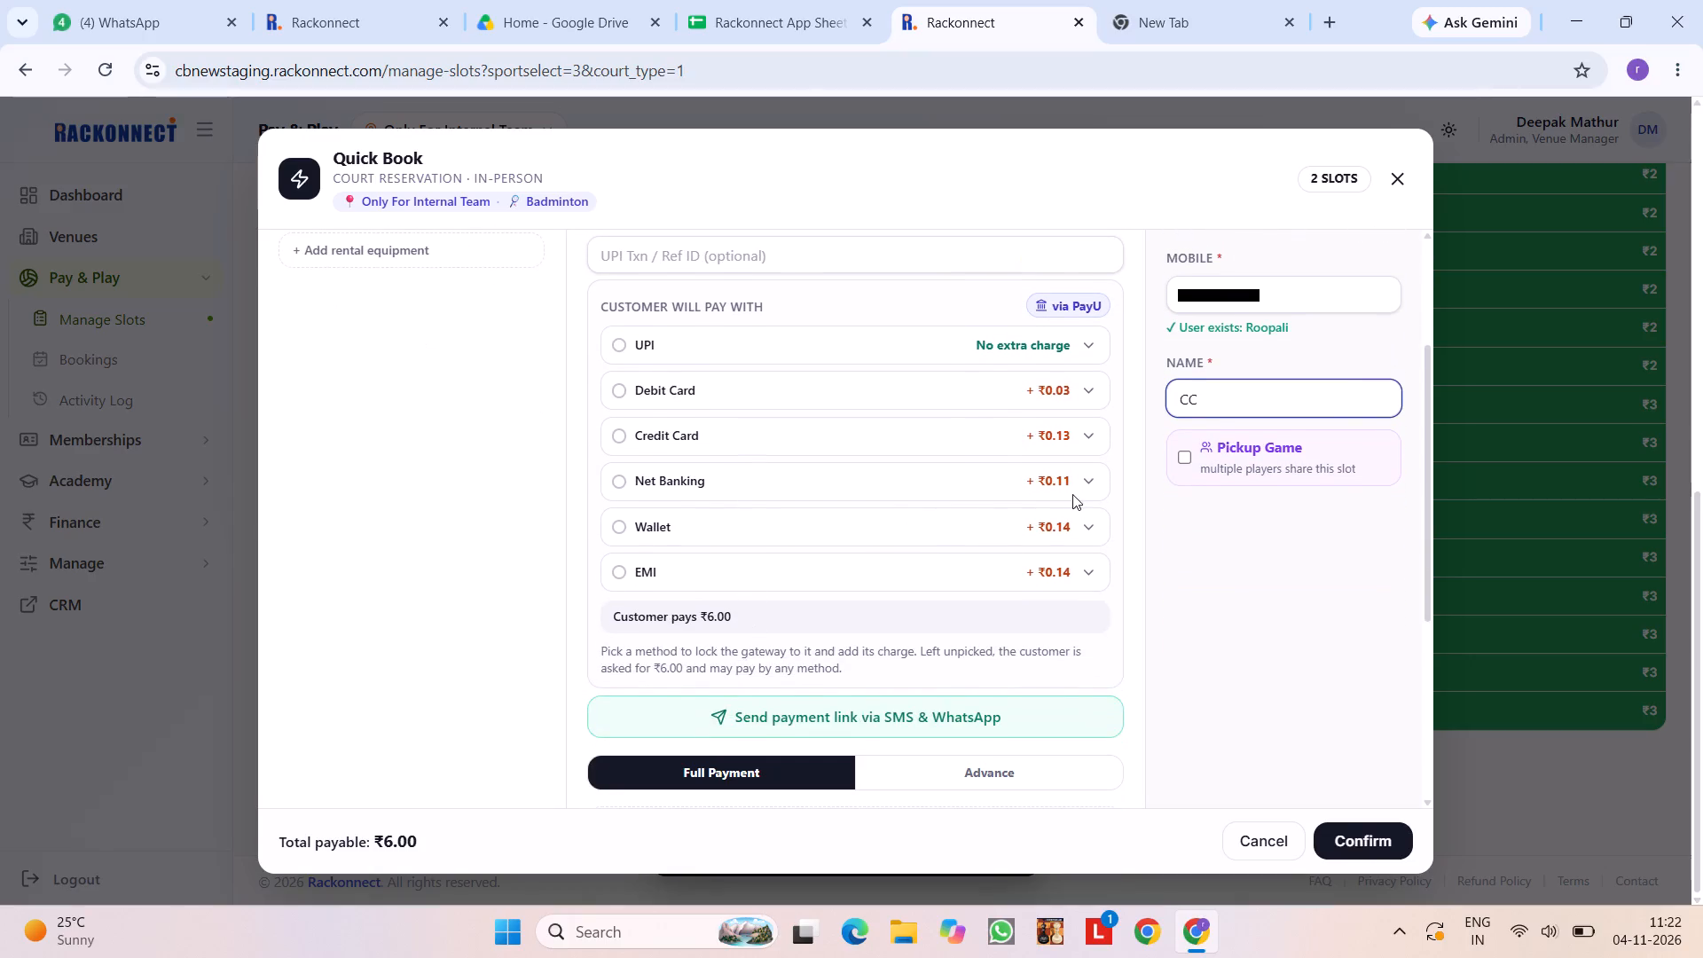
click(993, 434)
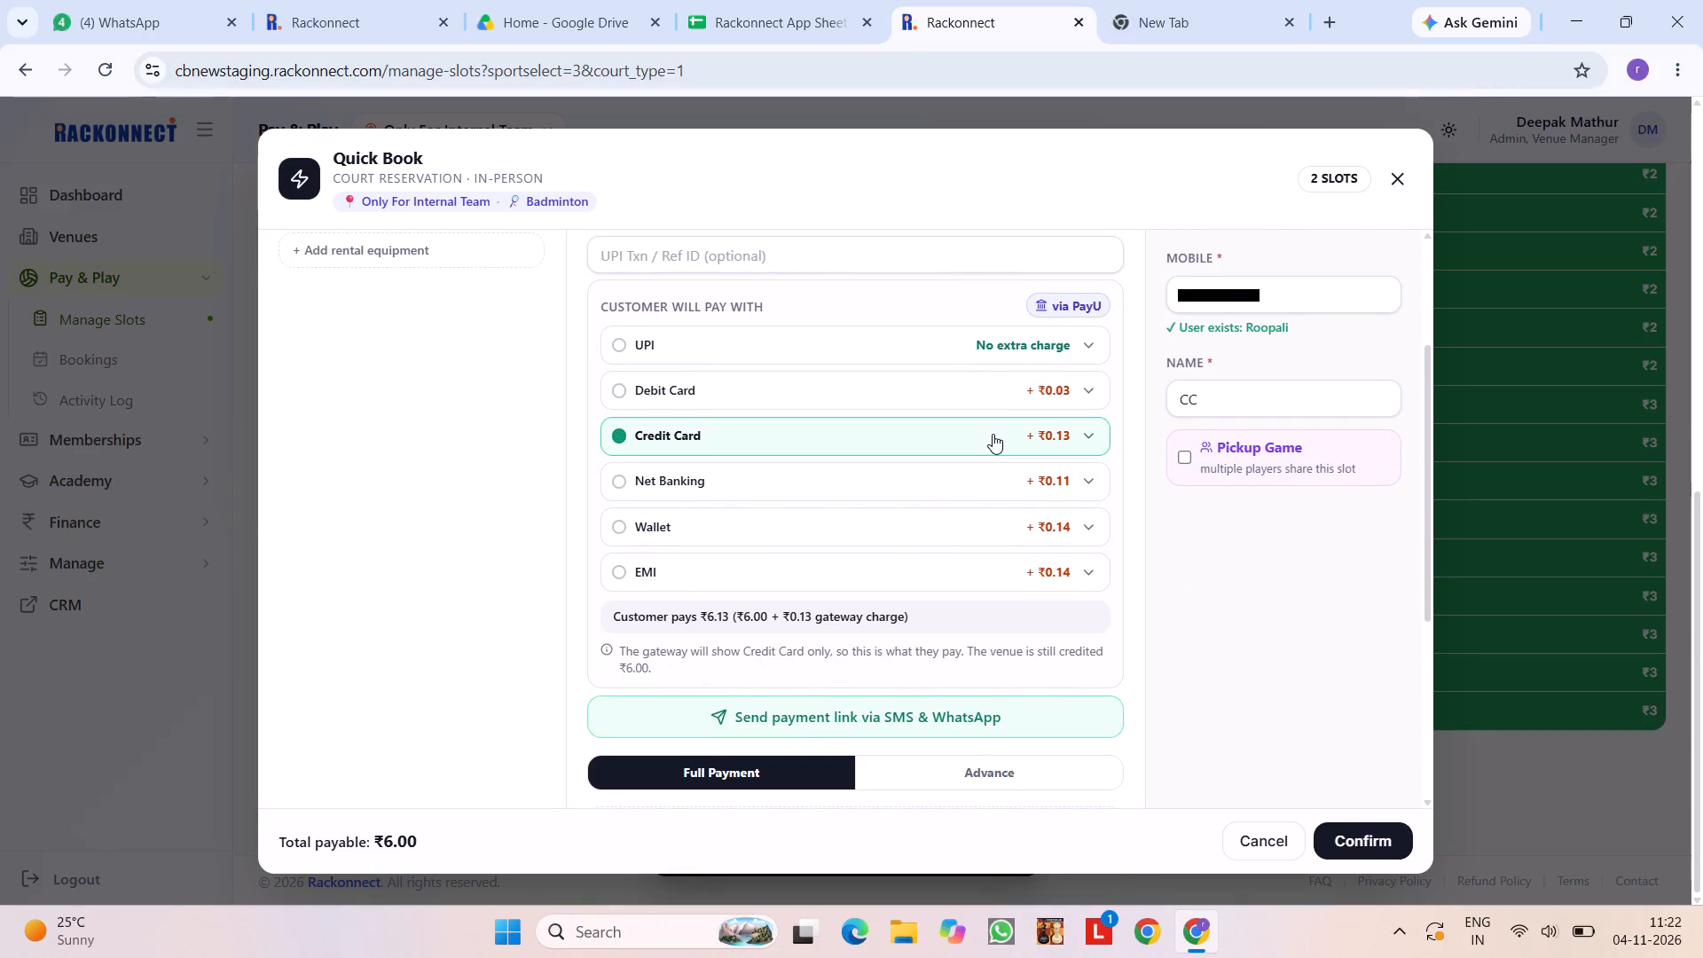
scroll(784, 632, down, 1)
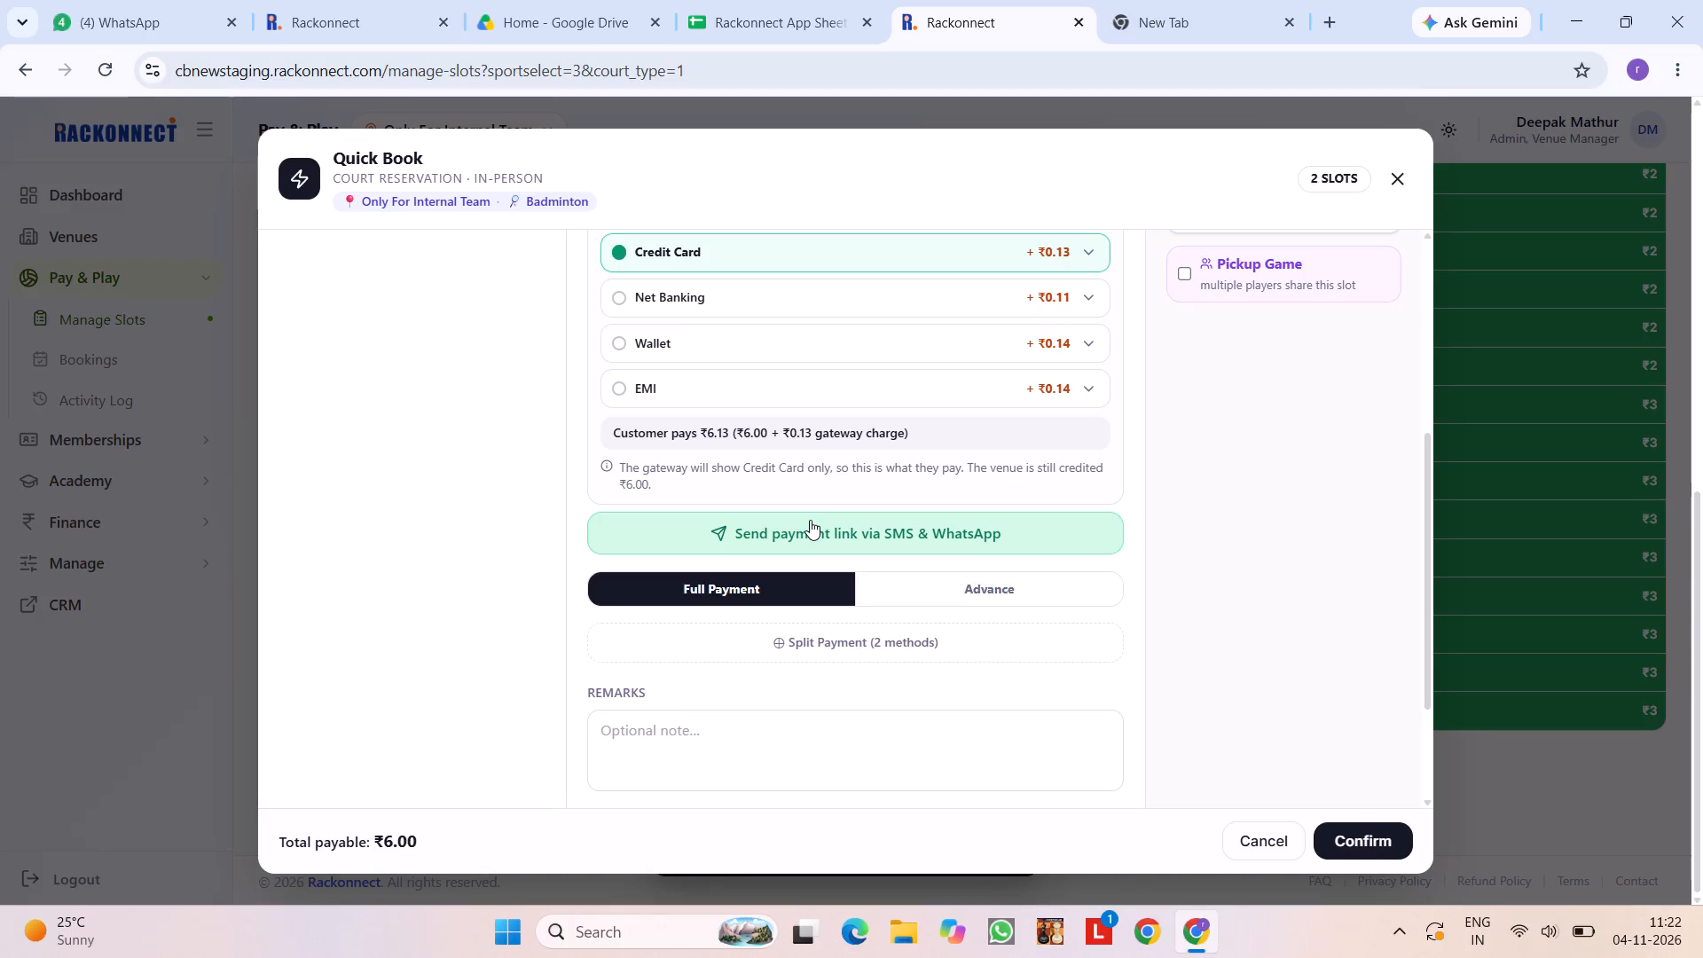
Review the Quick Book form's payment options, remarks, coupon, selected slots and customer details before requesting payment.
scroll(813, 524, down, 2)
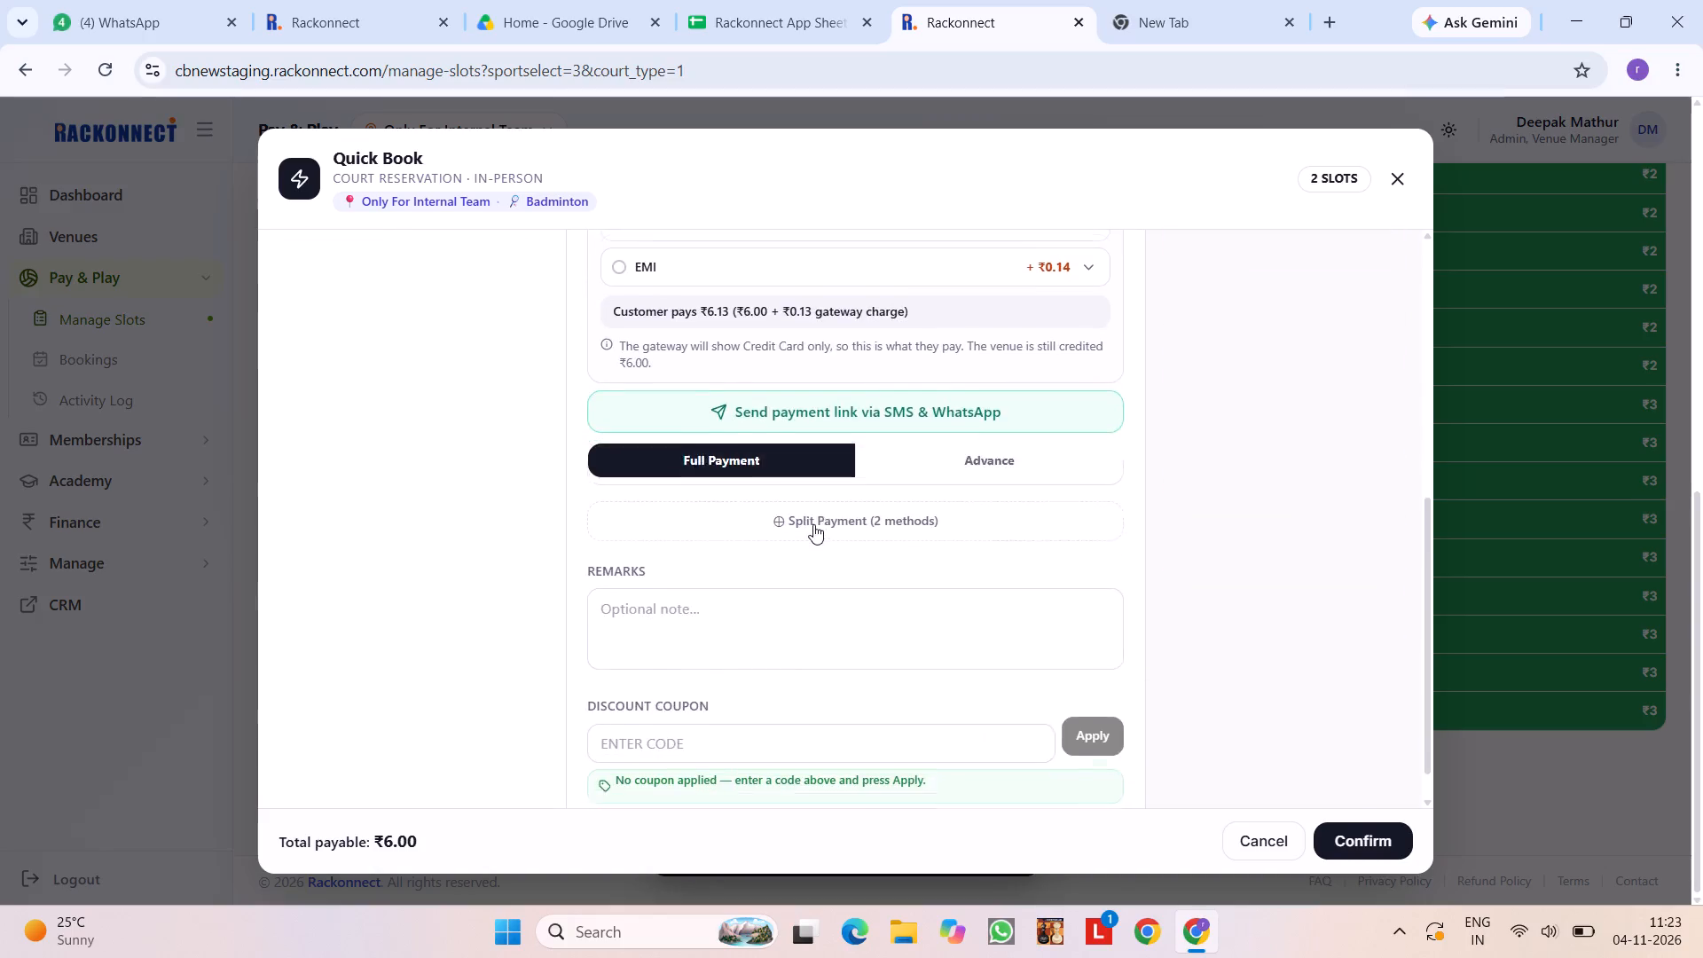
scroll(813, 524, down, 1)
scroll(813, 524, up, 1)
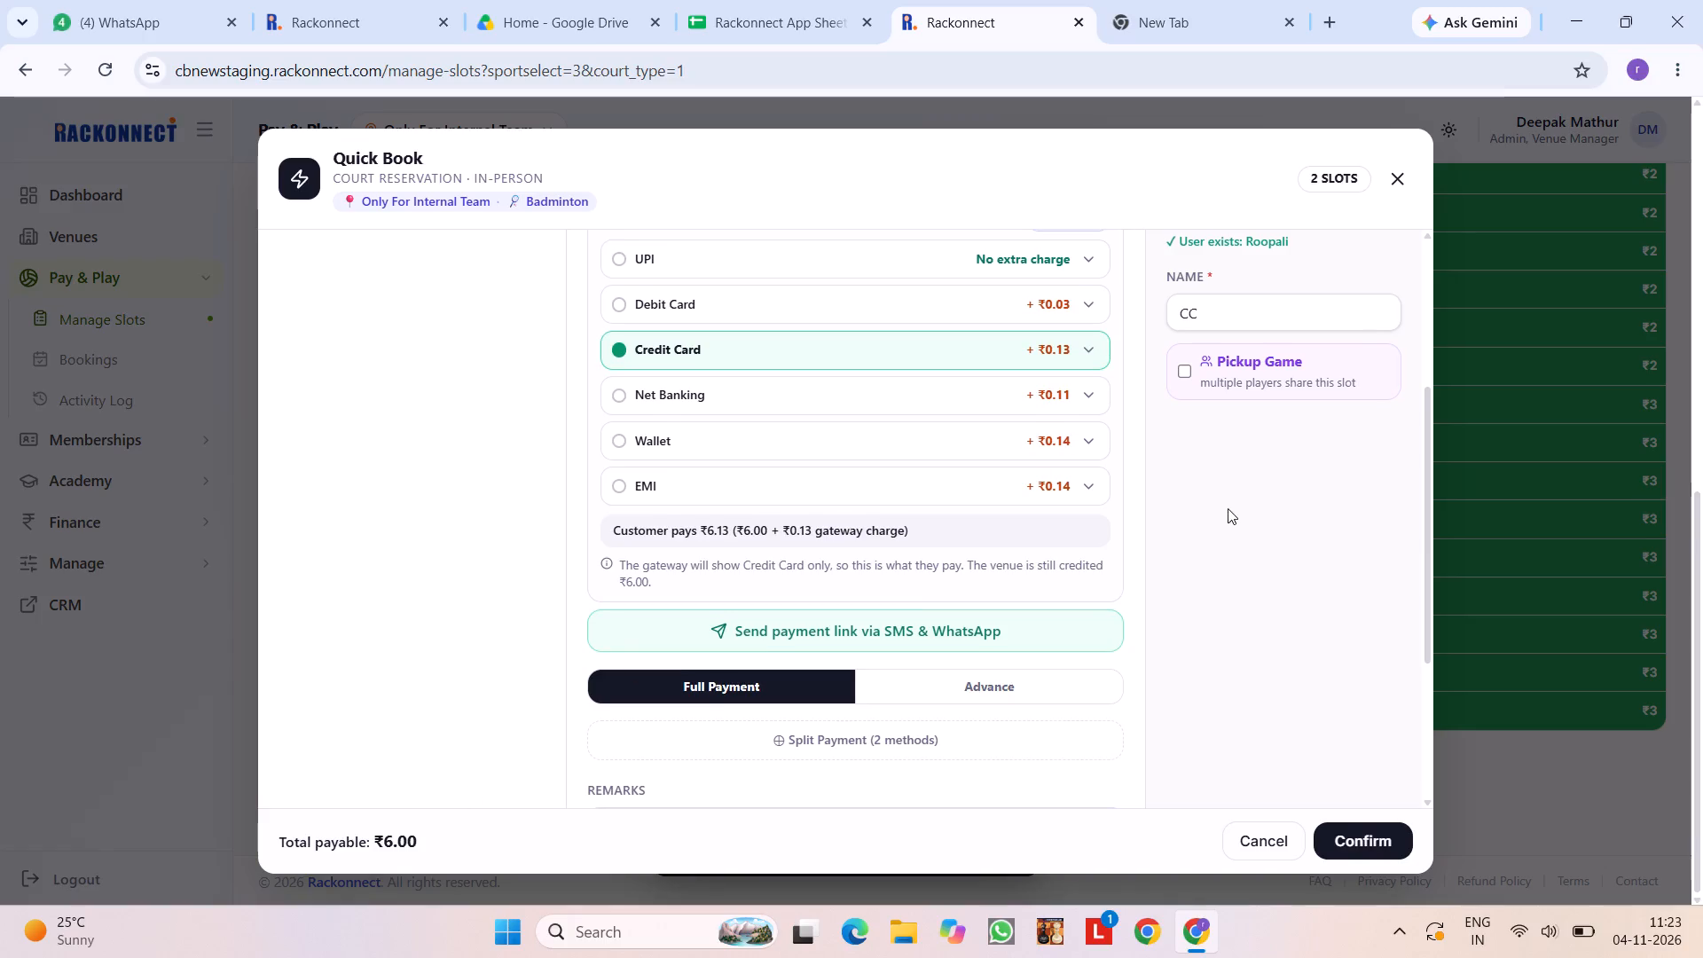
scroll(1228, 508, up, 3)
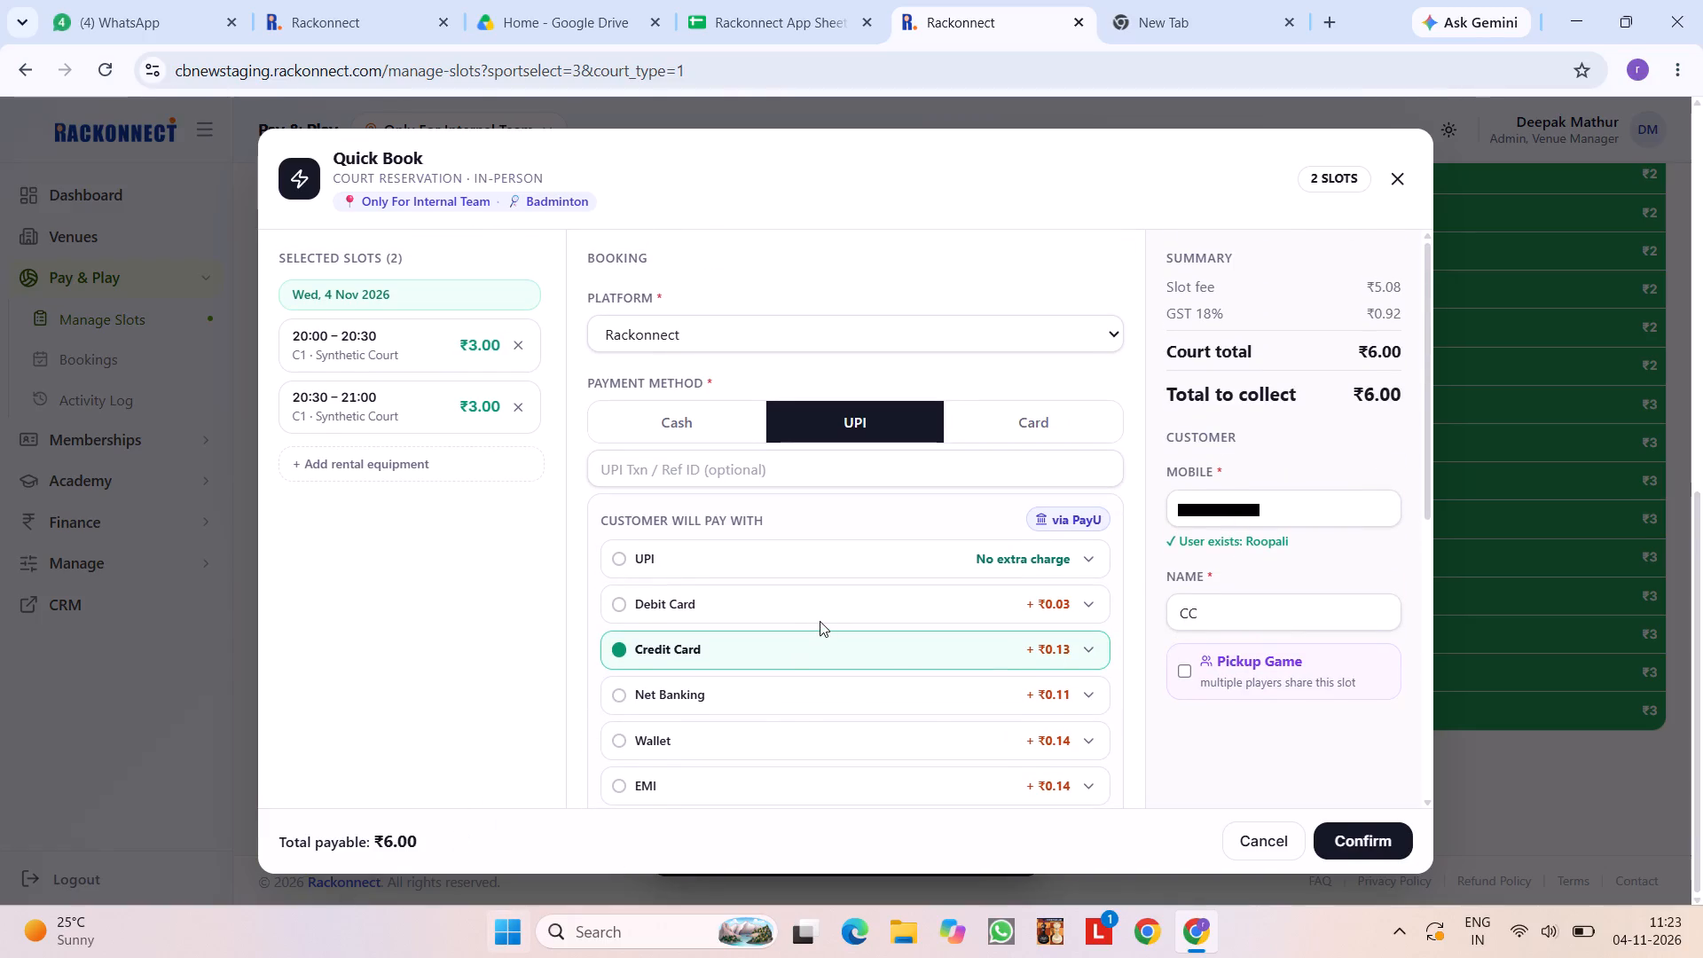
scroll(820, 621, down, 4)
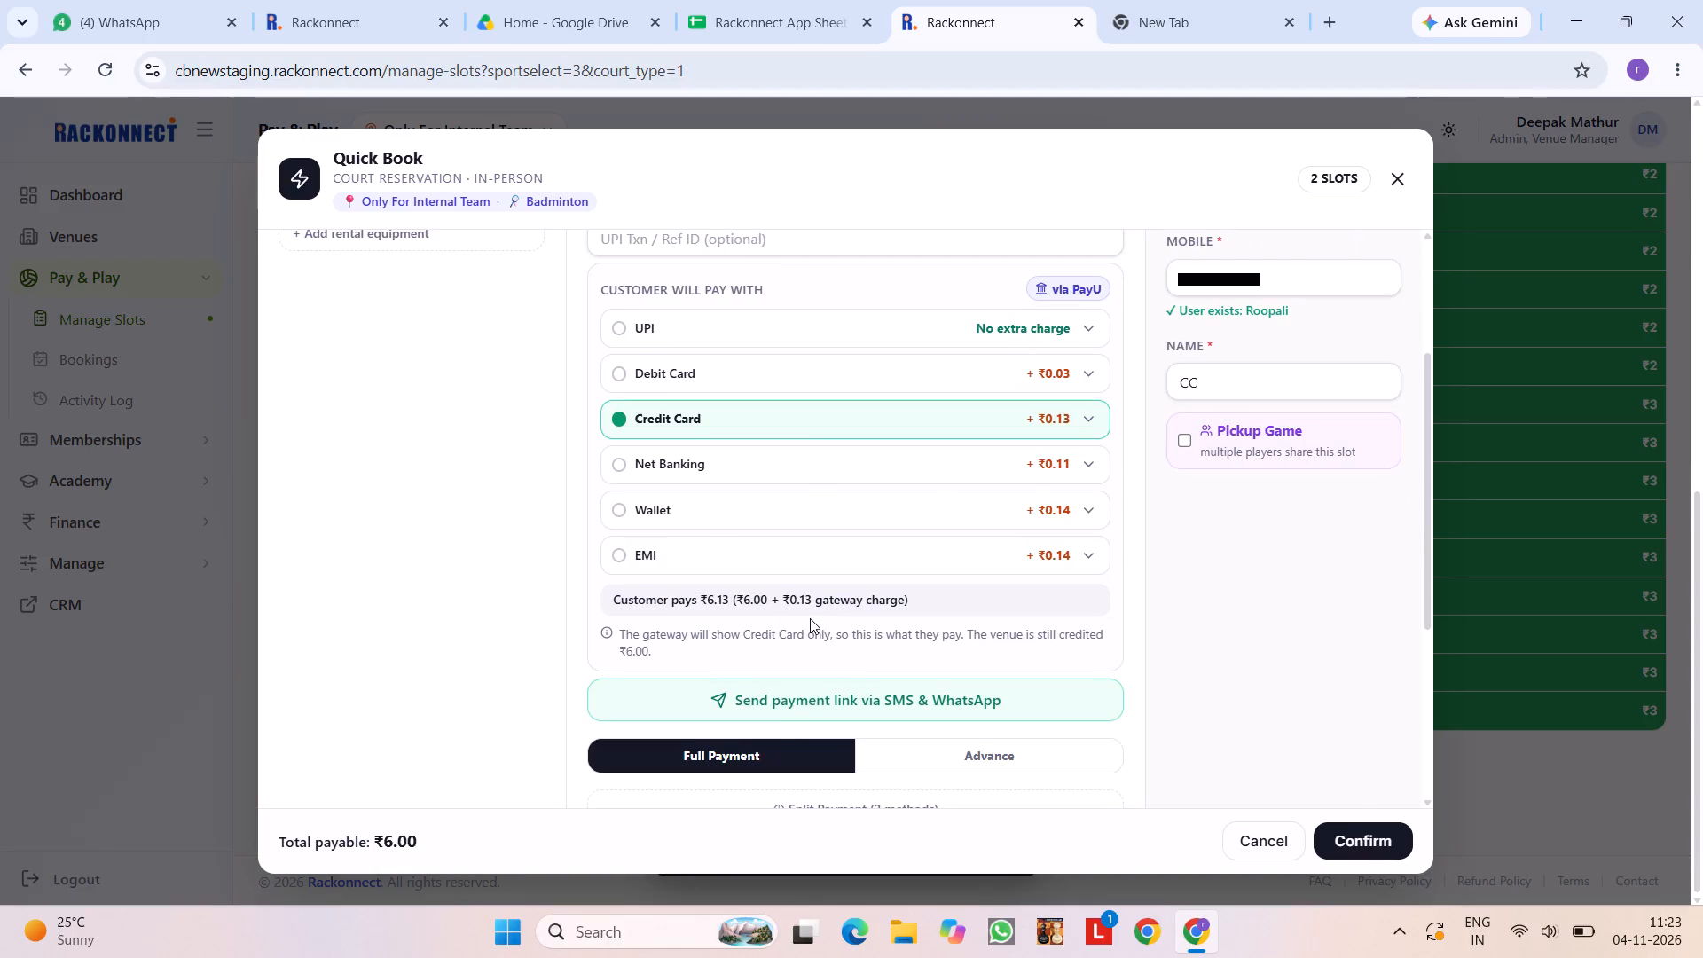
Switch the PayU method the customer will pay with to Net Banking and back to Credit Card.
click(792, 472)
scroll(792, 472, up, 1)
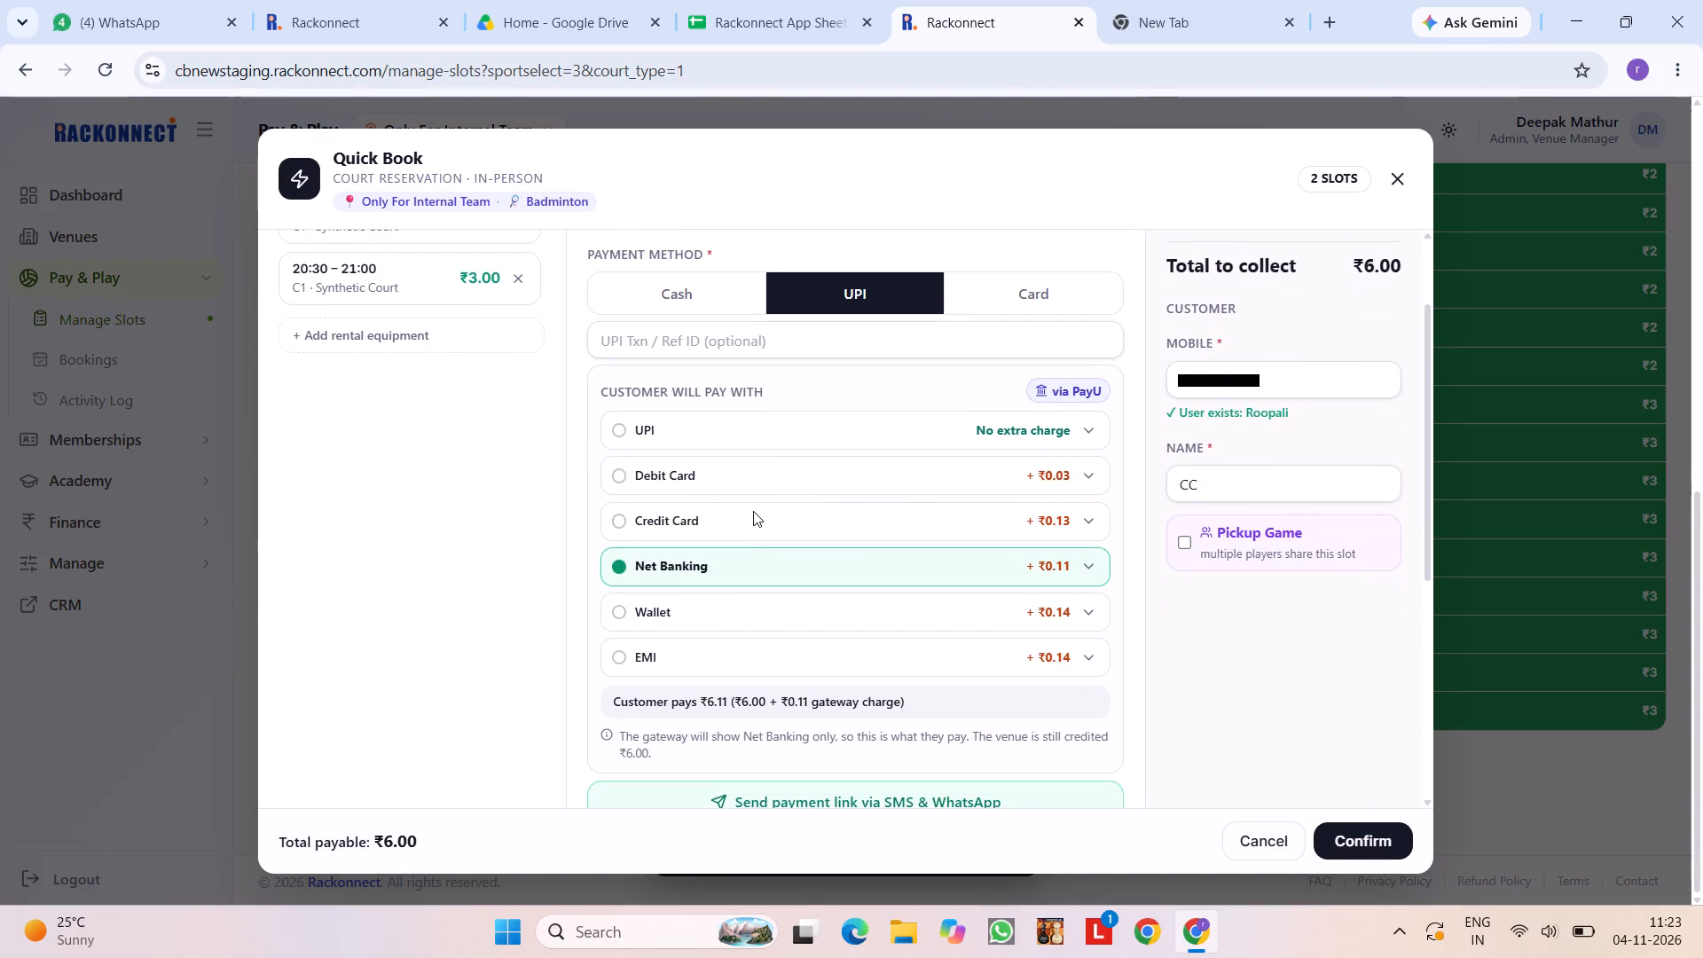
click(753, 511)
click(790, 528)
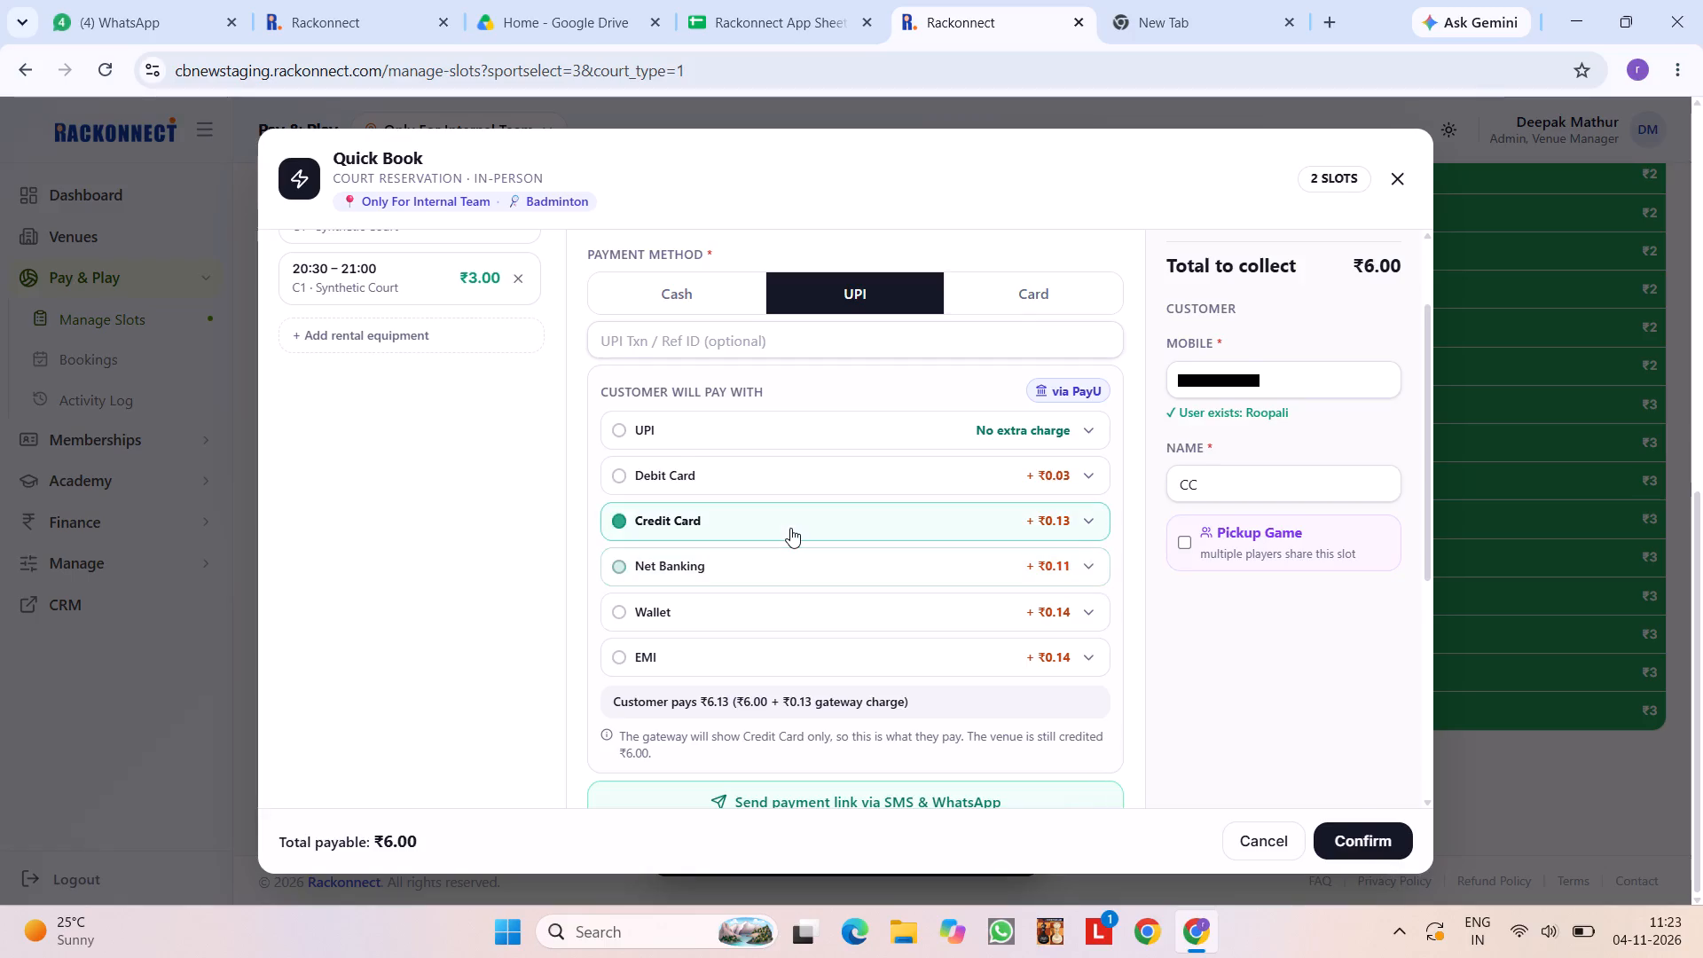
Send the customer the full-payment Credit Card link for the two slots via SMS and WhatsApp.
scroll(790, 528, down, 1)
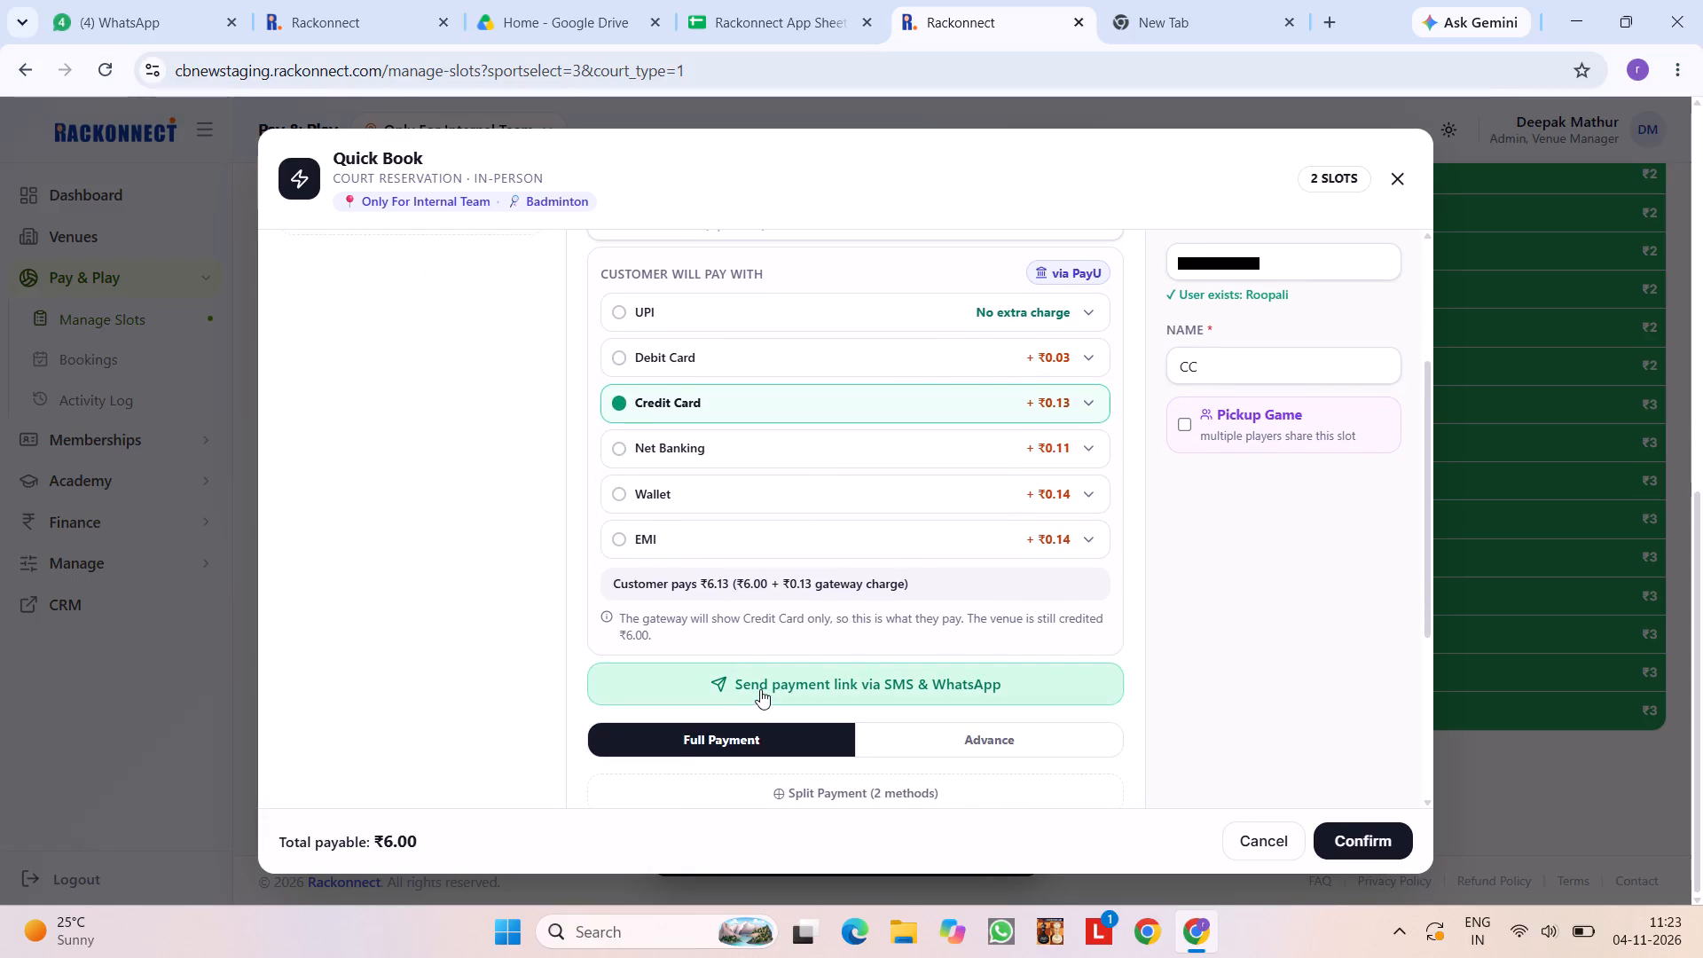
click(760, 689)
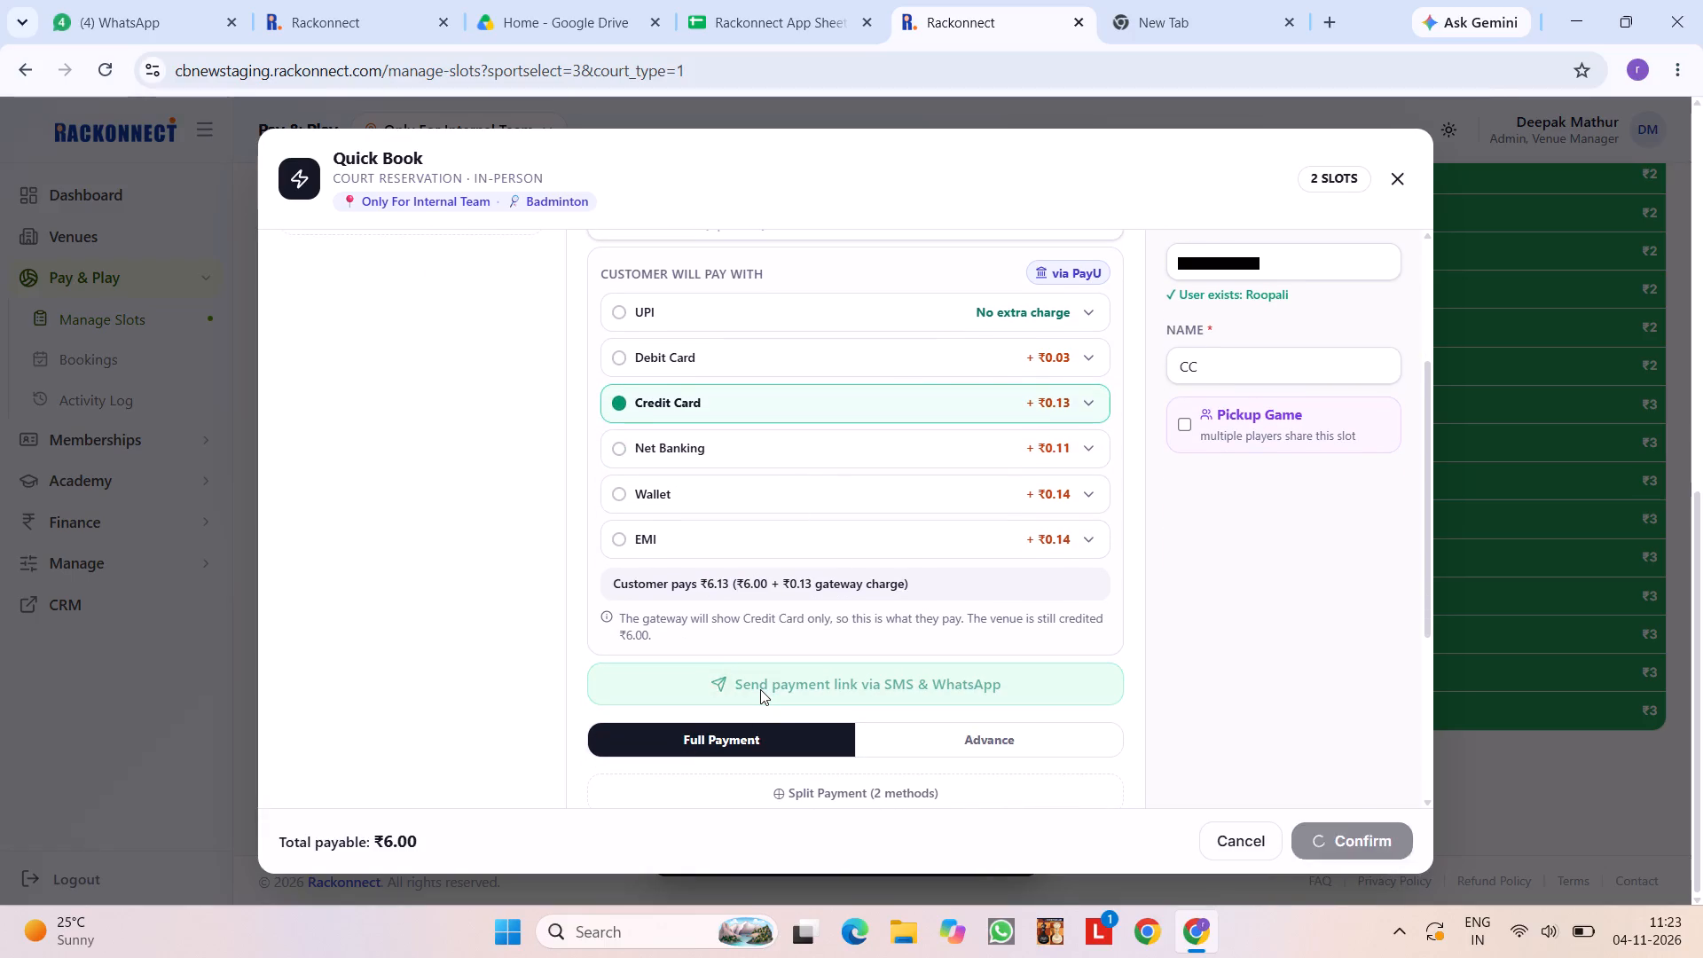
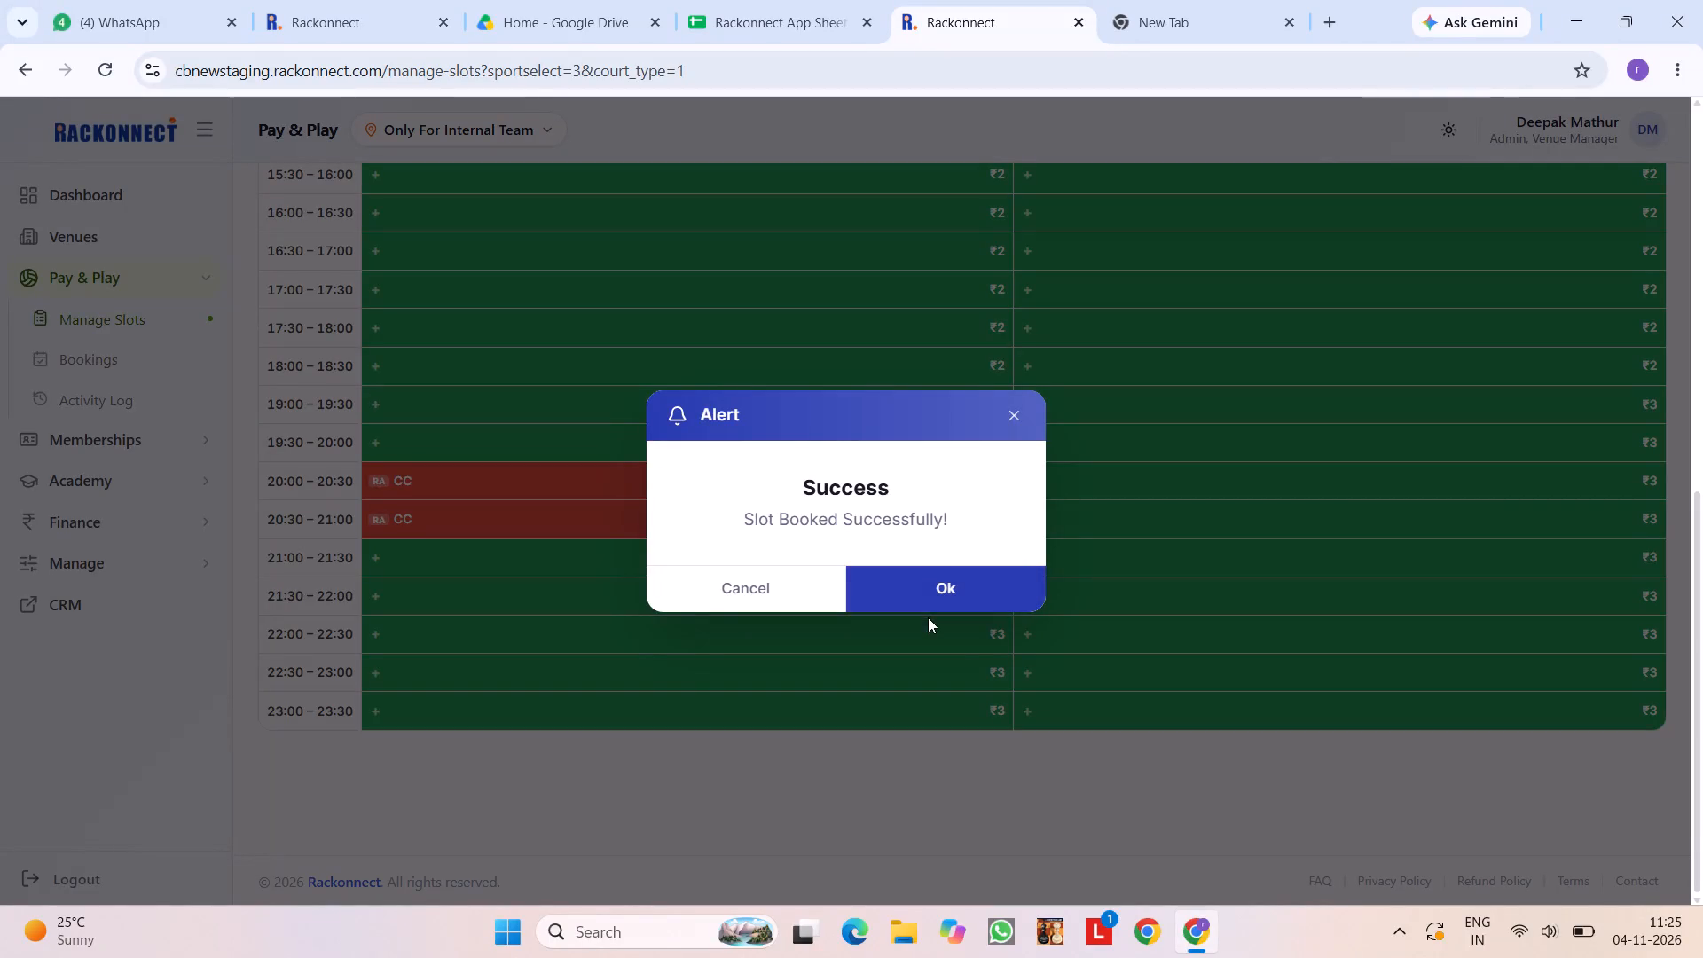
Acknowledge the booking alert for CC's 20:00–20:30 and 20:30–21:00 slots to return to the slot grid.
click(928, 571)
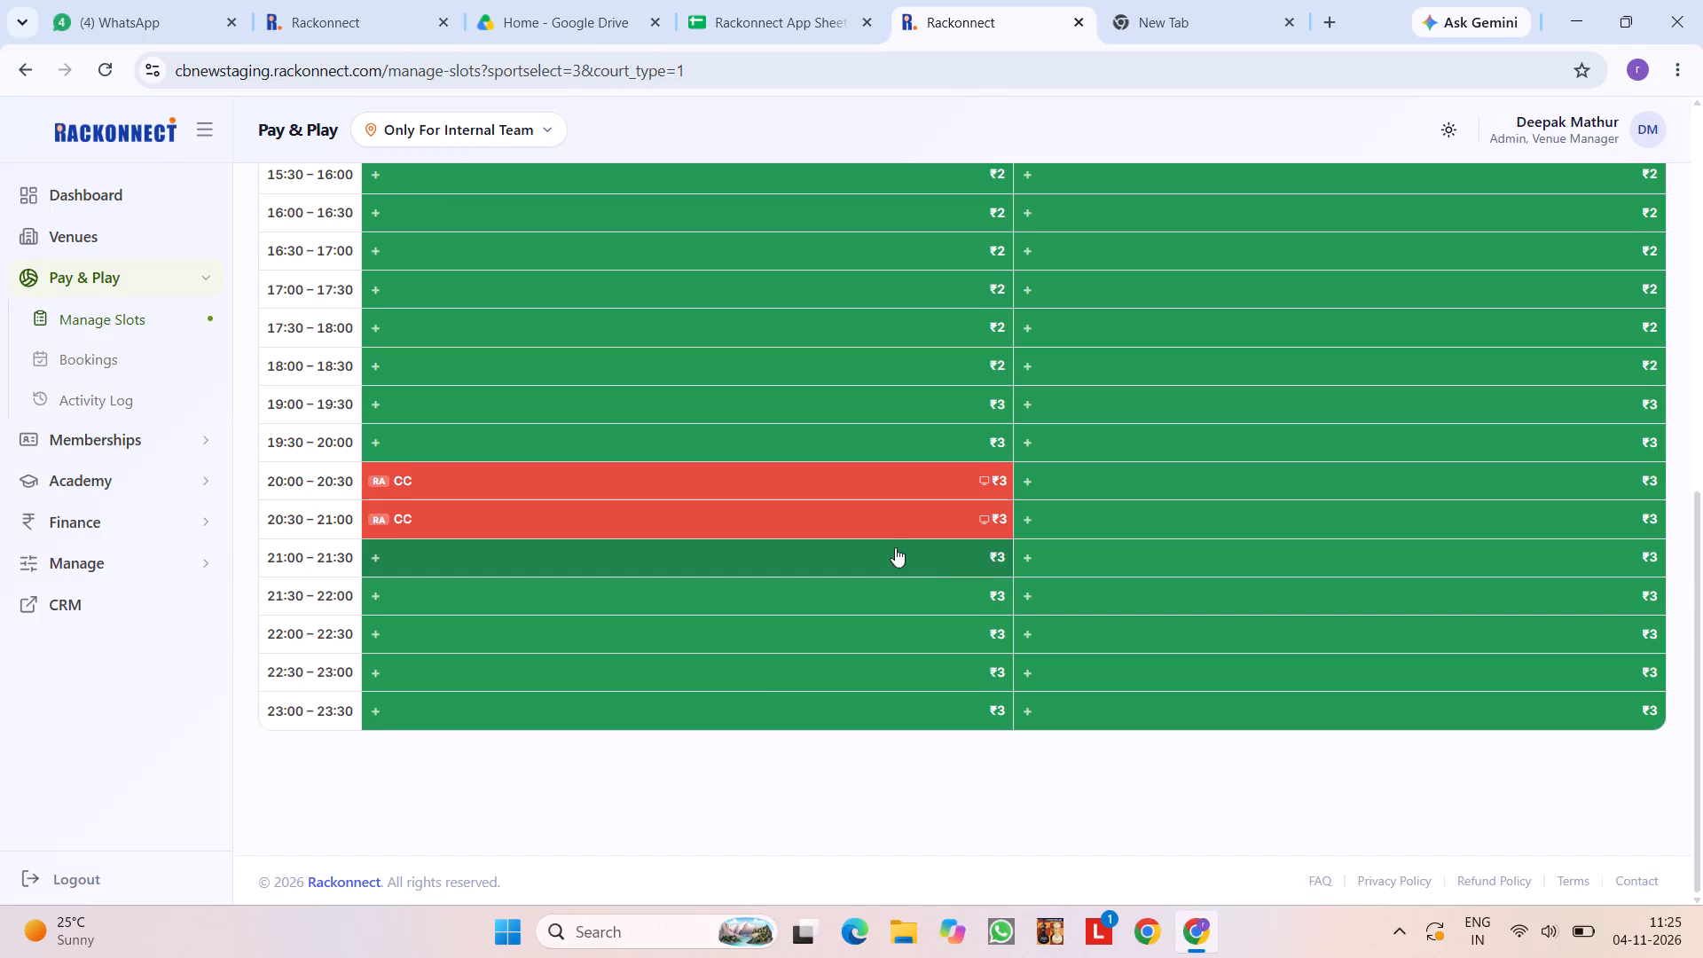
Open the CC booking on court C1 at 20:30–21:00 and review its amounts, paymode and payment history.
click(836, 513)
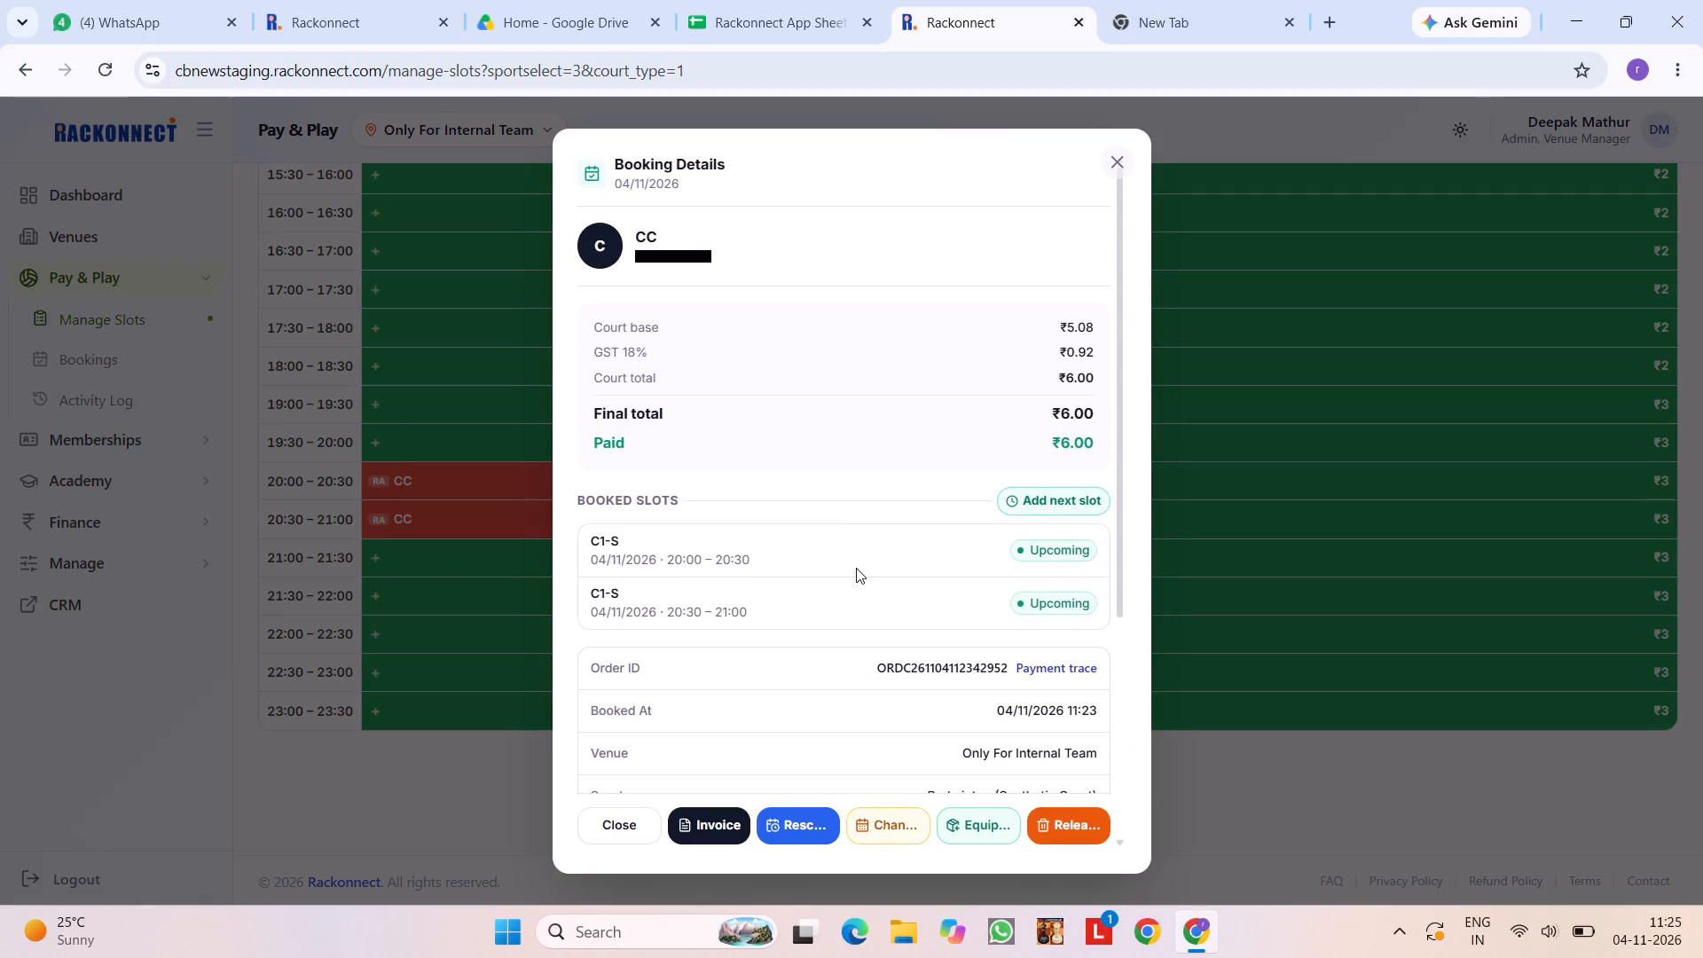
scroll(856, 568, down, 3)
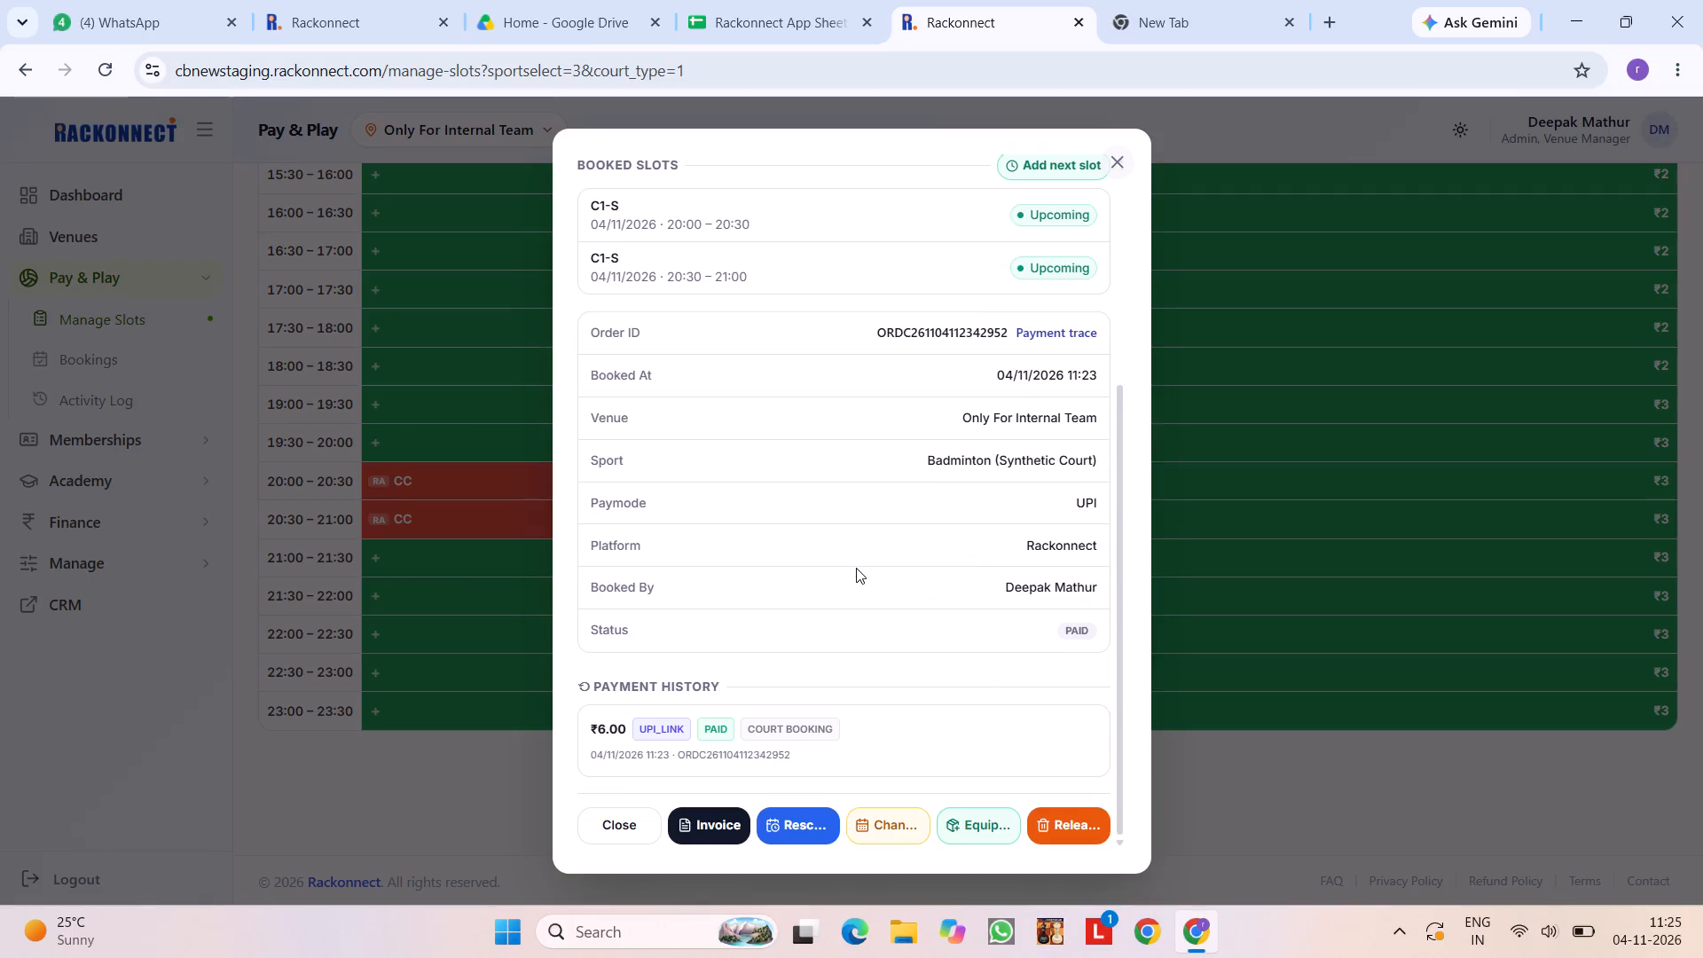
scroll(856, 568, up, 4)
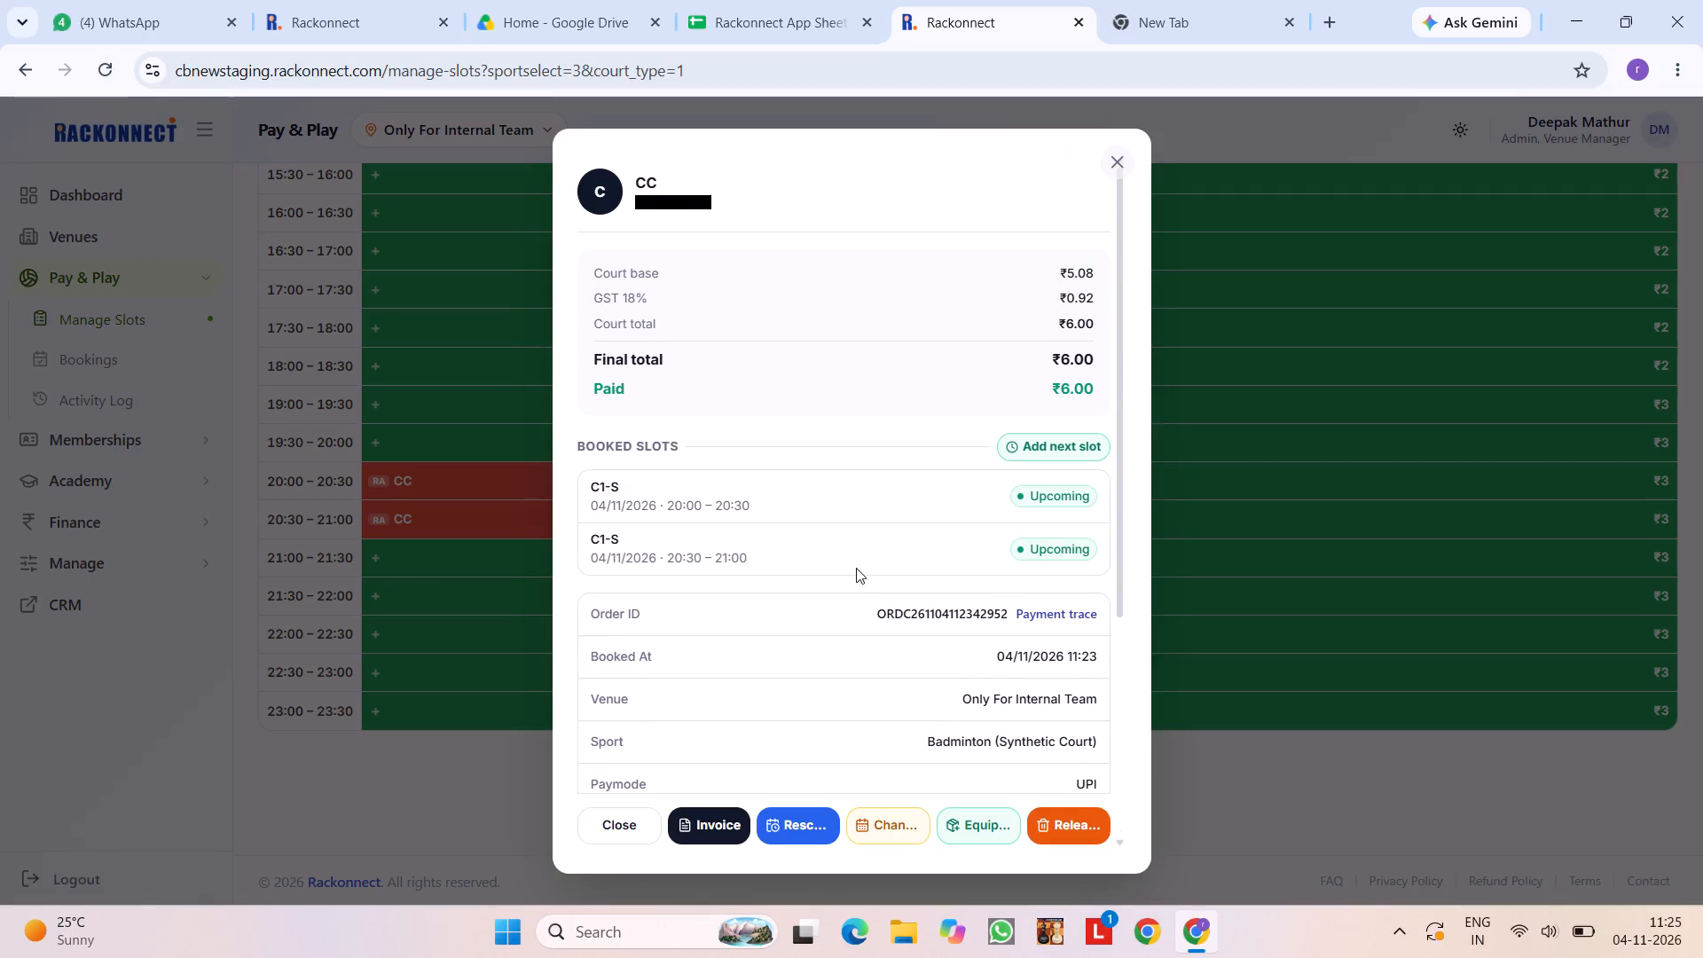
scroll(856, 568, down, 2)
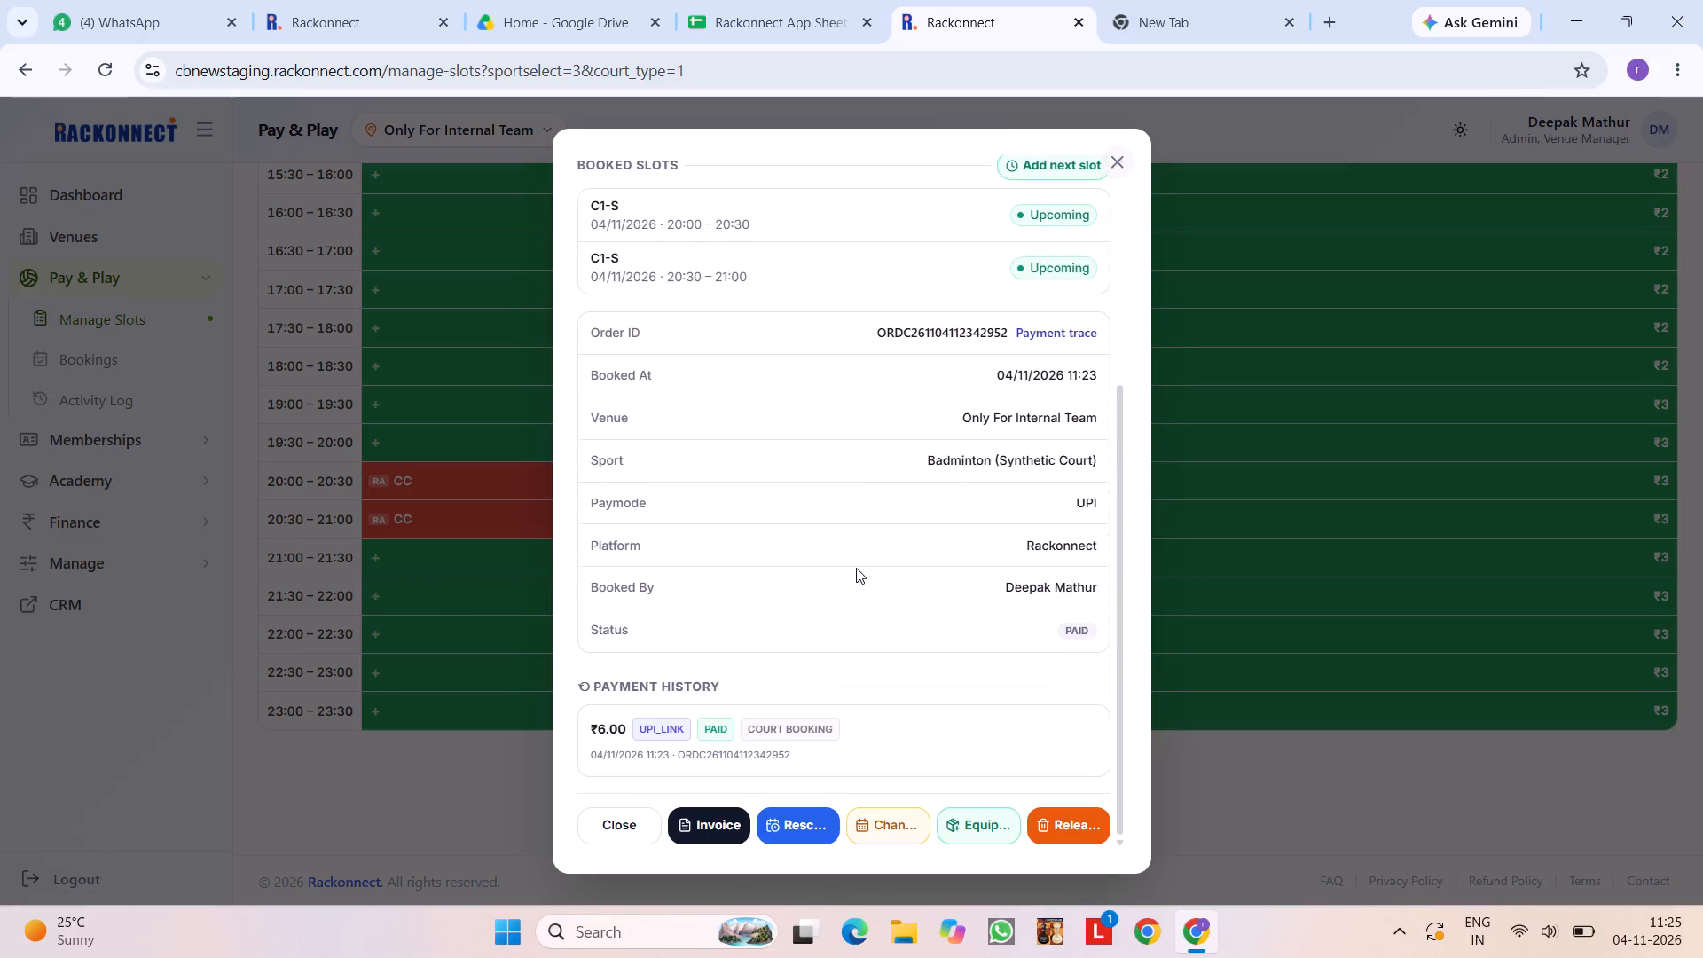
scroll(856, 568, down, 2)
In a duplicate tab, open the Finance transactions and examine the CC booking's expanded slot and payment details.
click(1009, 14)
right_click(1009, 14)
click(1077, 220)
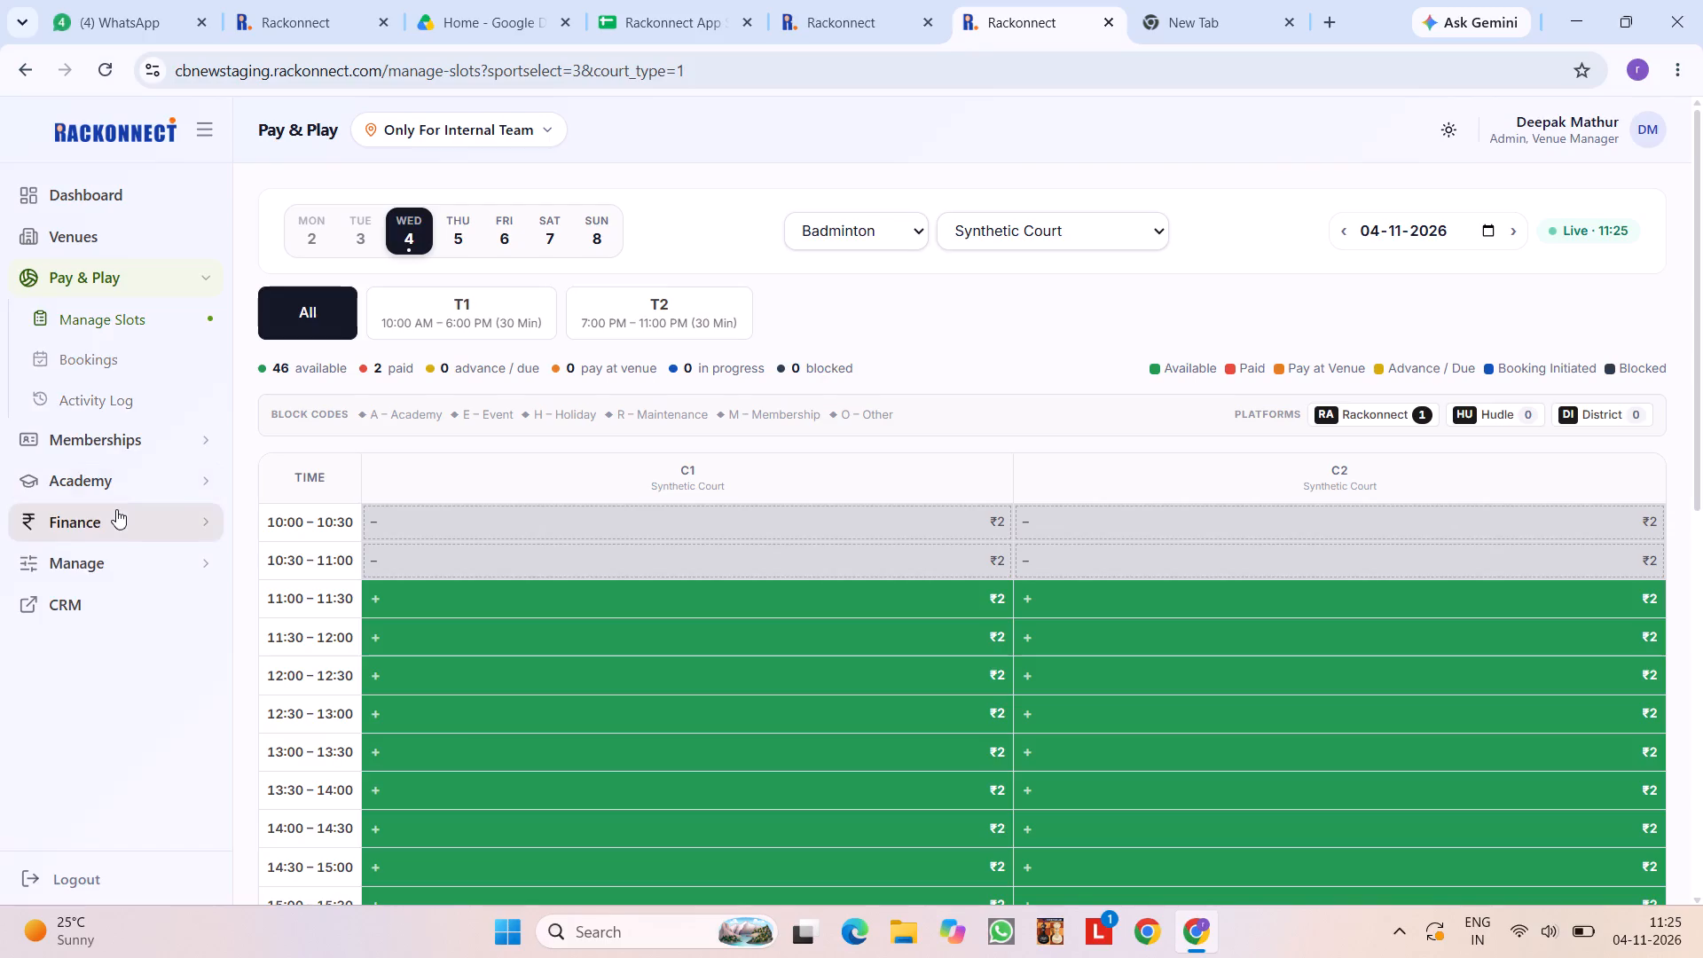
click(116, 509)
click(134, 434)
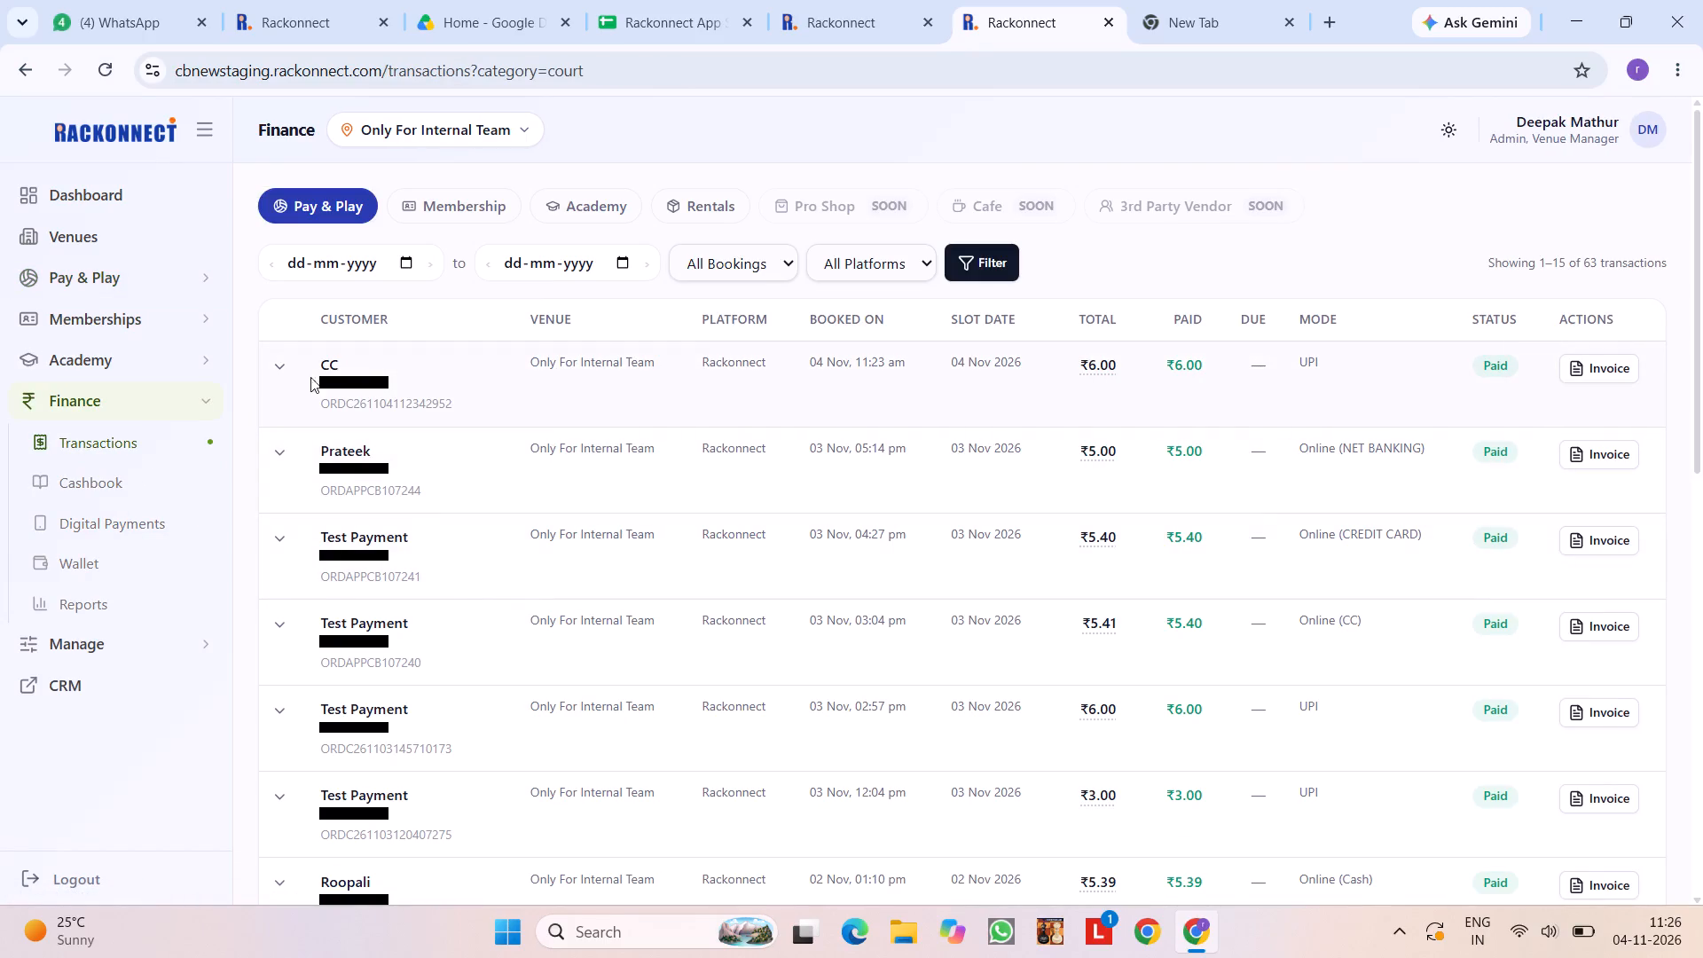
click(276, 364)
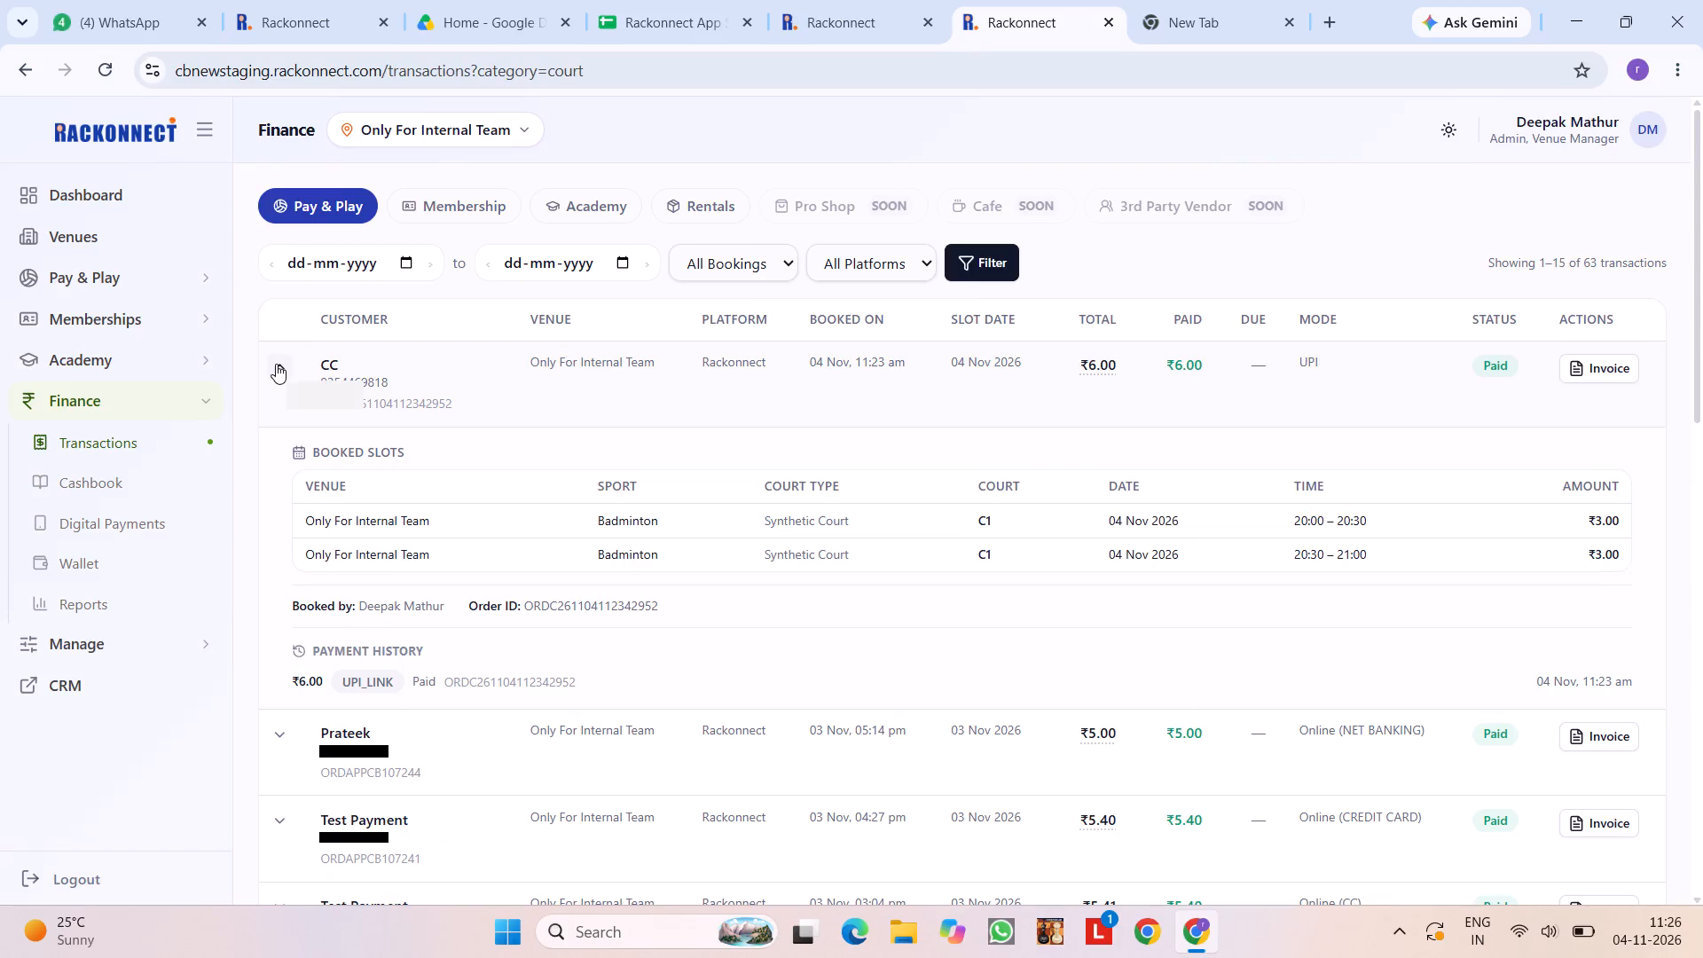
click(276, 364)
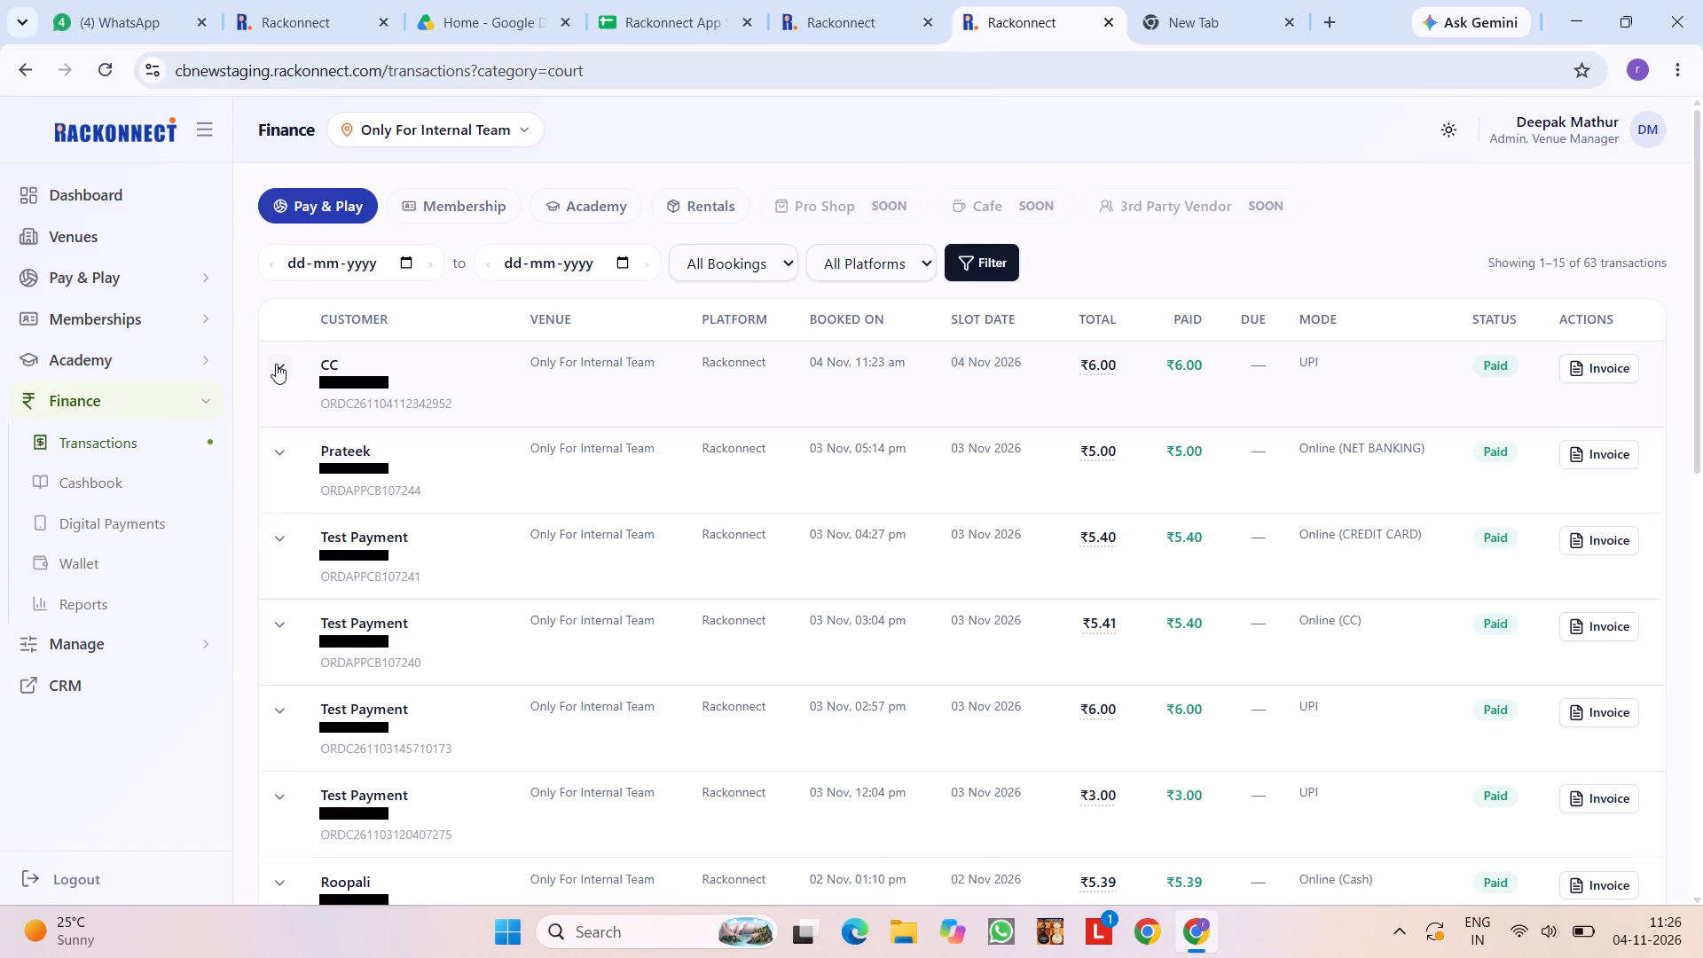
In another duplicate tab, view today's Digital Payments for the venue.
right_click(1021, 26)
click(1069, 227)
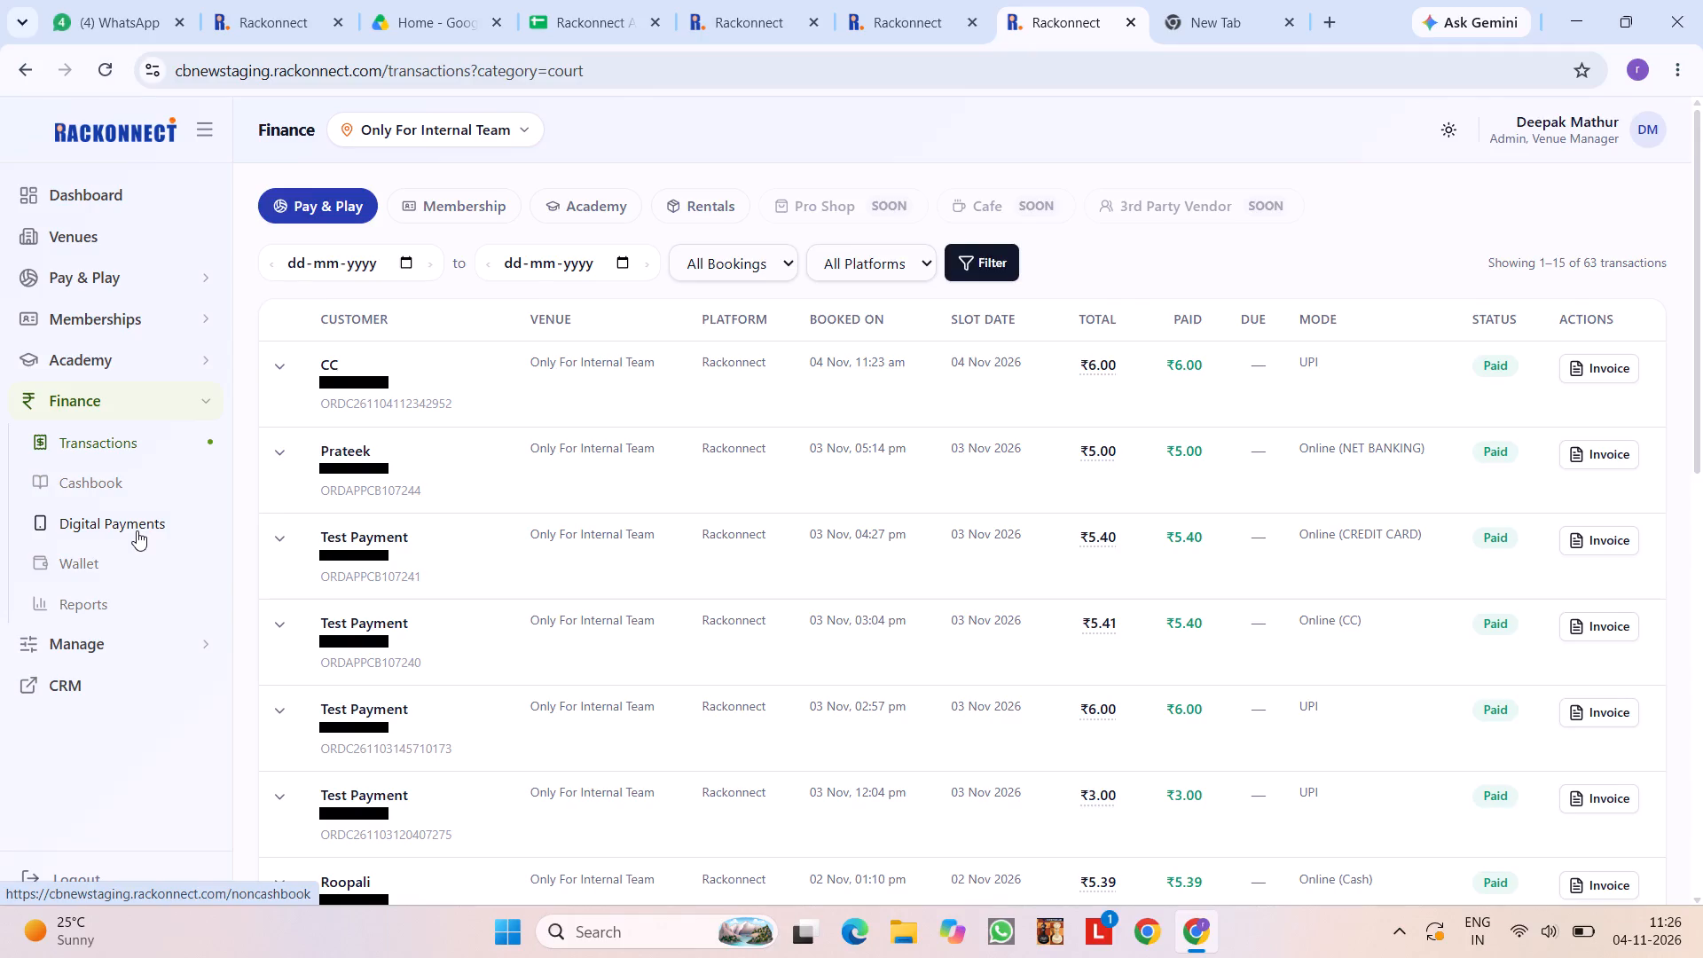
click(137, 530)
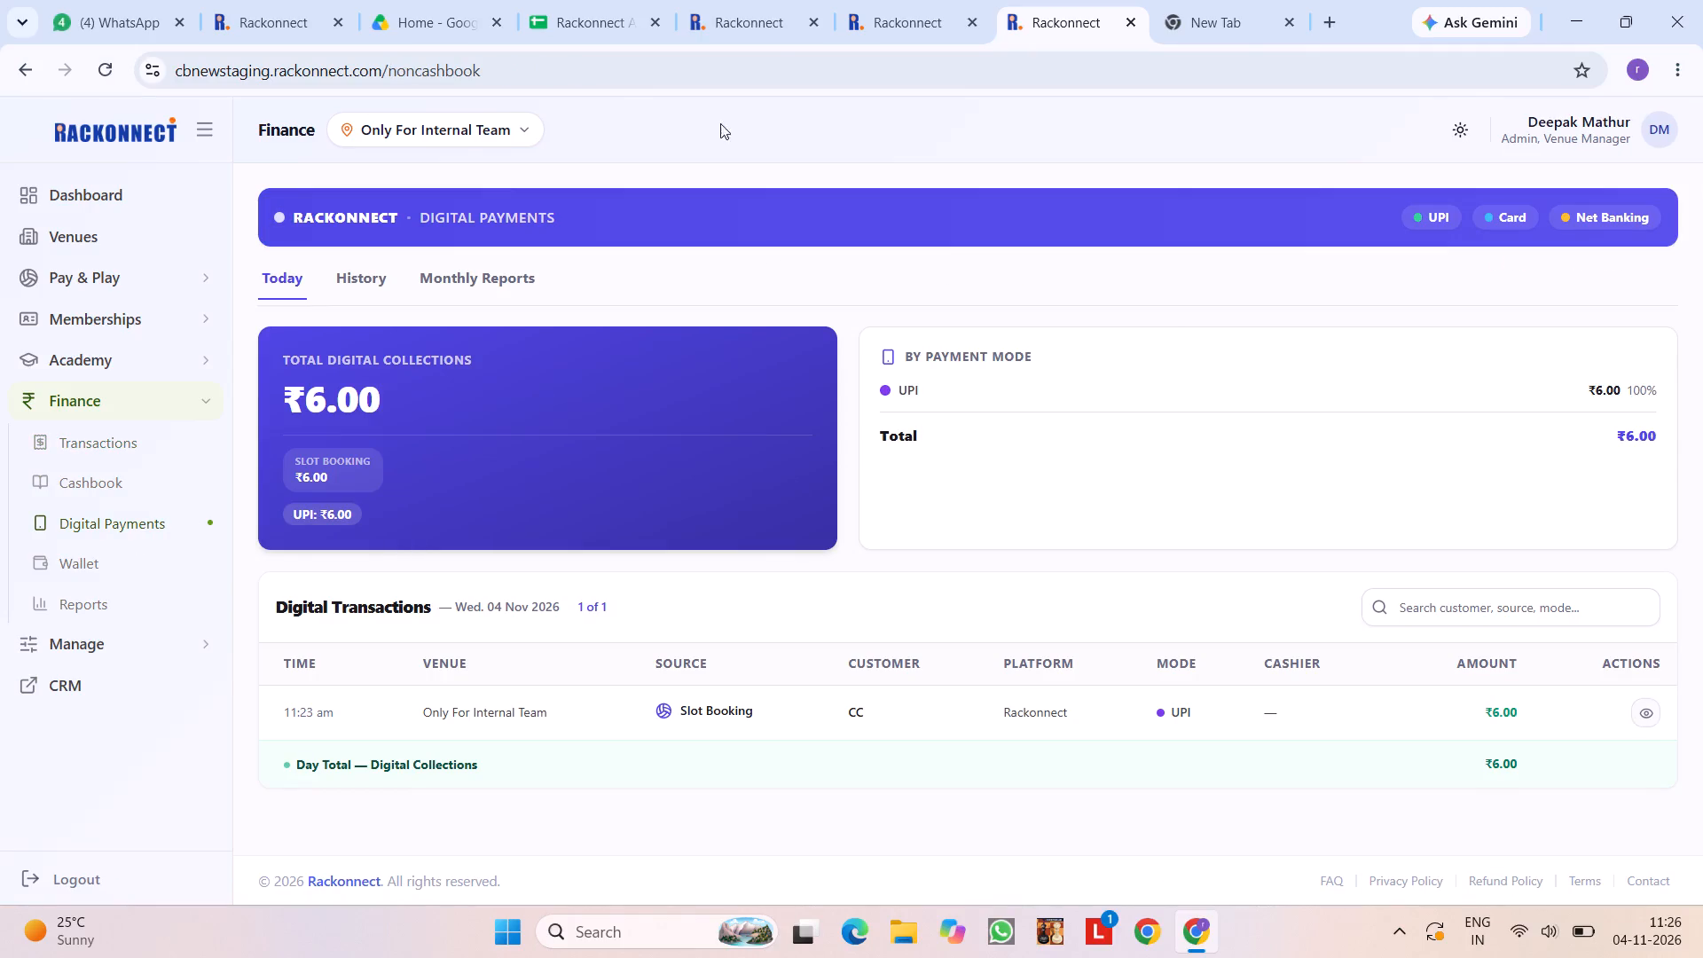
Open the CC transaction's invoice and examine its court totals, payment mode and platform charges.
click(905, 0)
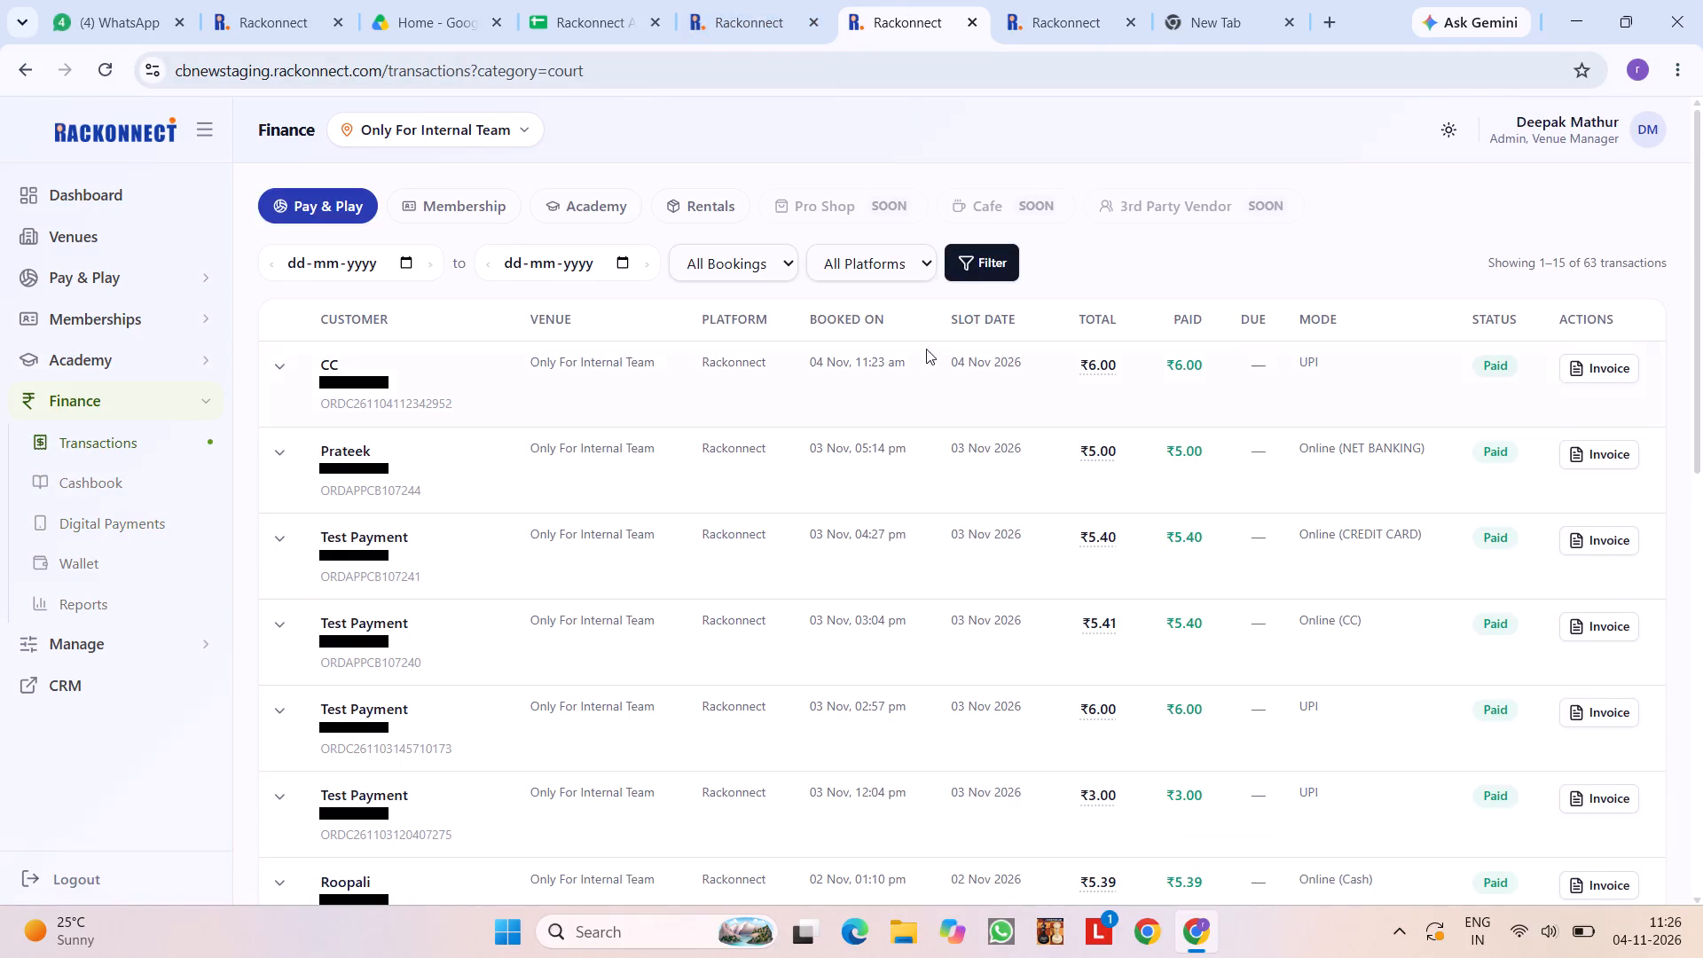
click(1613, 366)
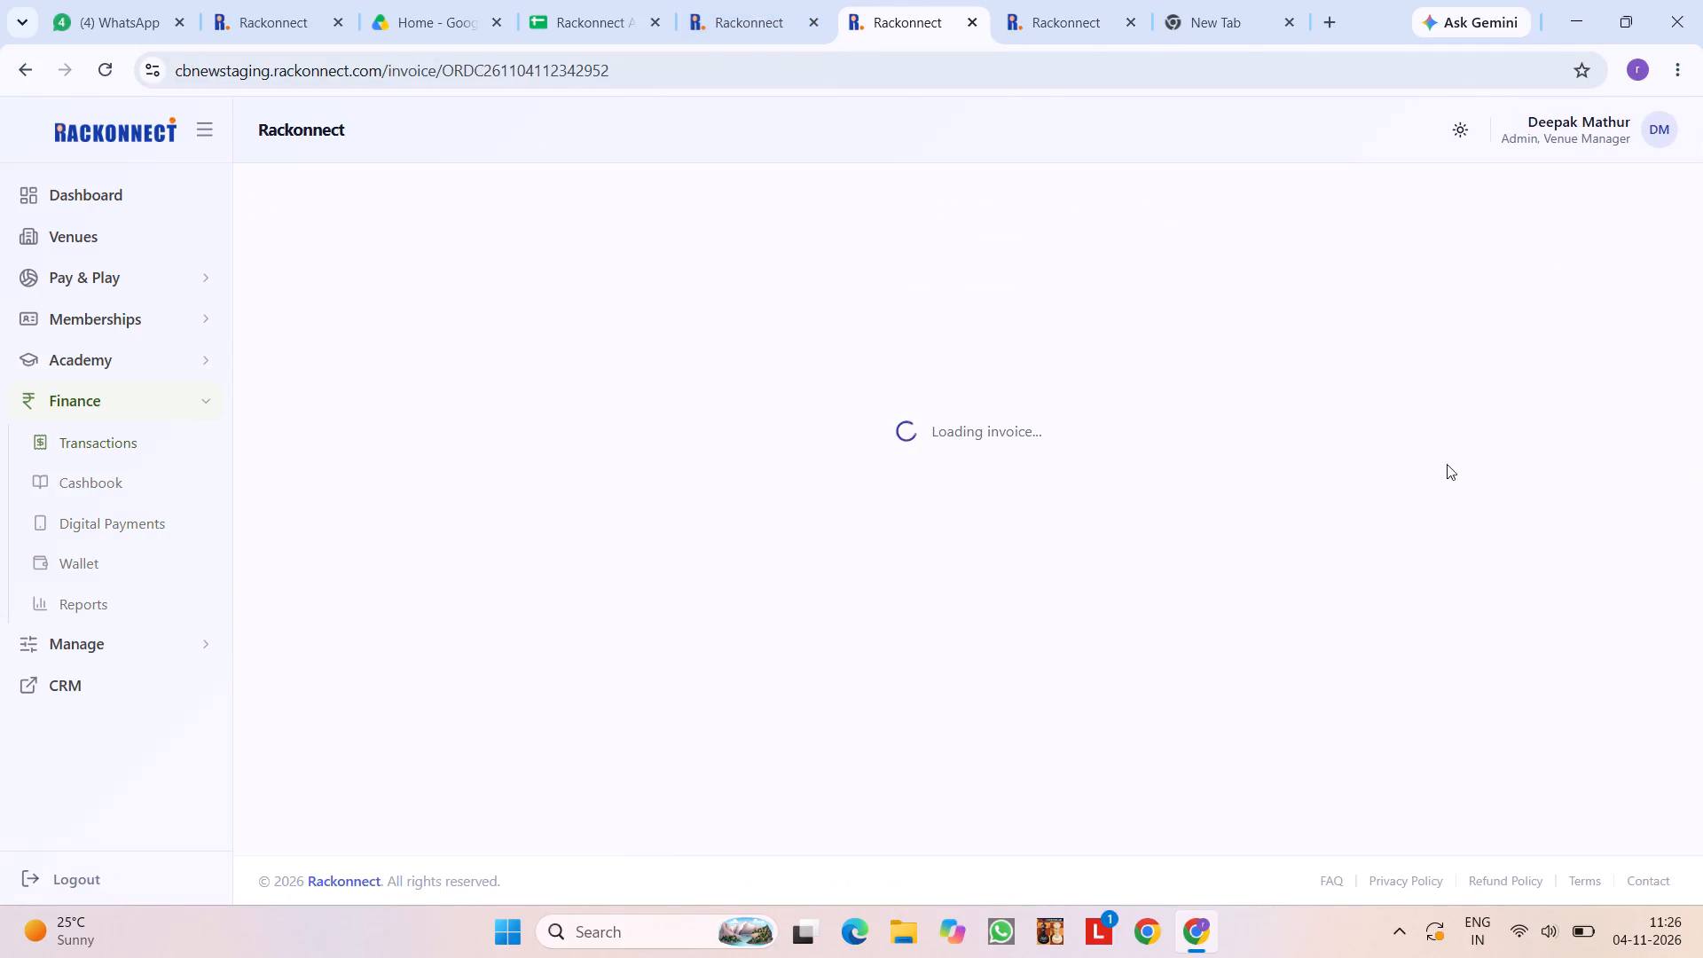
scroll(998, 530, down, 4)
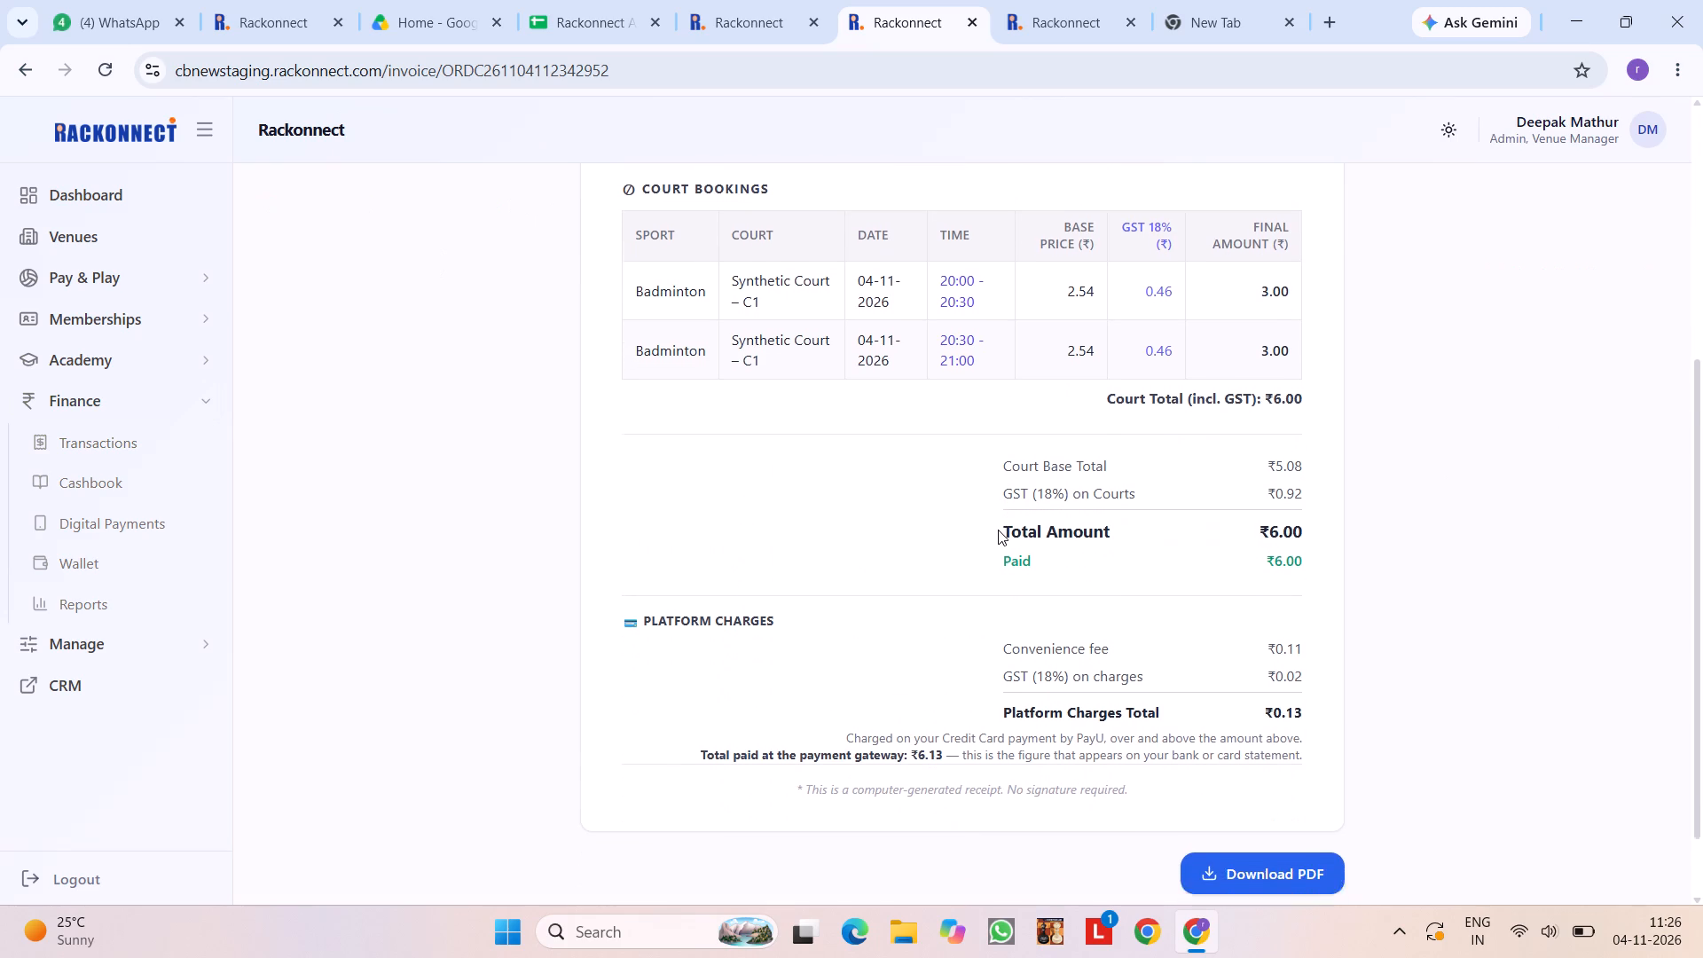
scroll(998, 530, down, 1)
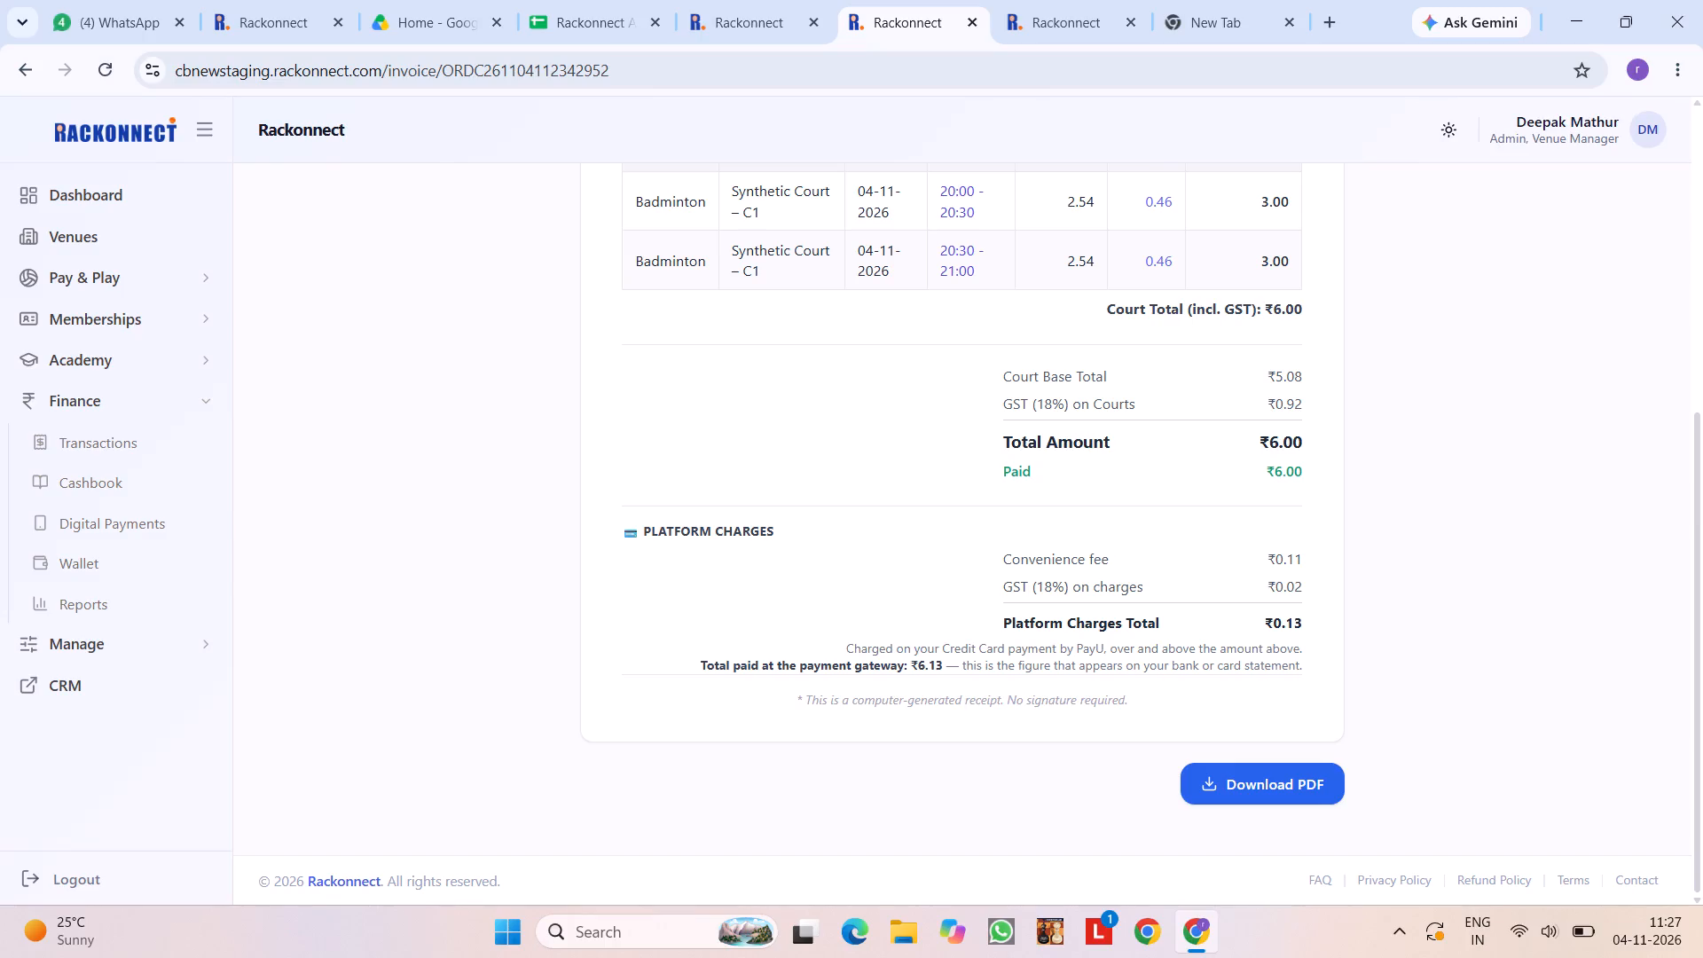
scroll(1163, 667, up, 2)
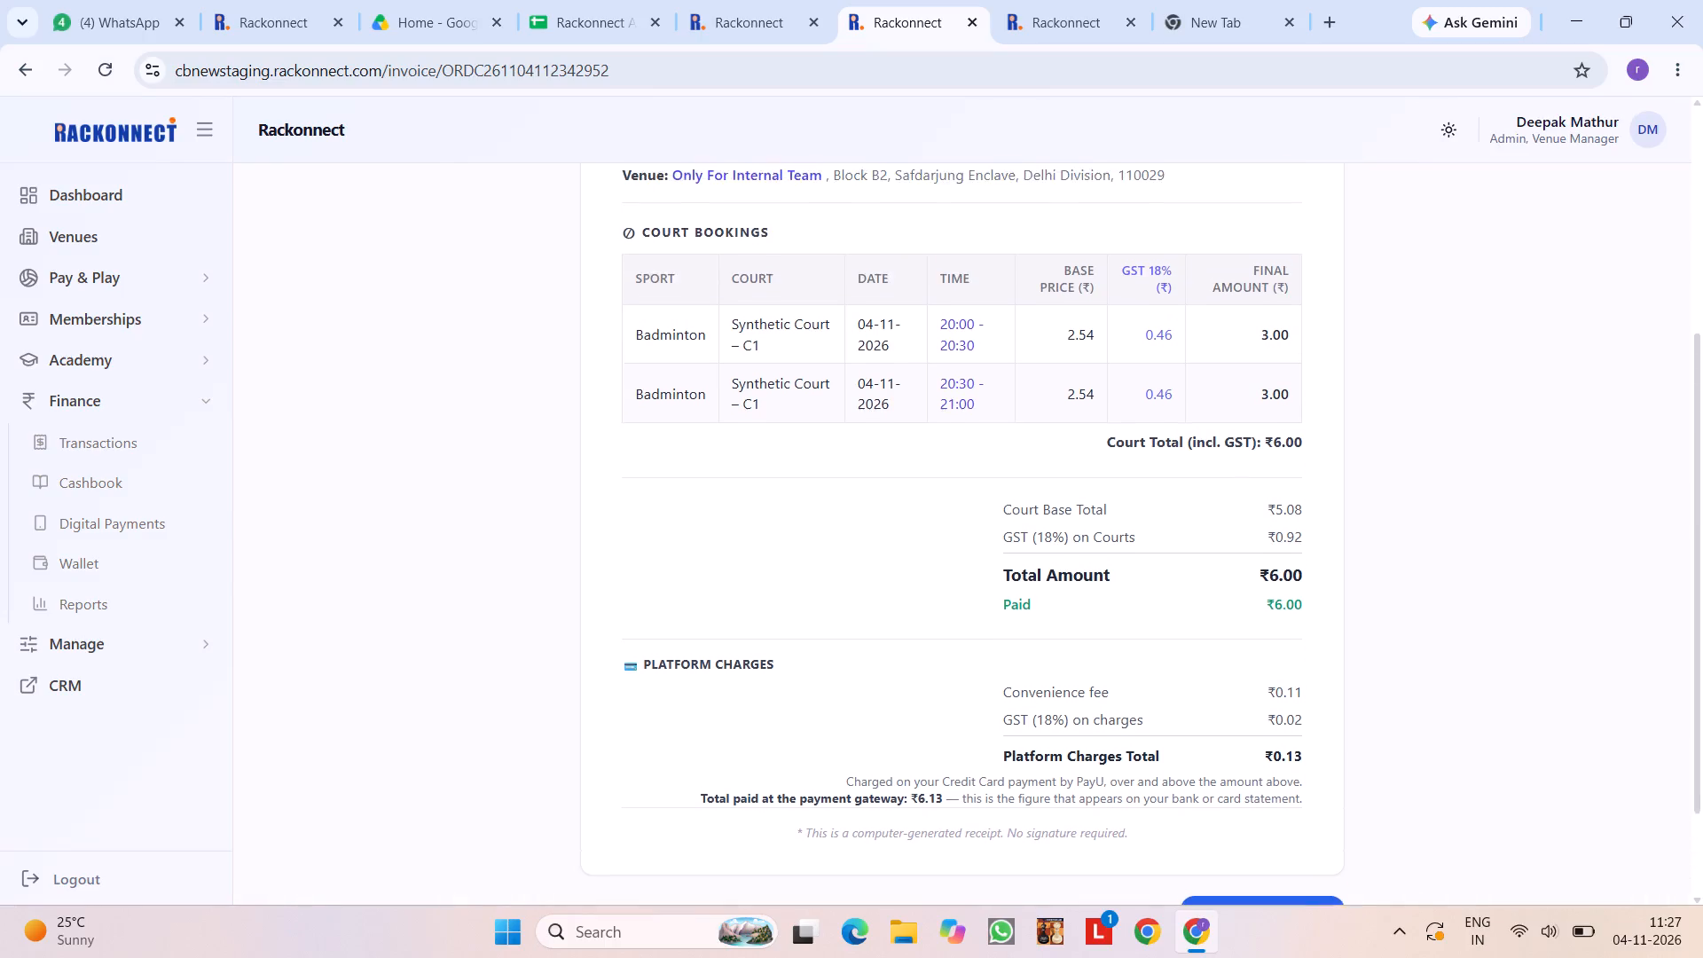
scroll(1163, 667, up, 1)
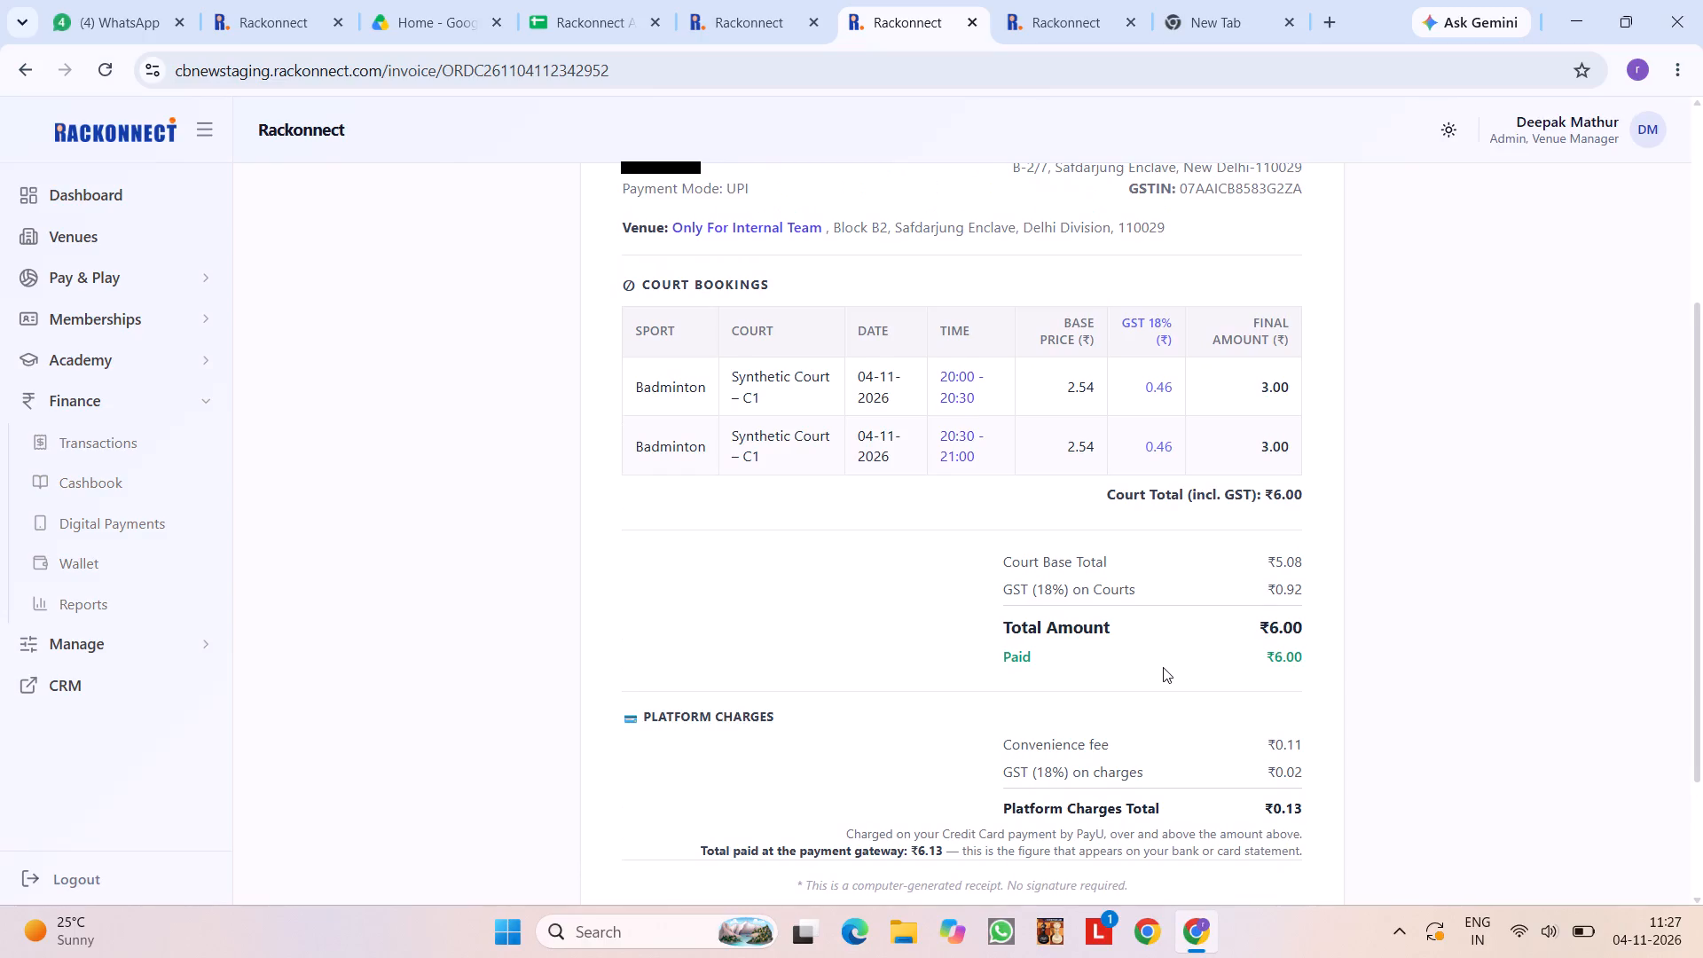
scroll(1163, 667, down, 1)
scroll(1163, 667, up, 1)
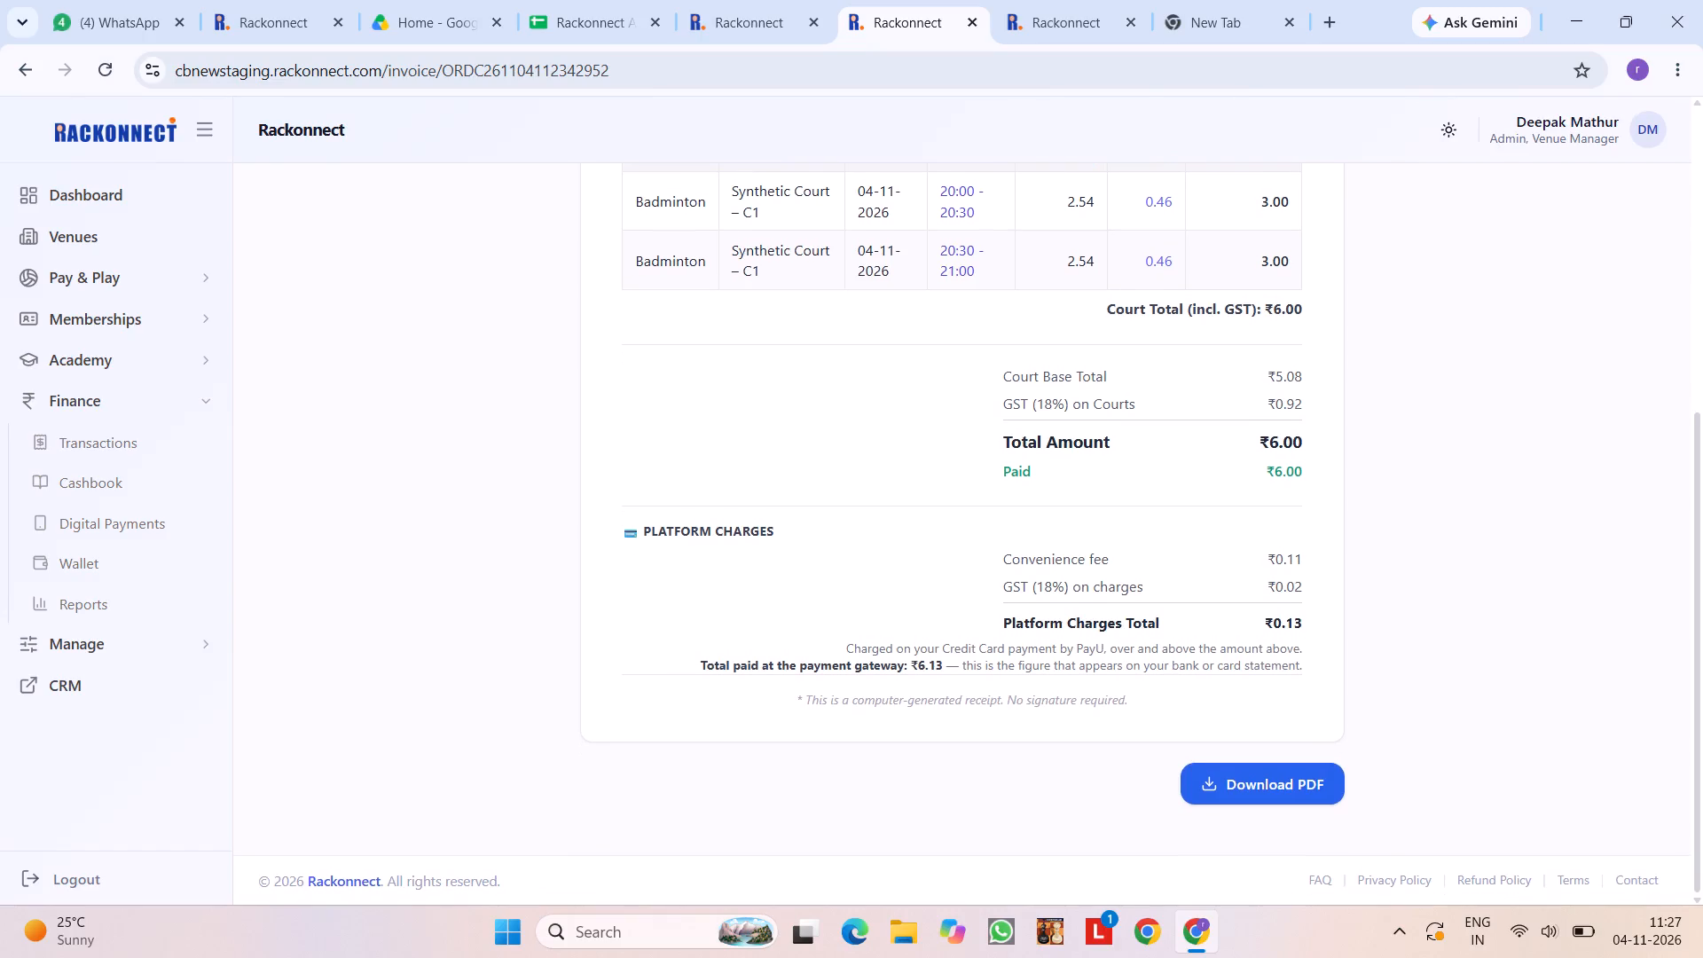
scroll(1163, 667, up, 1)
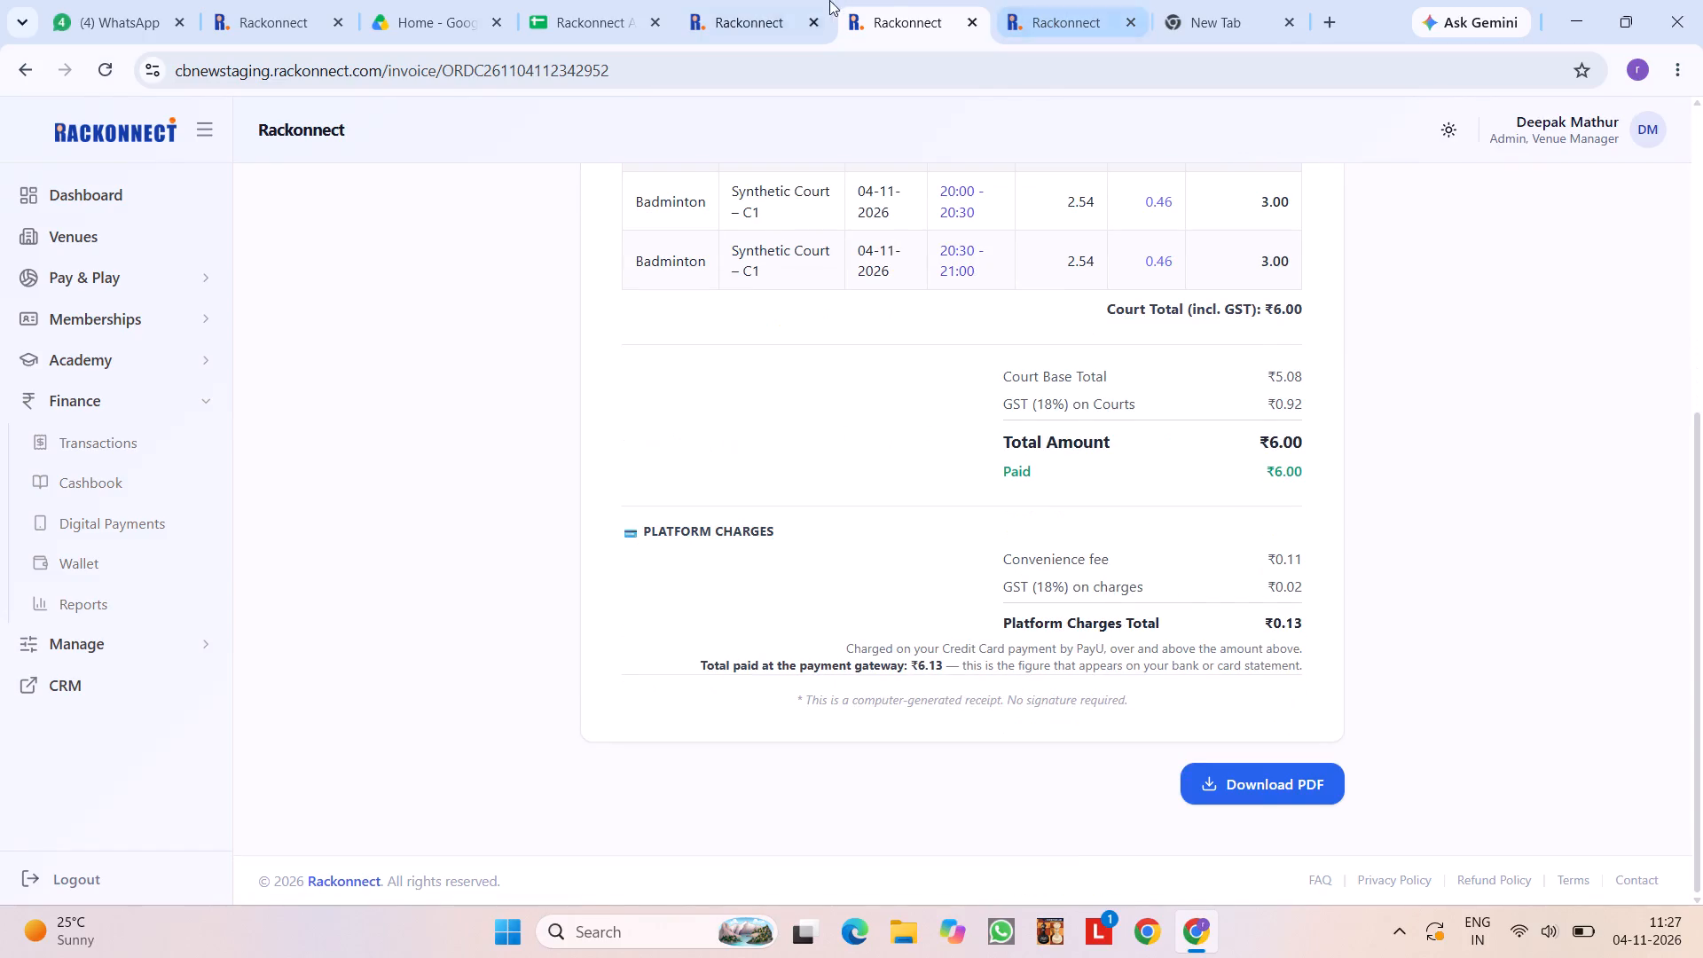
Return to the CC booking's details on the slots page and recheck its amounts, paymode and payment history.
click(775, 0)
scroll(734, 532, up, 2)
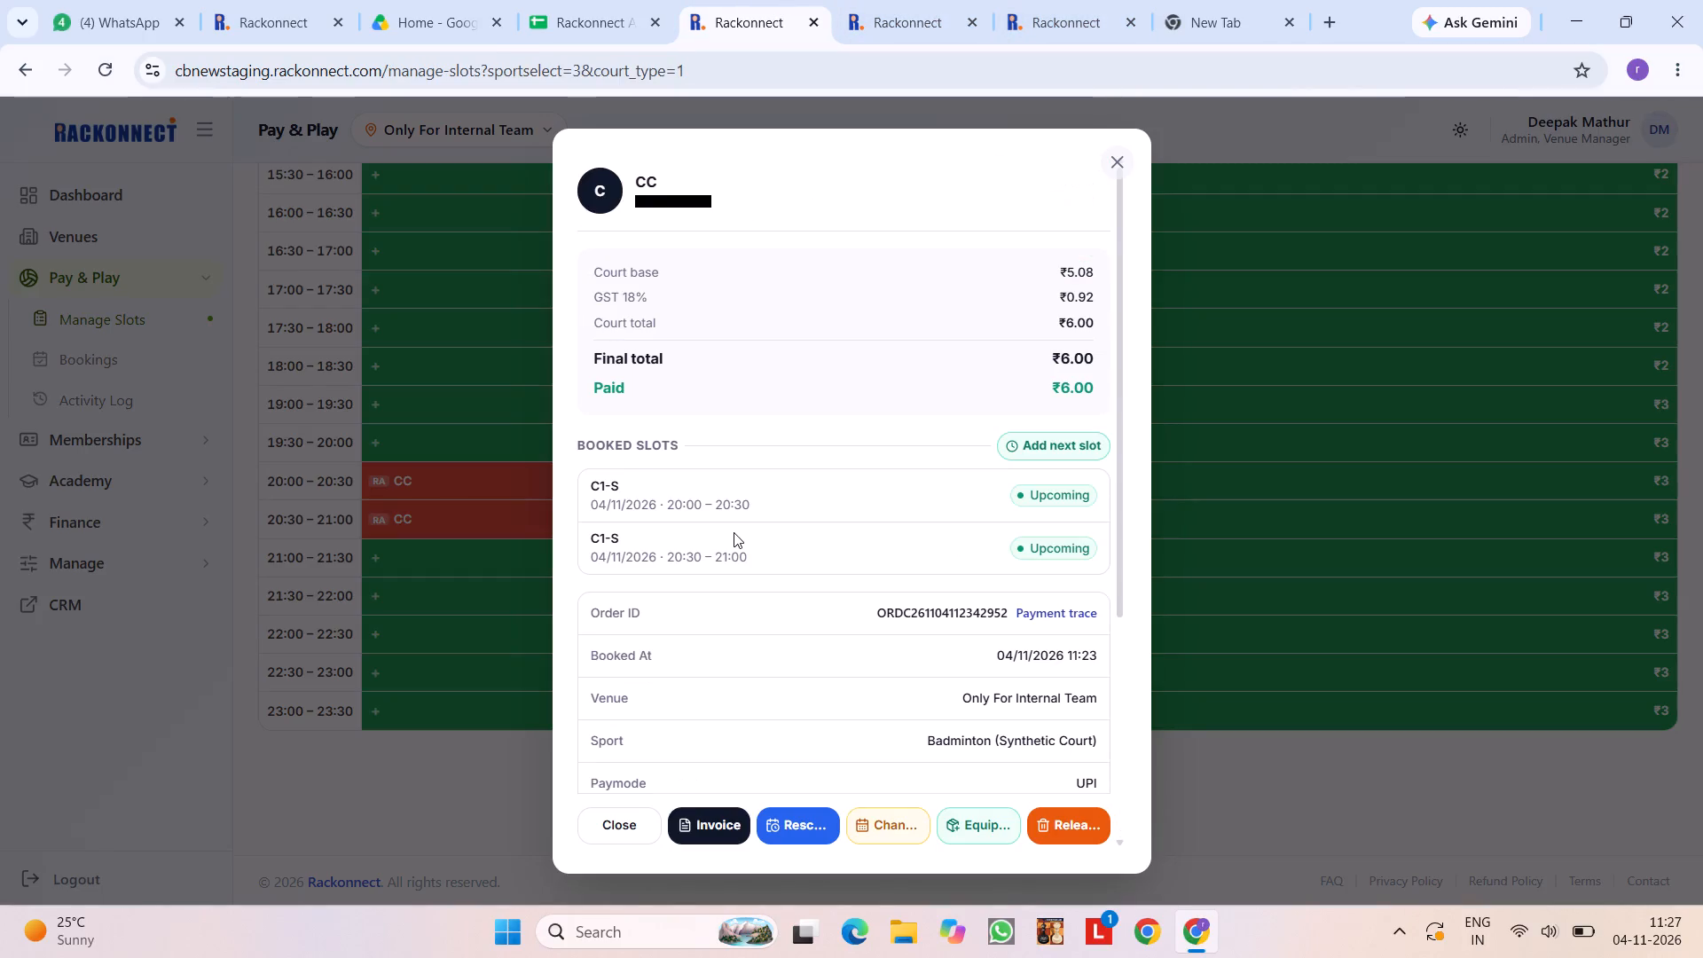
scroll(734, 532, up, 1)
scroll(863, 615, down, 1)
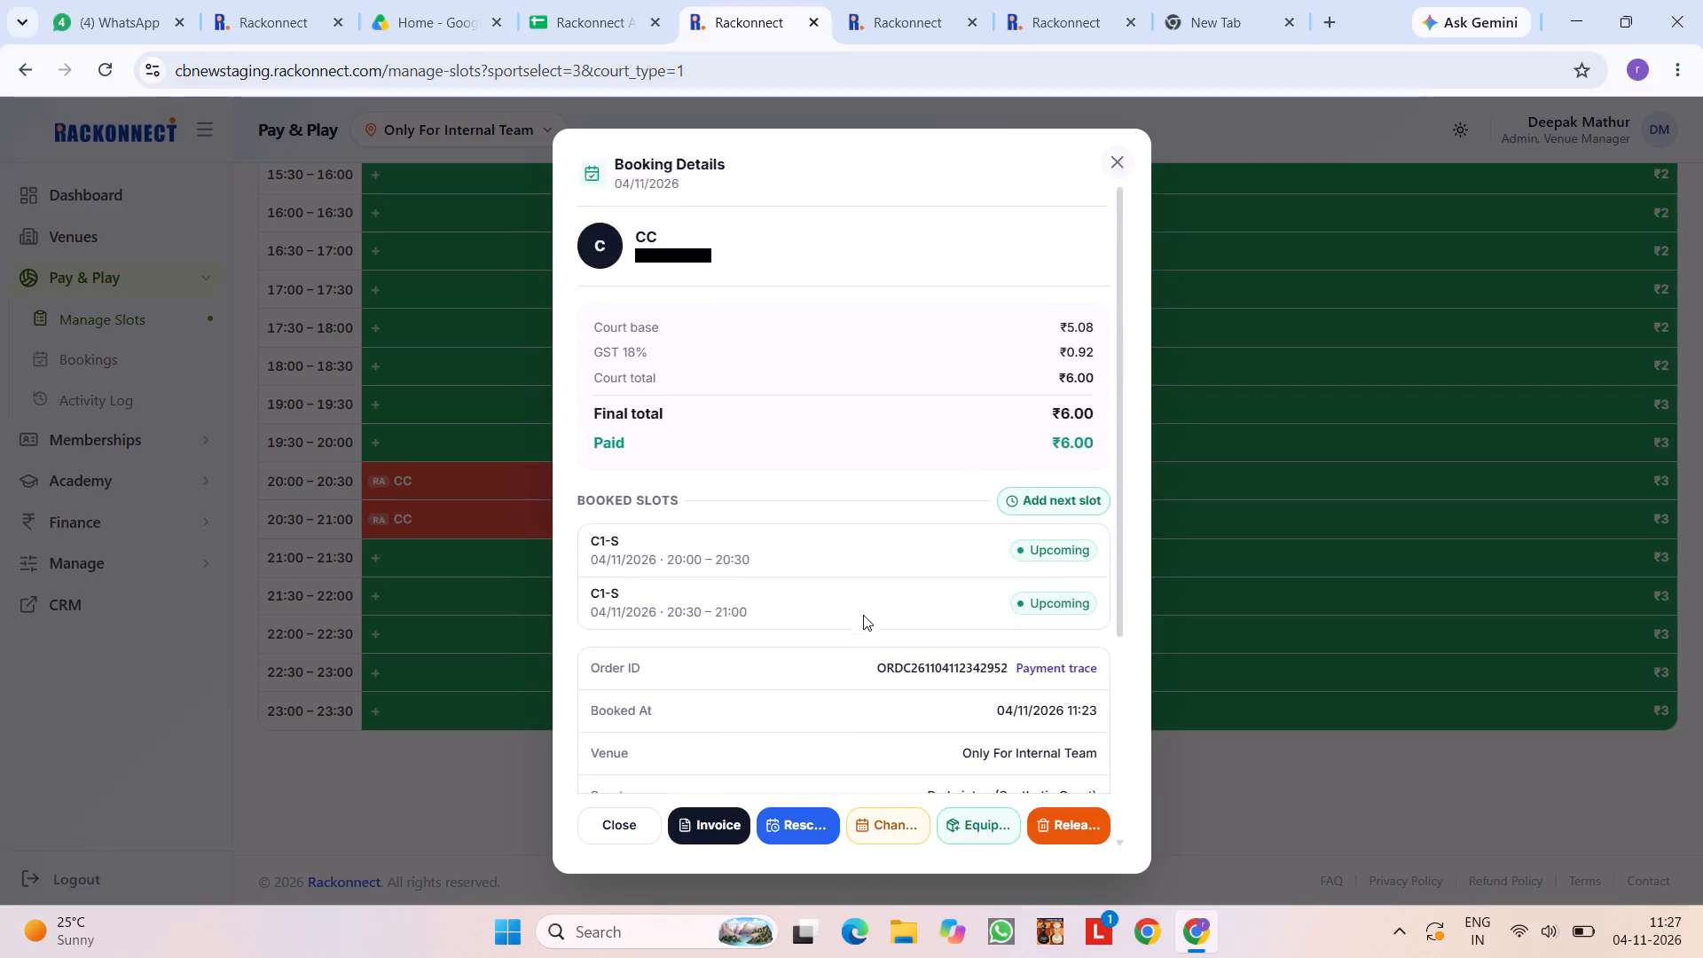
scroll(863, 615, down, 2)
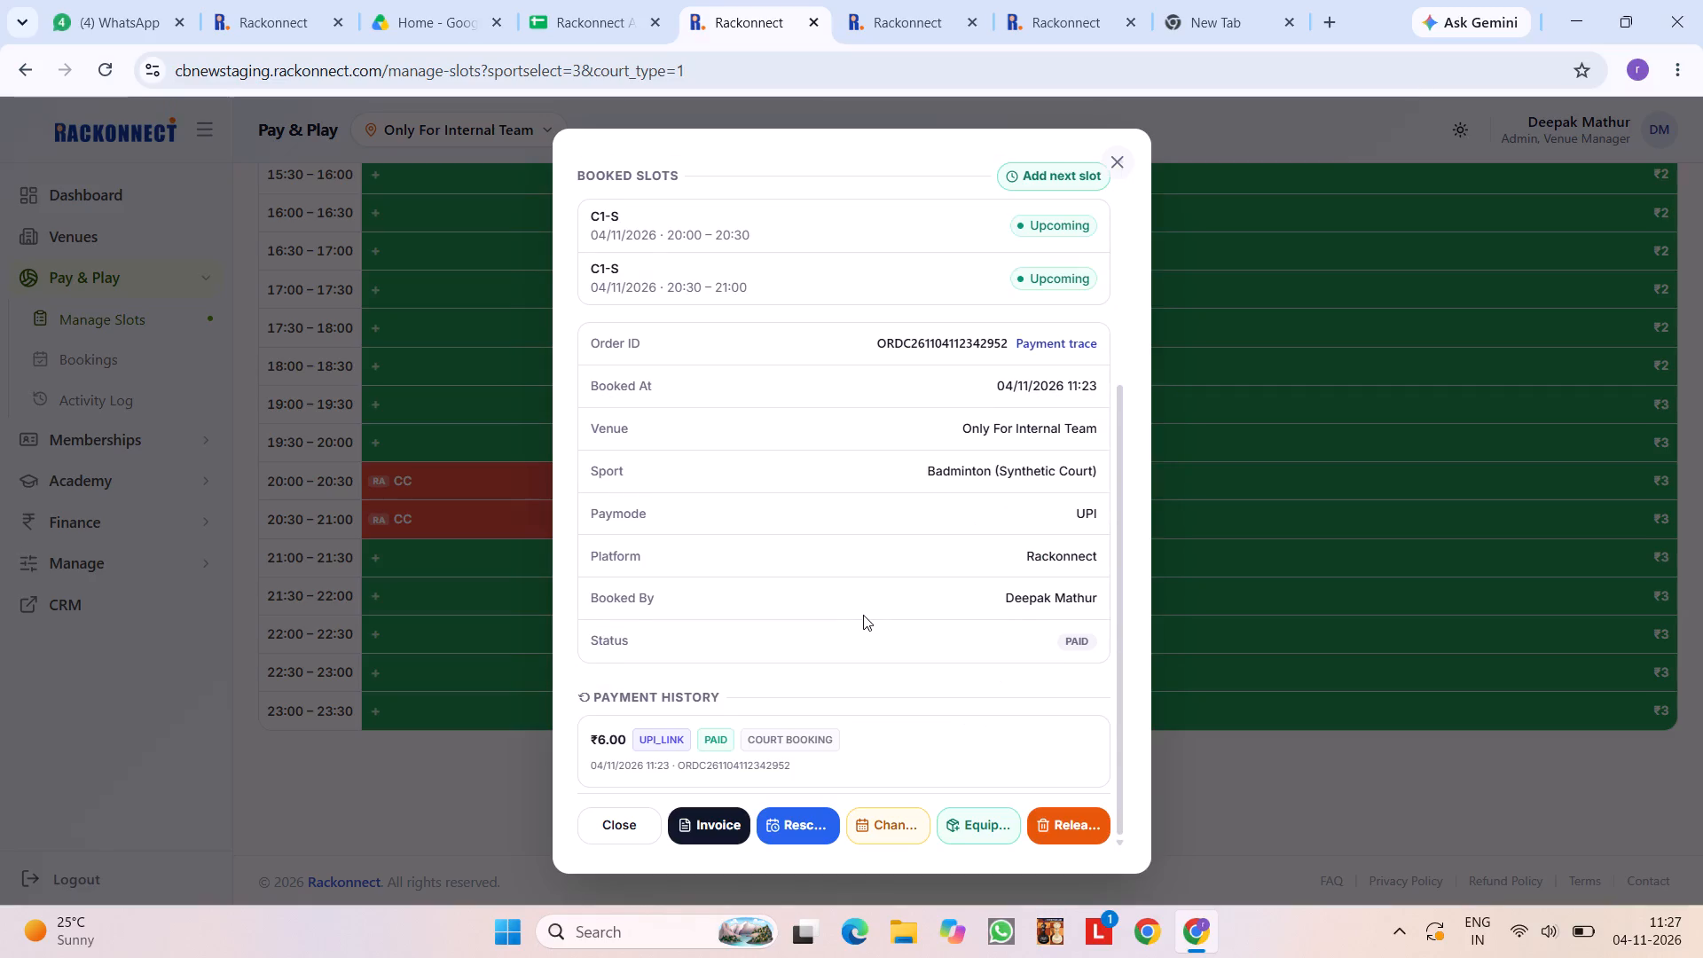
scroll(863, 615, down, 1)
Check the Cash, UPI, Card and split payment options for adding the 21:00–21:30 slot, without adding it, and close the booking details.
click(1065, 272)
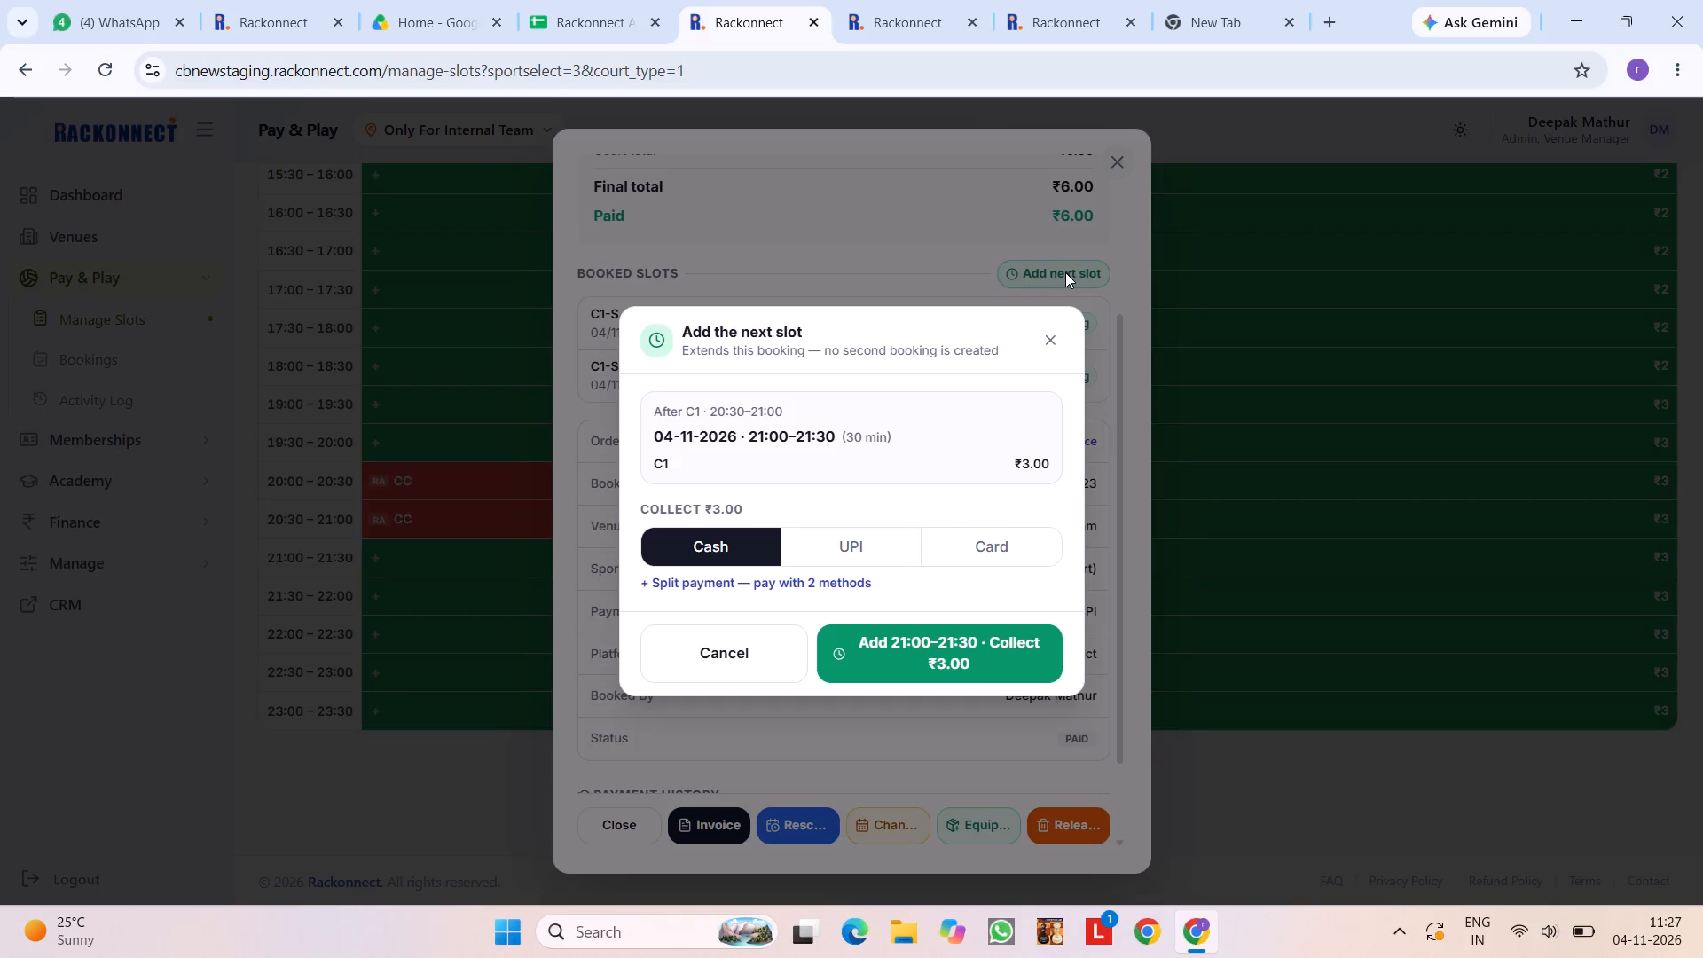
click(820, 535)
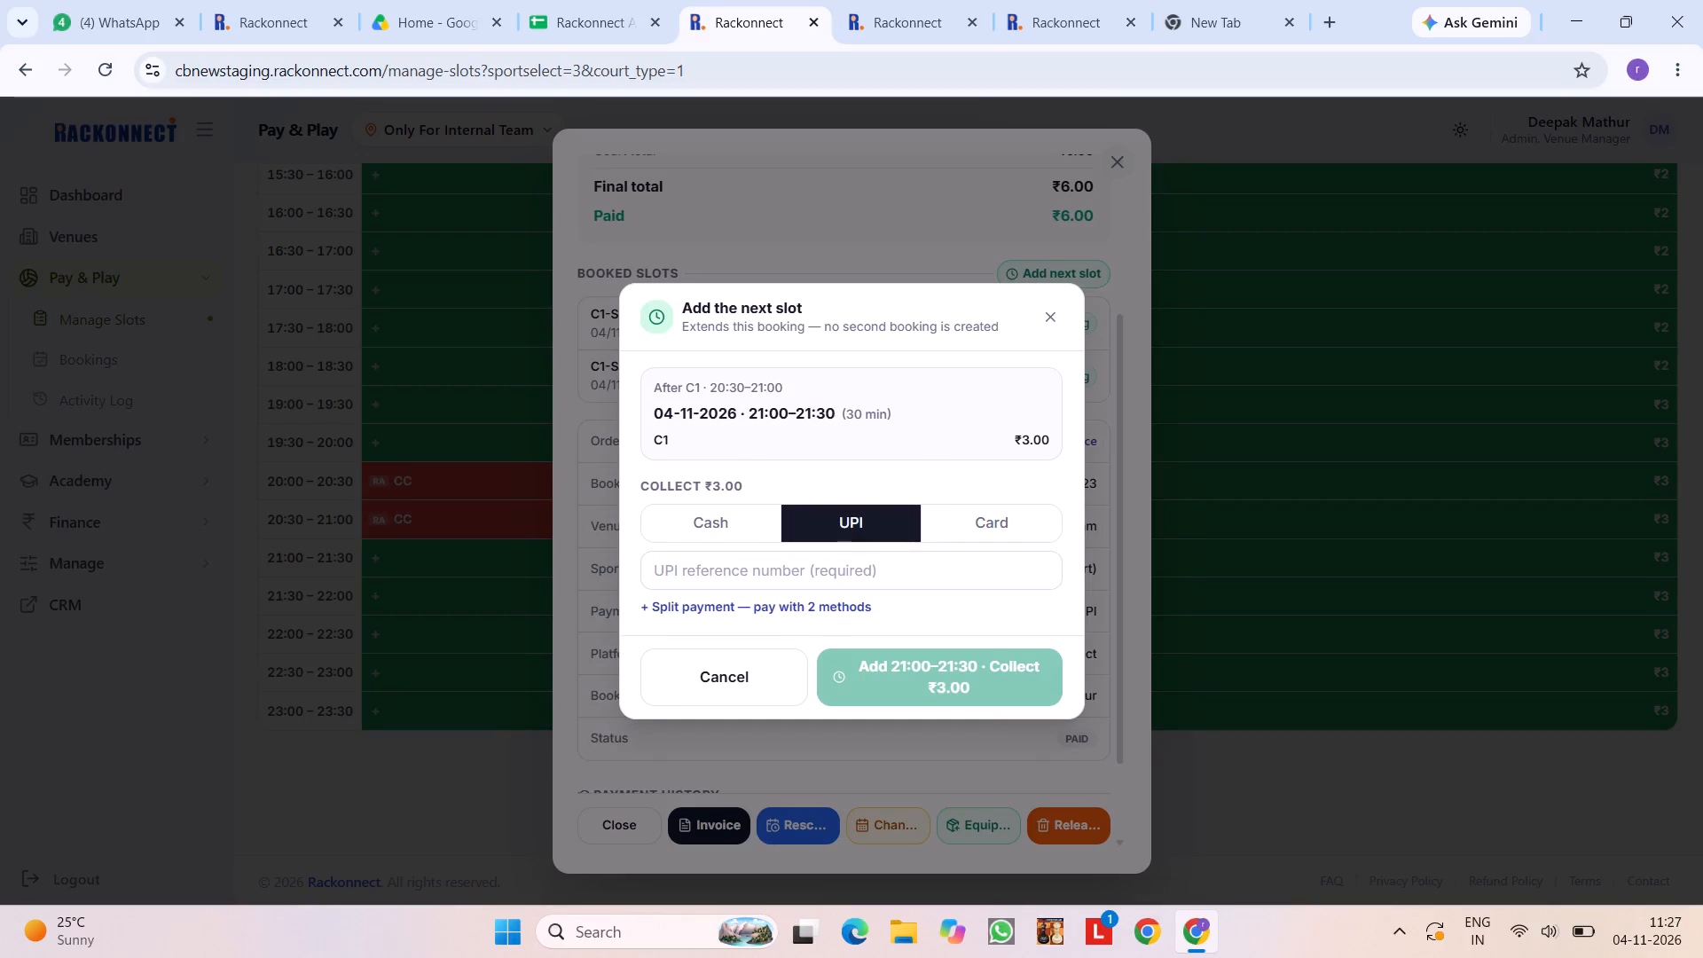
scroll(842, 561, down, 1)
click(797, 601)
click(749, 546)
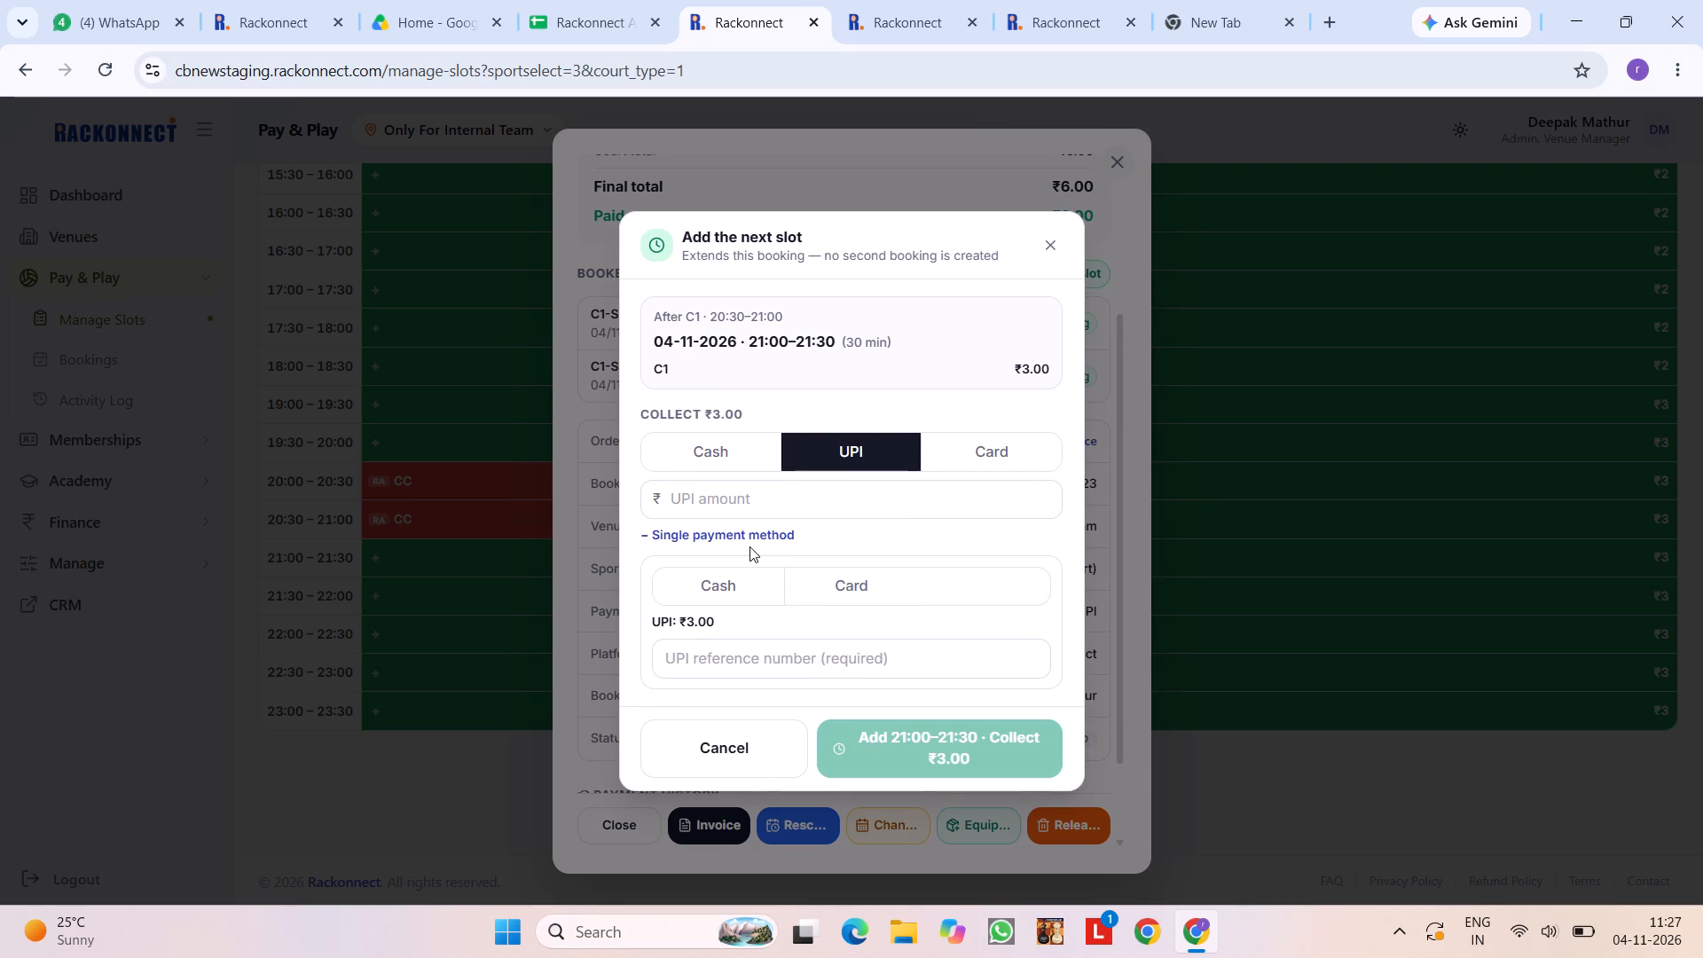
click(748, 531)
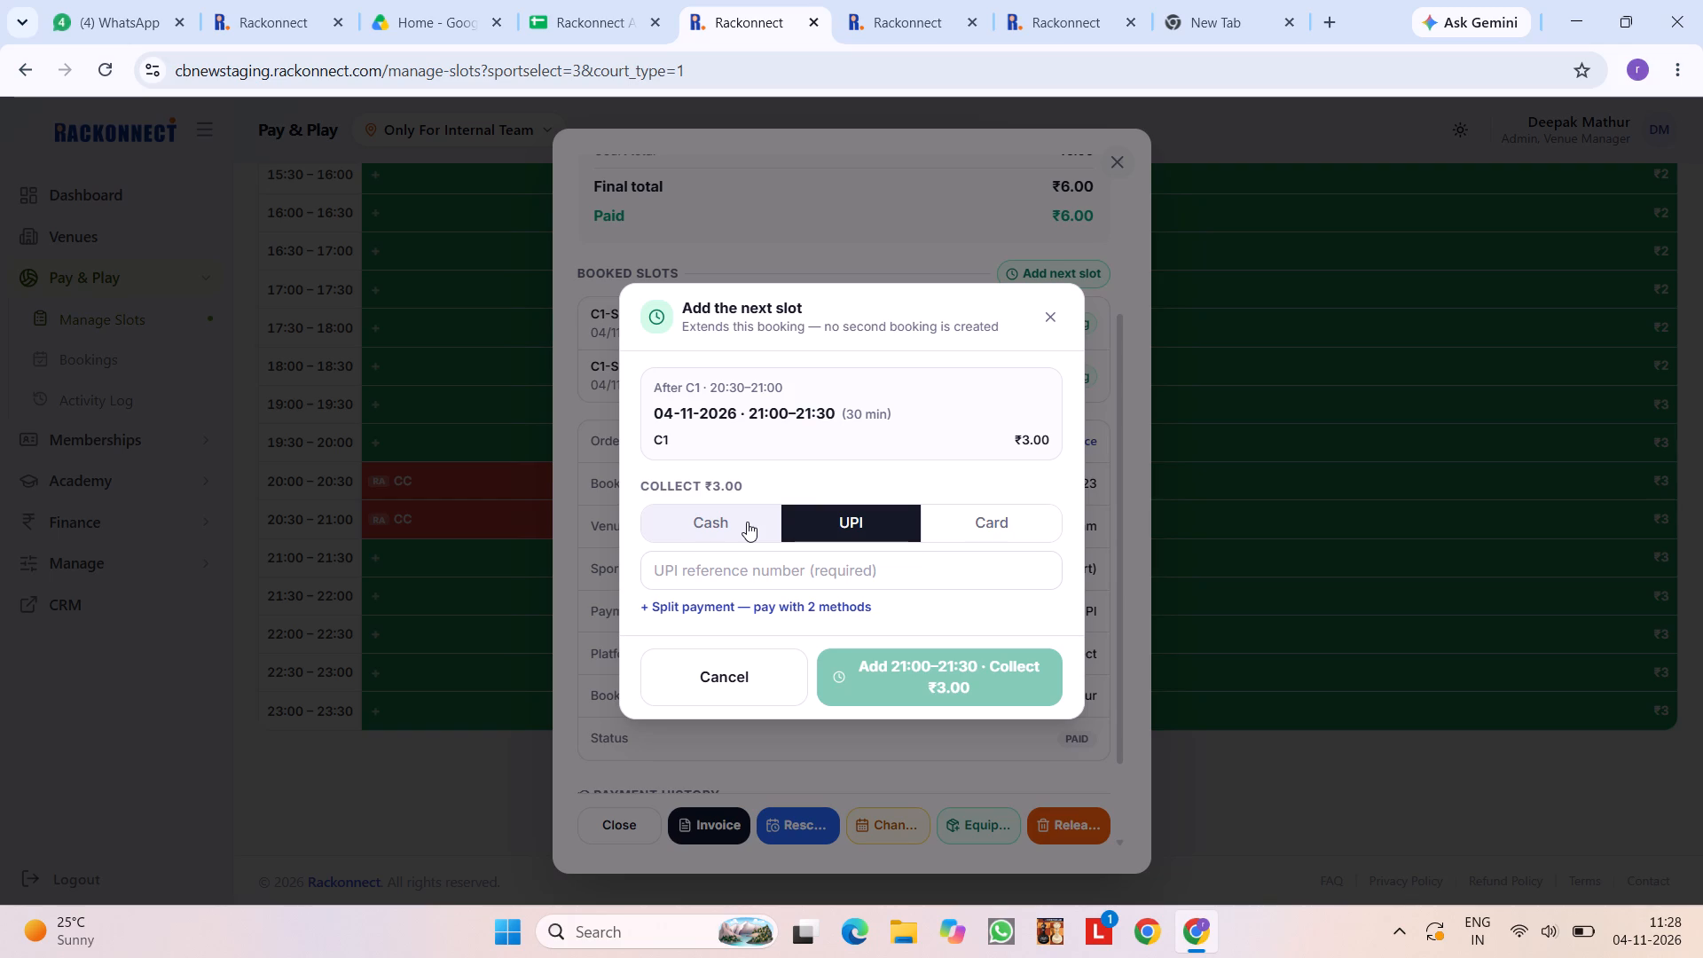
click(747, 522)
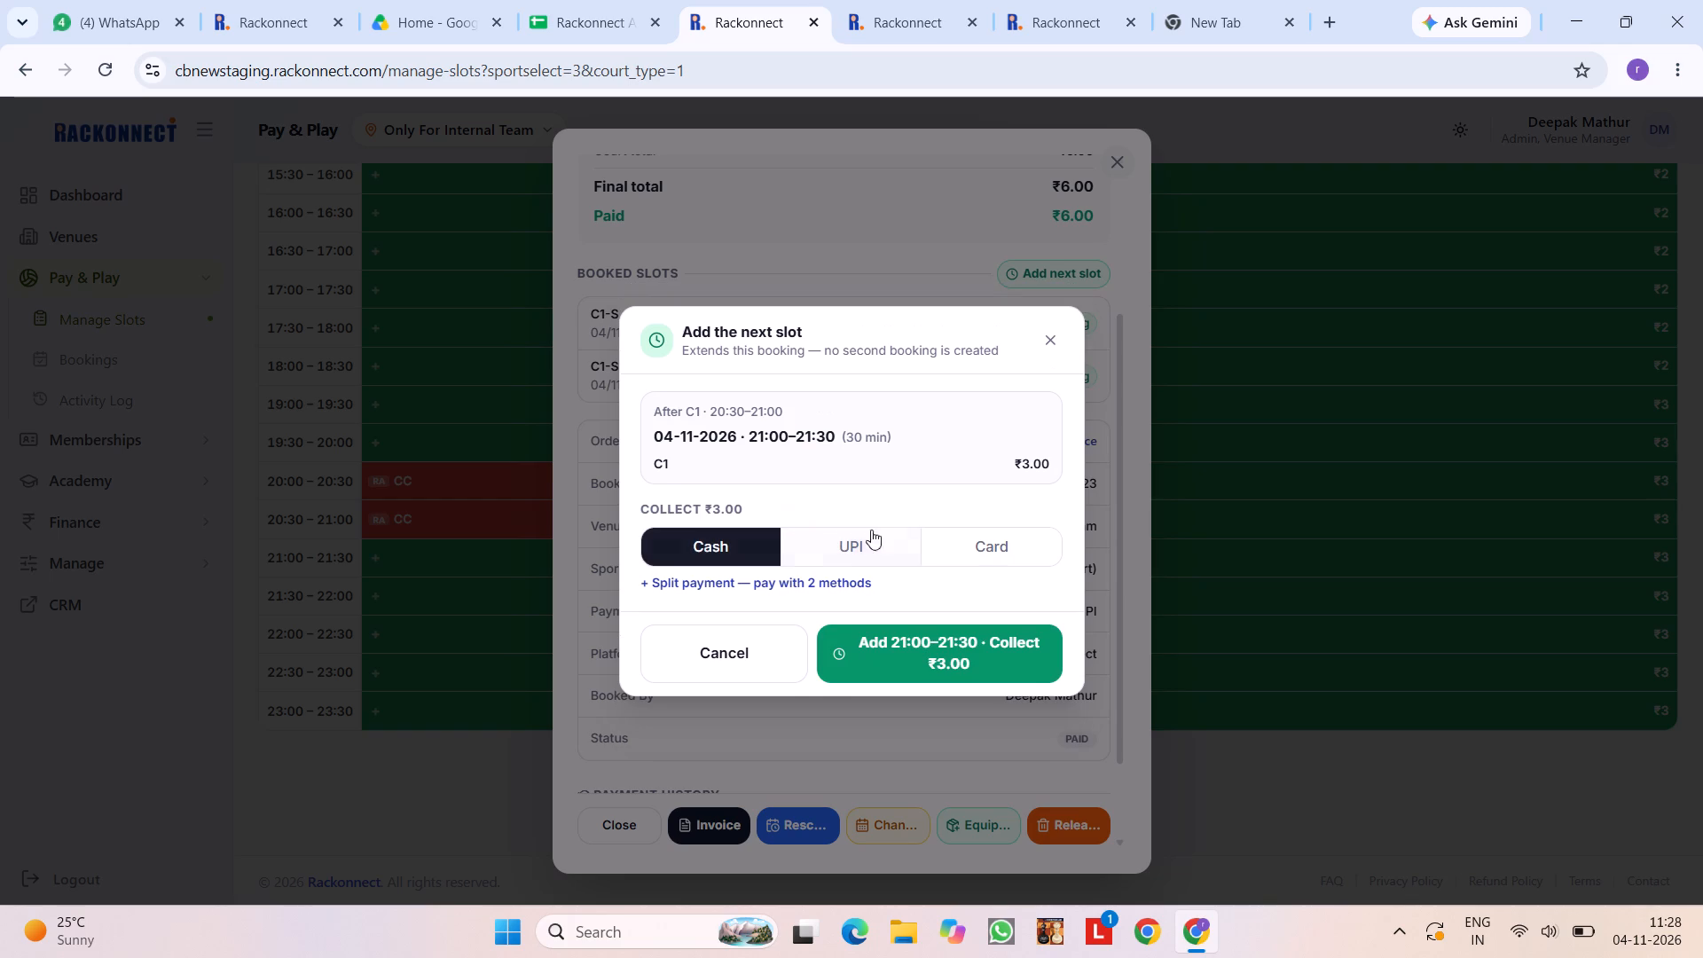
click(943, 534)
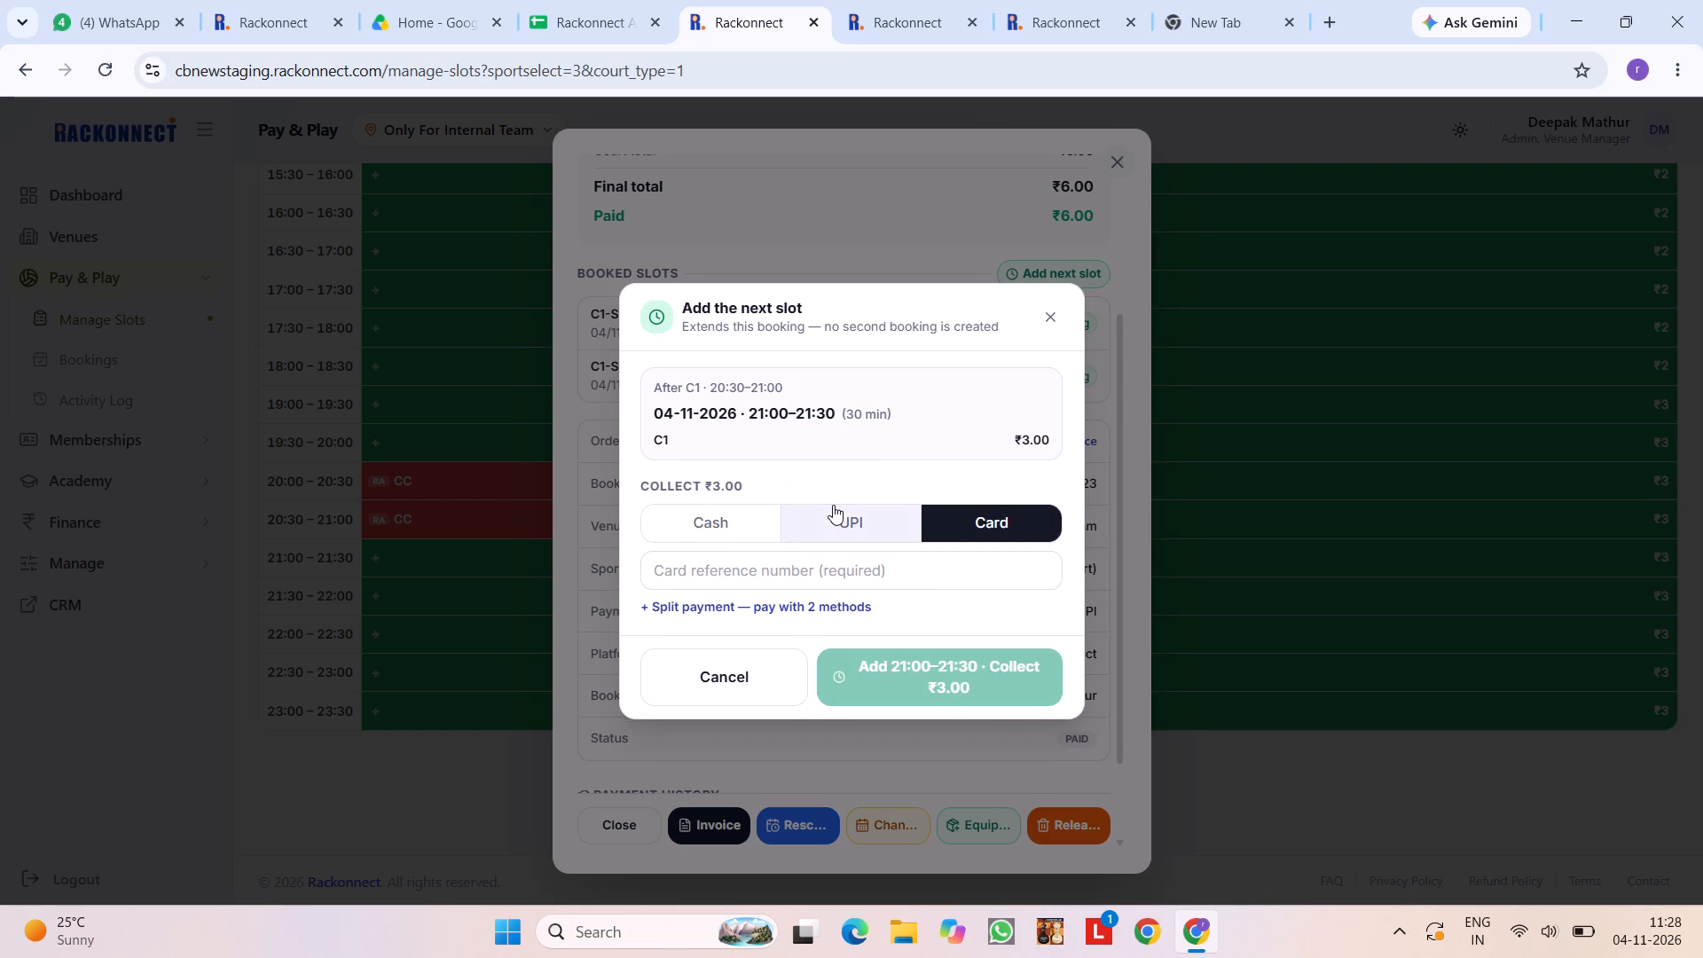
click(833, 505)
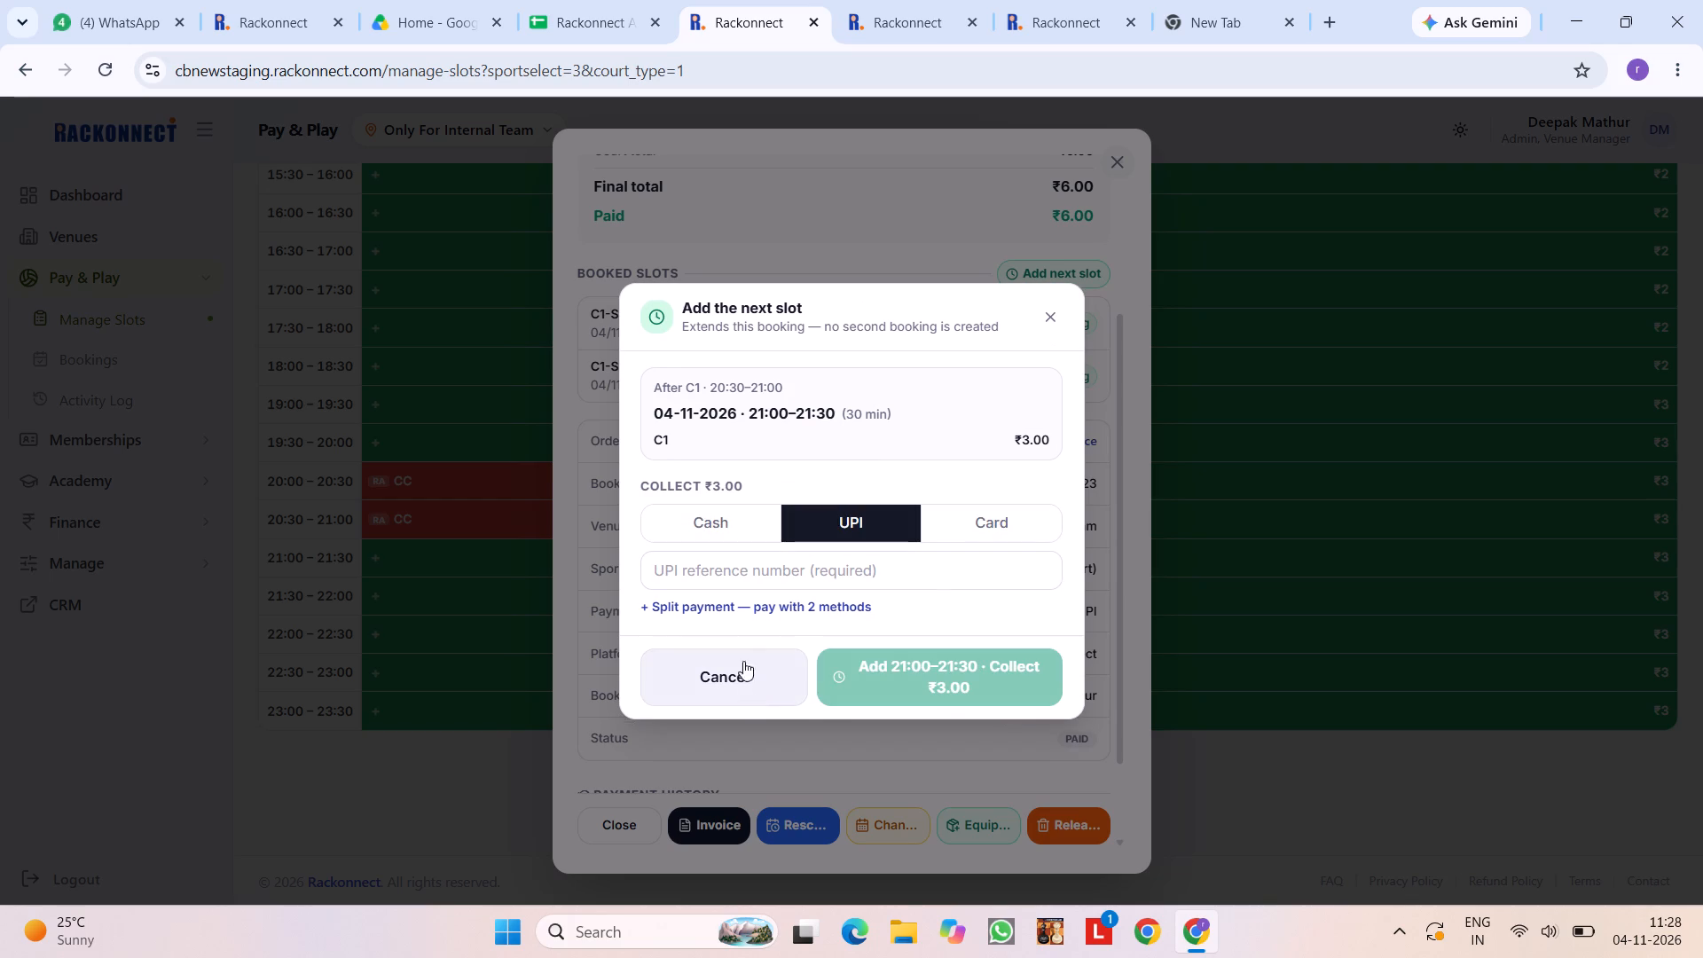
click(971, 510)
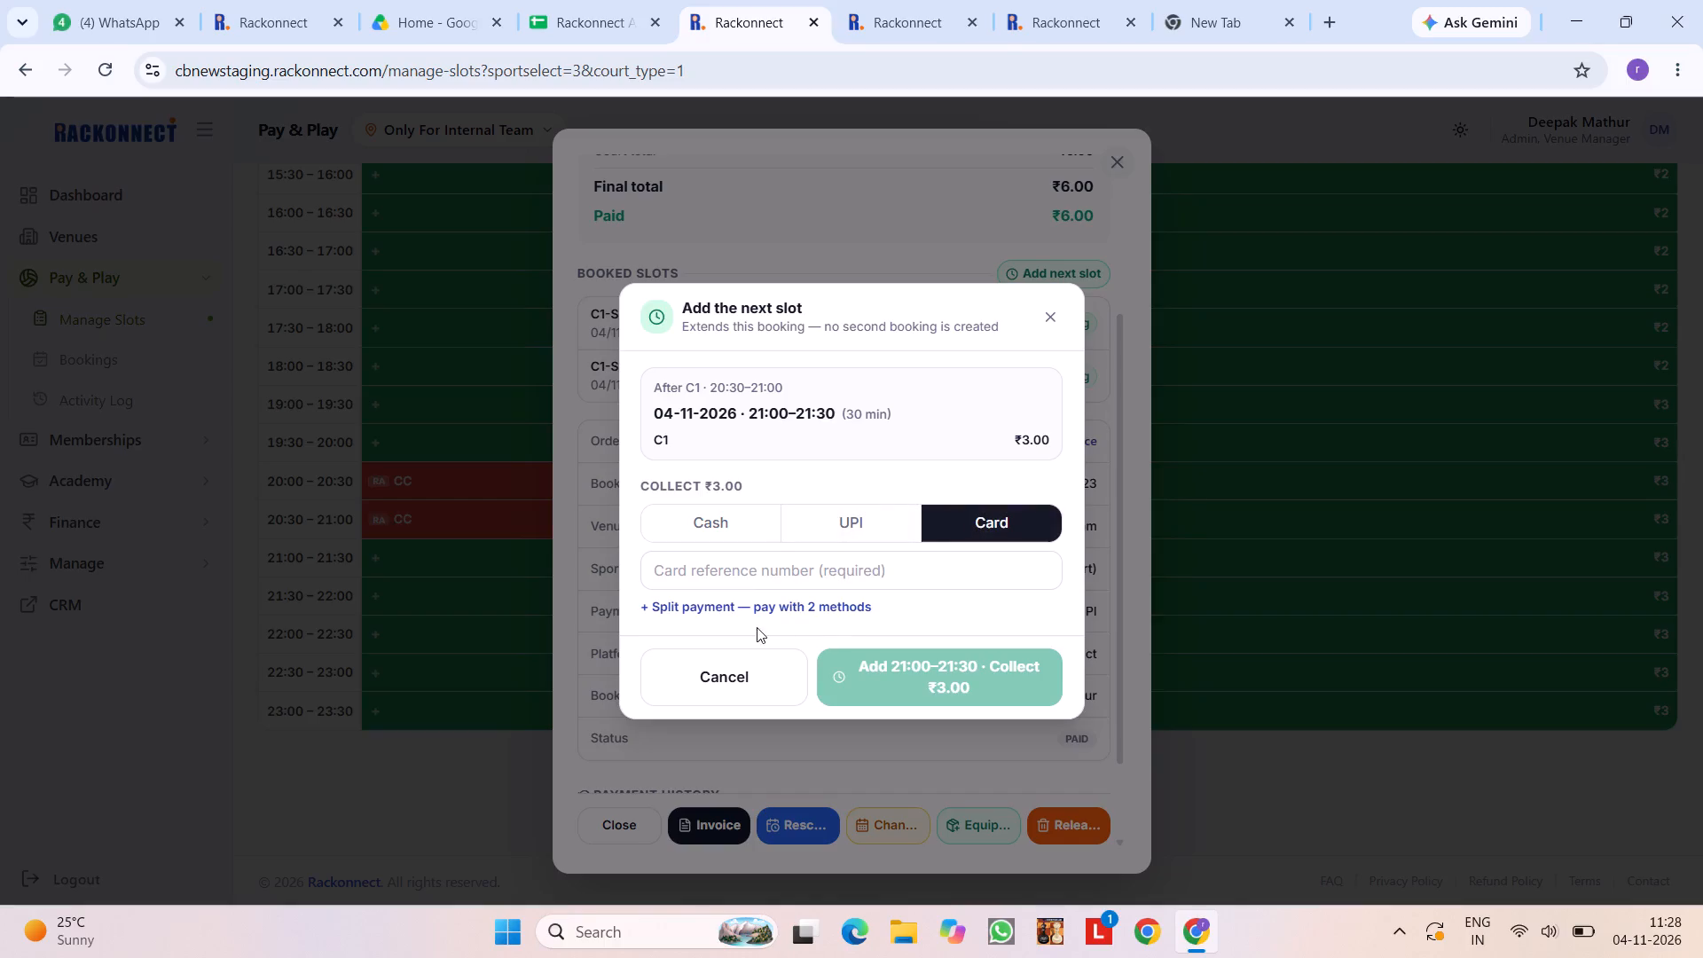
click(741, 664)
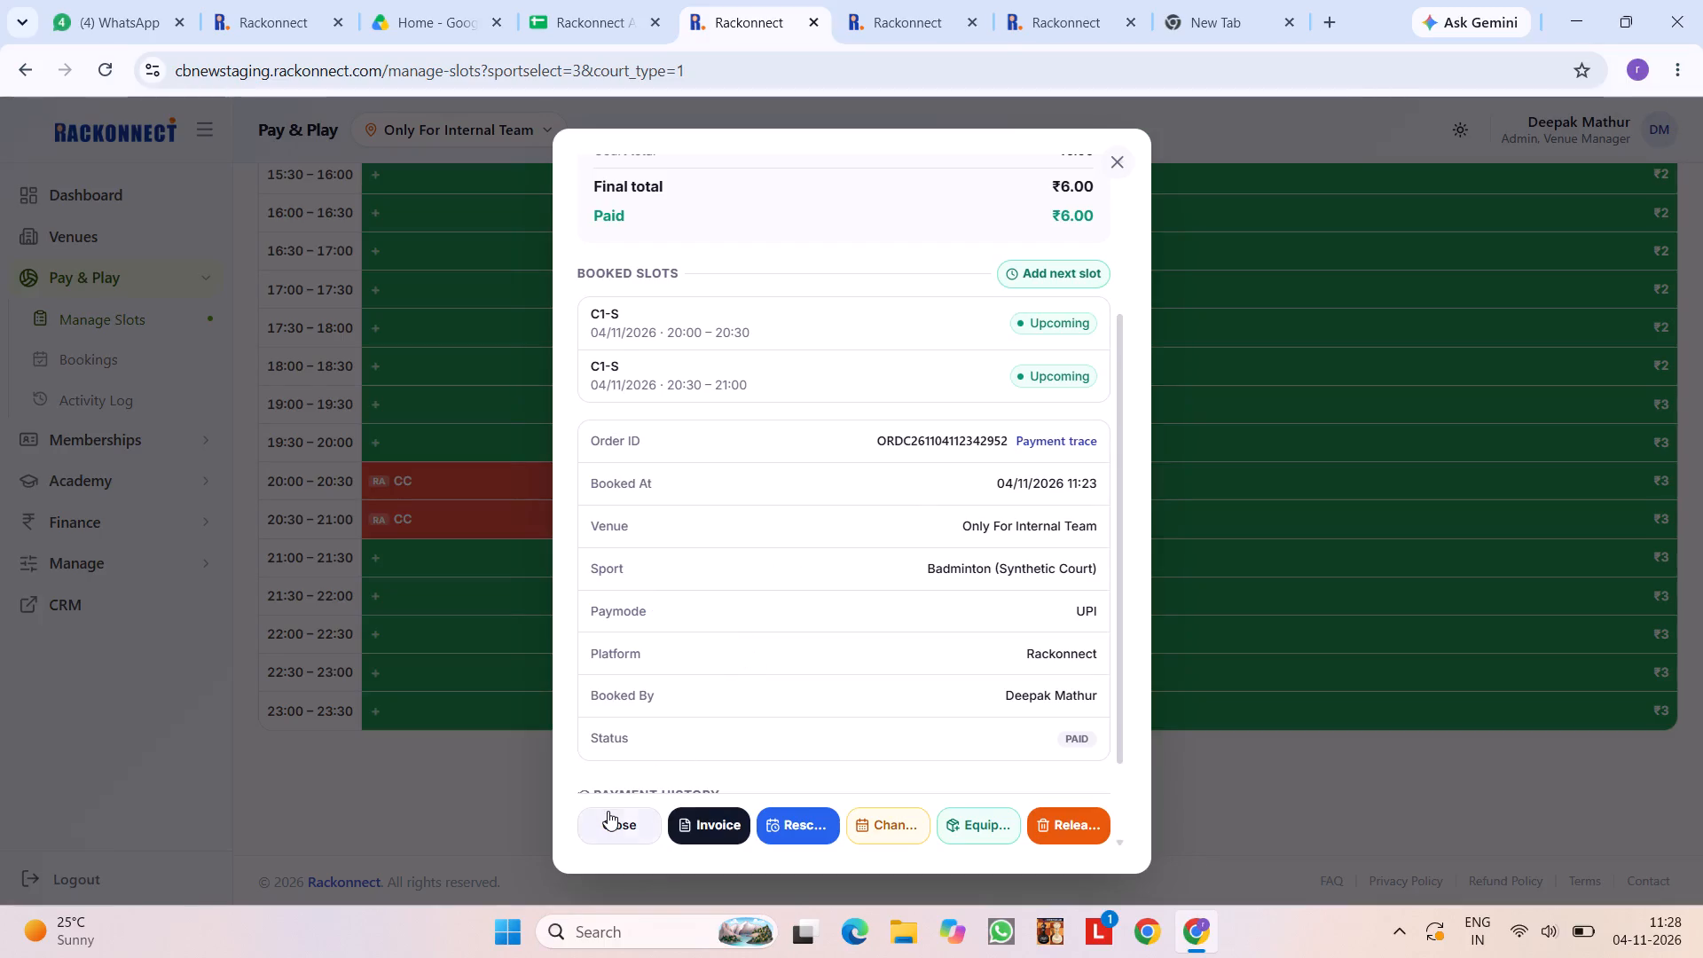
click(595, 813)
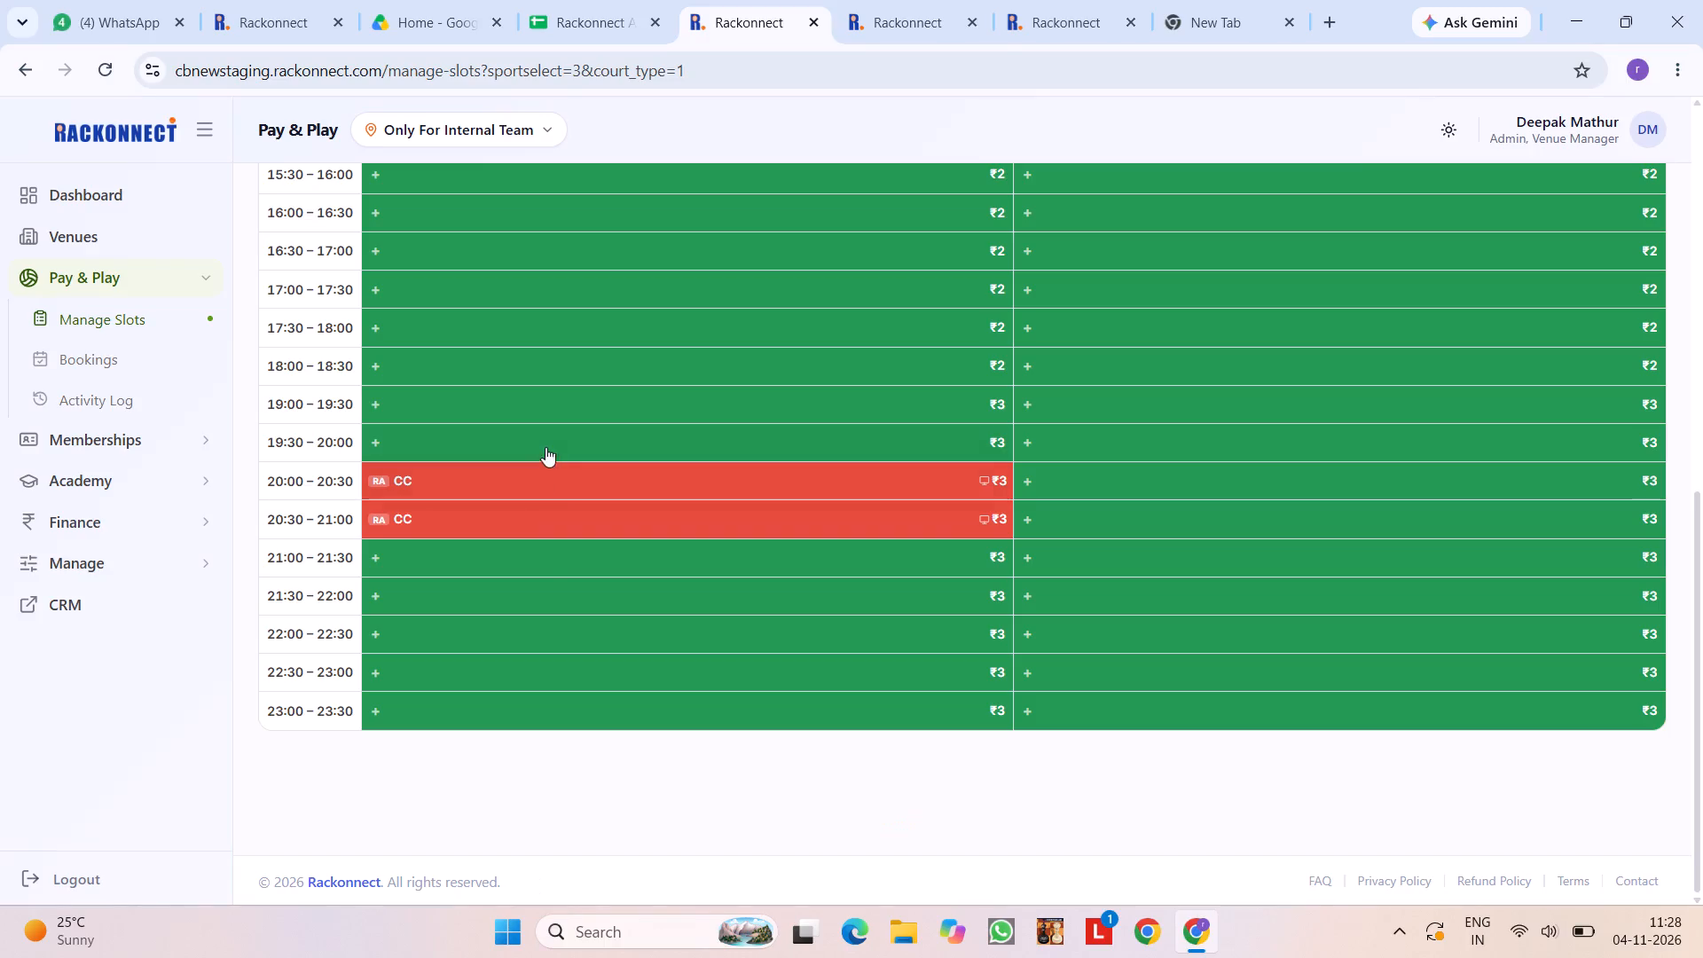
Reopen the CC booking's details from its 20:00–20:30 slot on court C1.
click(575, 483)
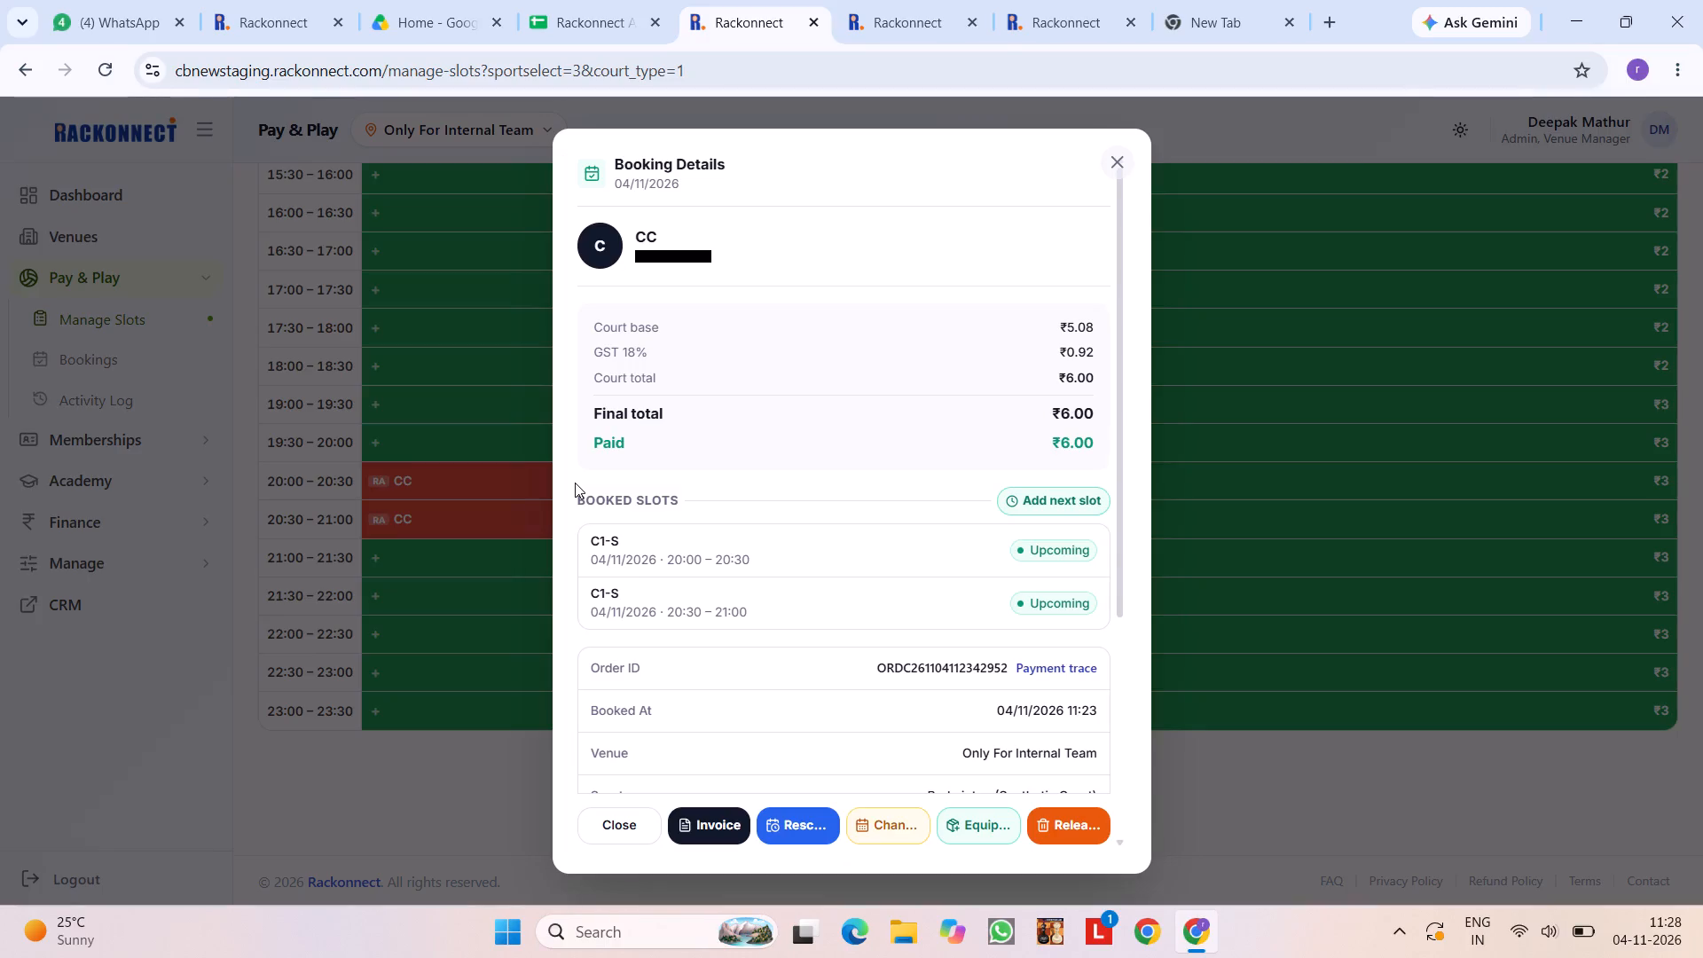
Close the CC booking's details.
click(618, 828)
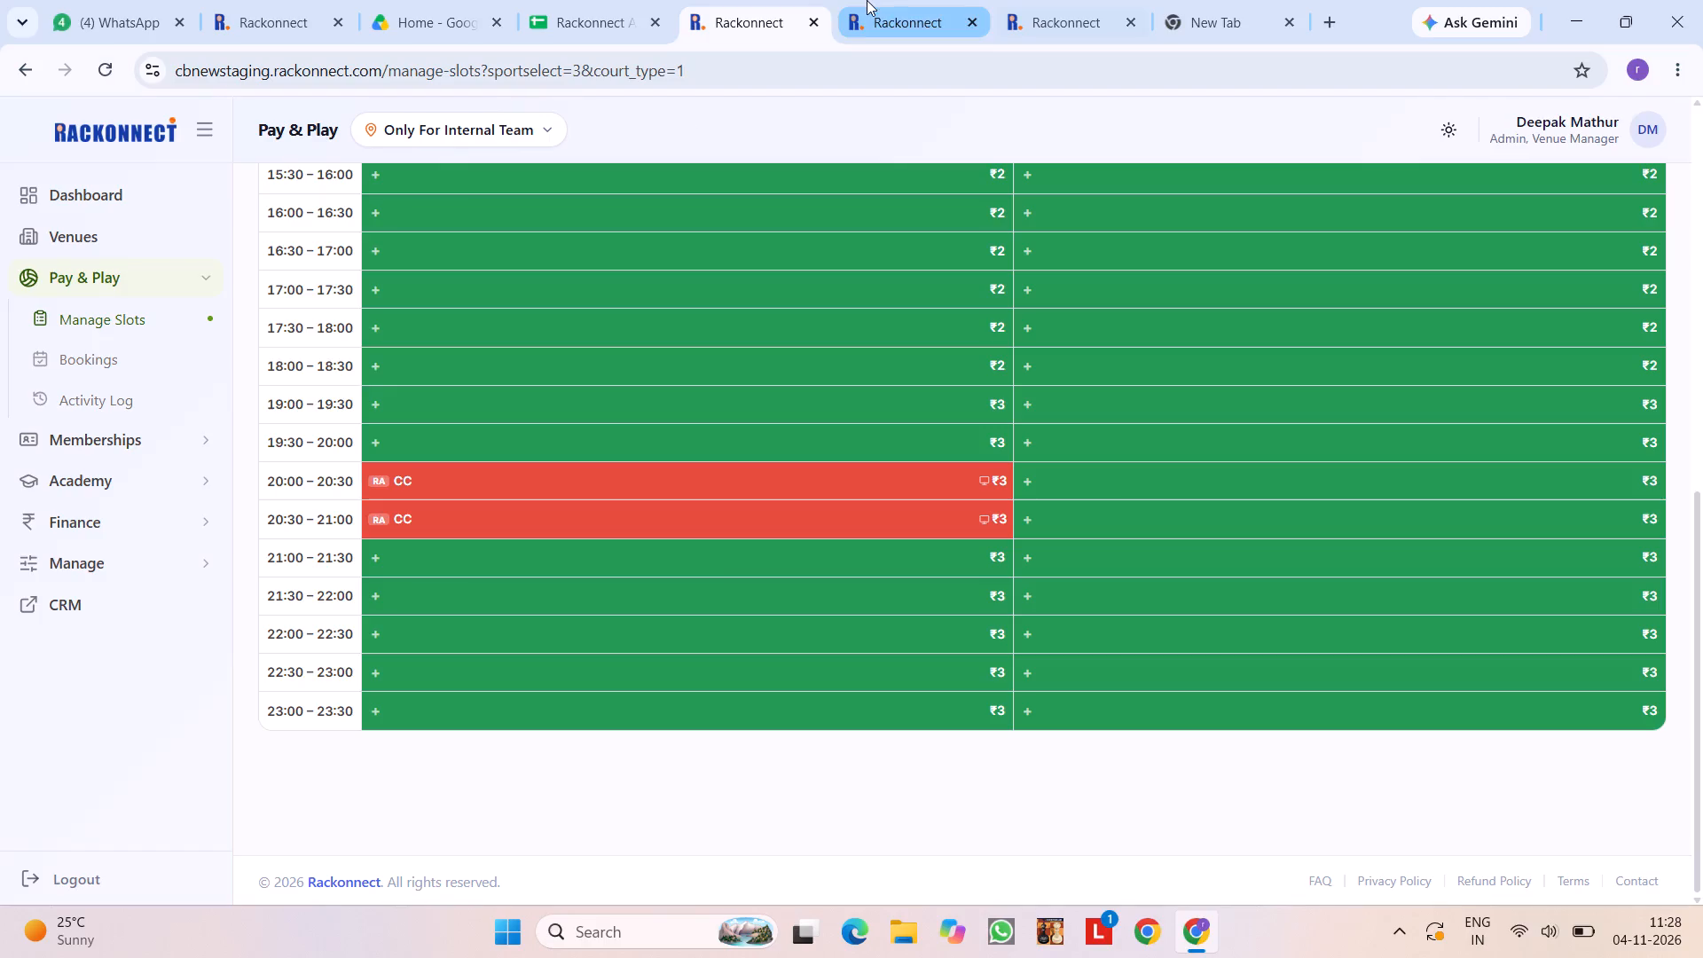
Check the Cash and UPI payment options on academy student New's renewal form, without renewing, and return to the students list.
click(89, 497)
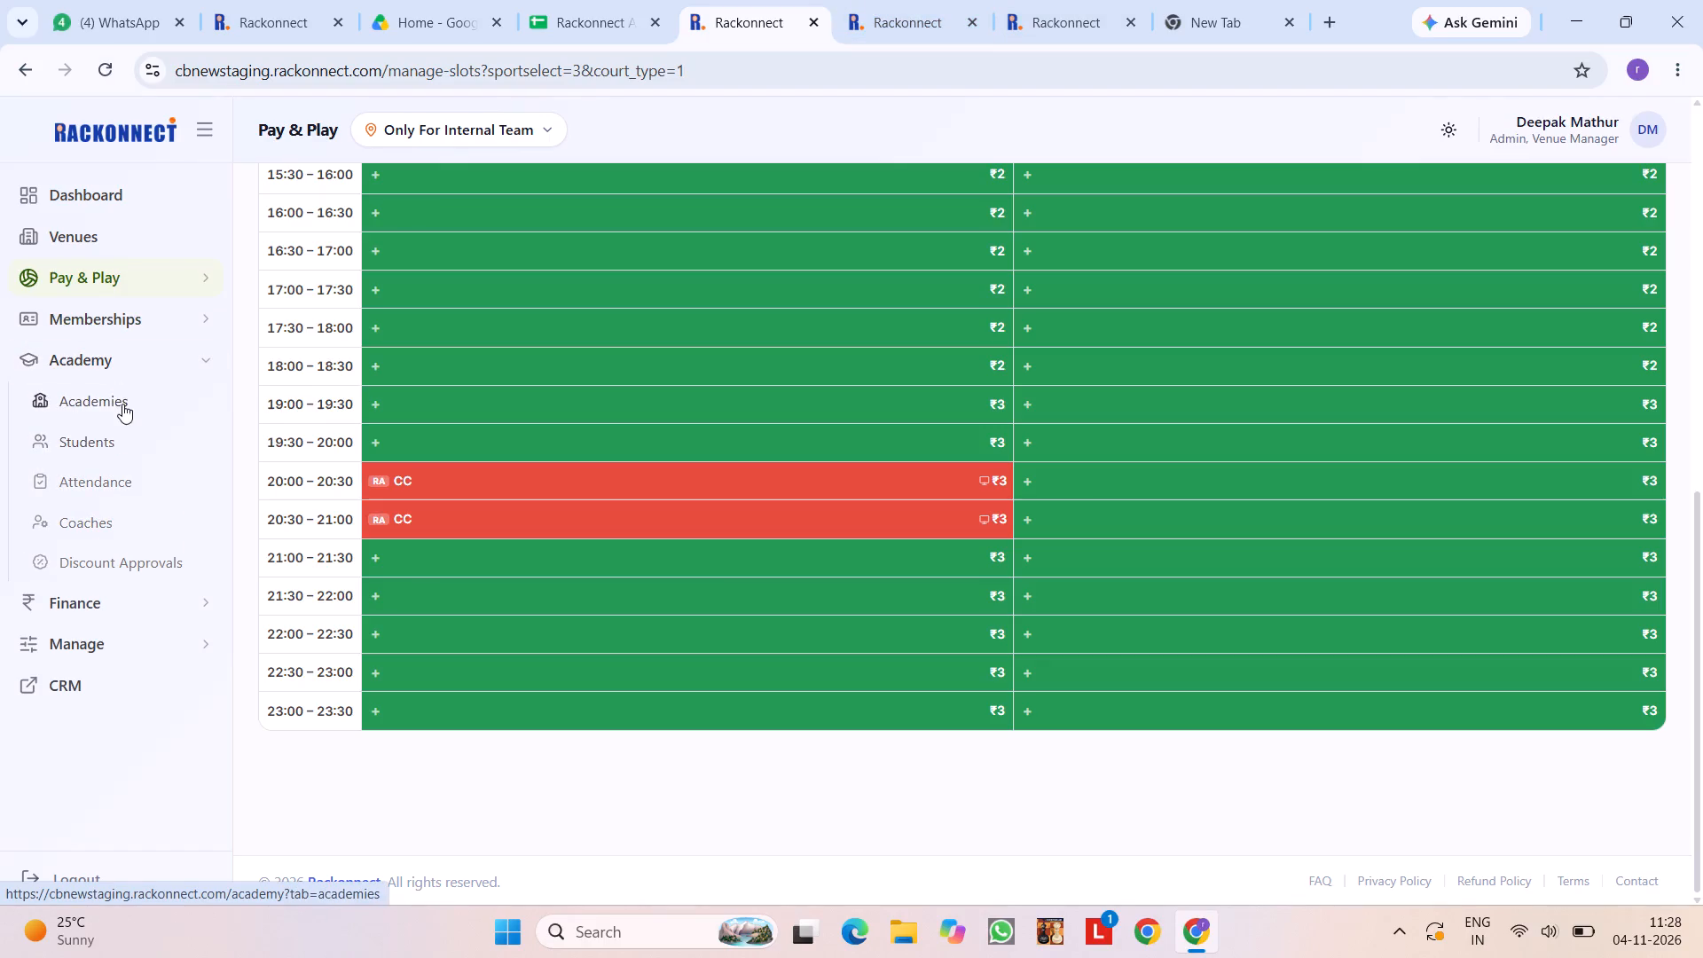
click(115, 436)
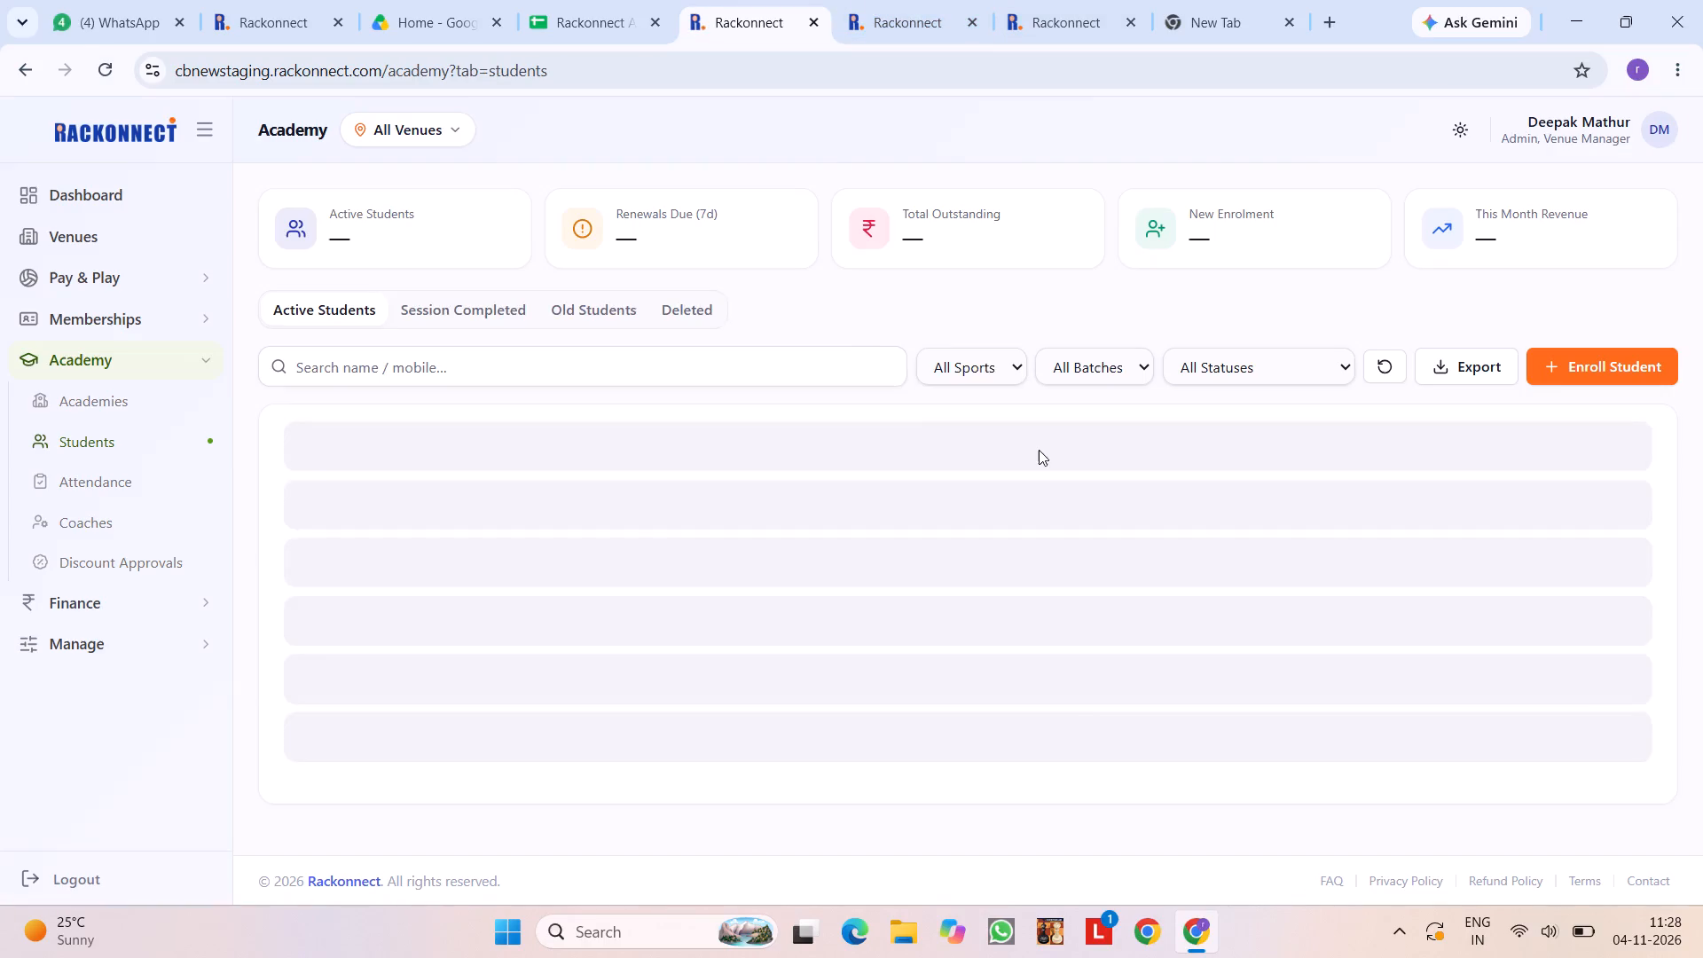
click(1522, 509)
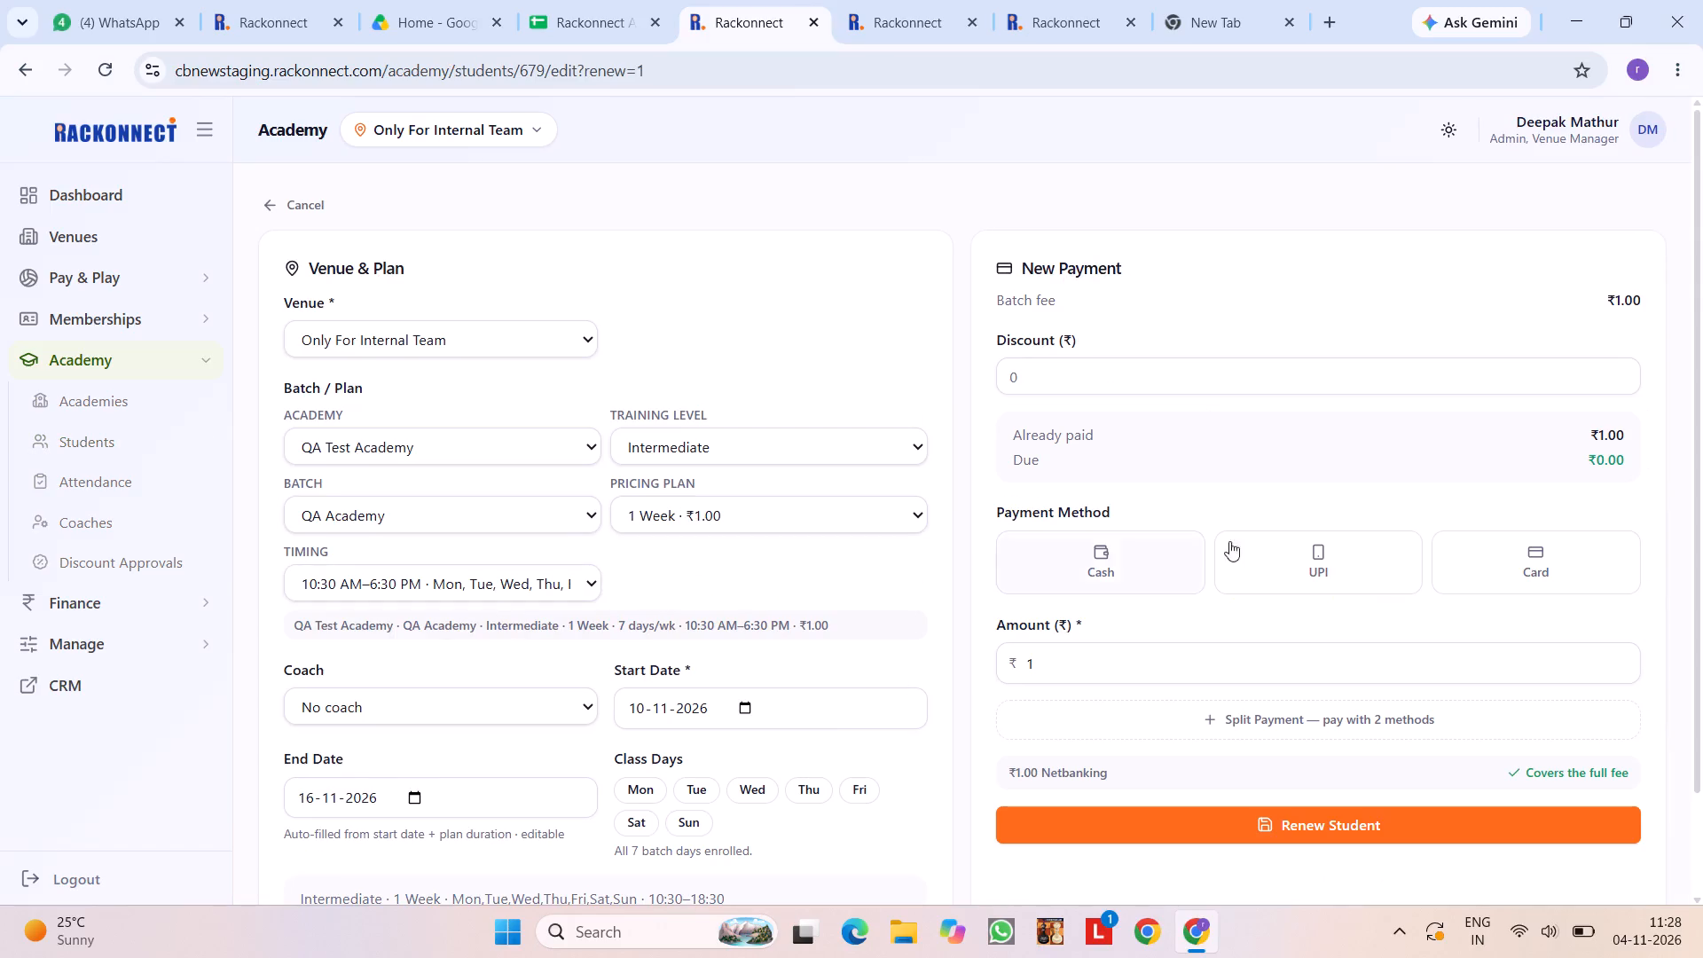
click(1296, 533)
scroll(1296, 533, down, 2)
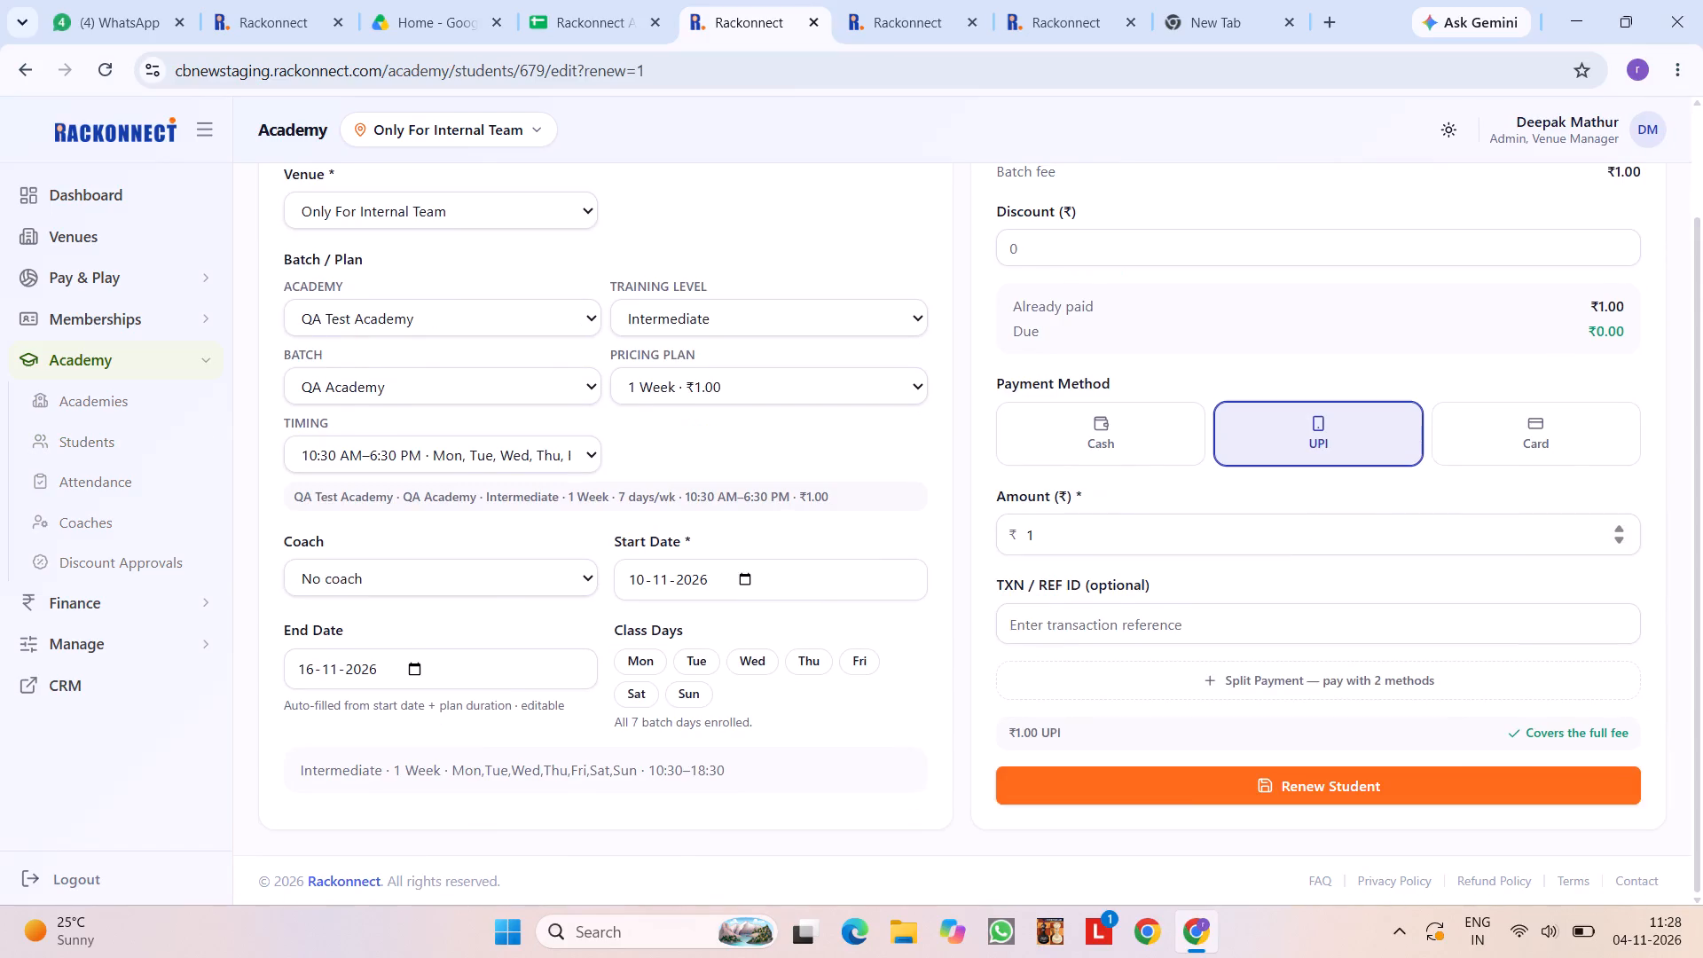
click(1141, 449)
click(1309, 419)
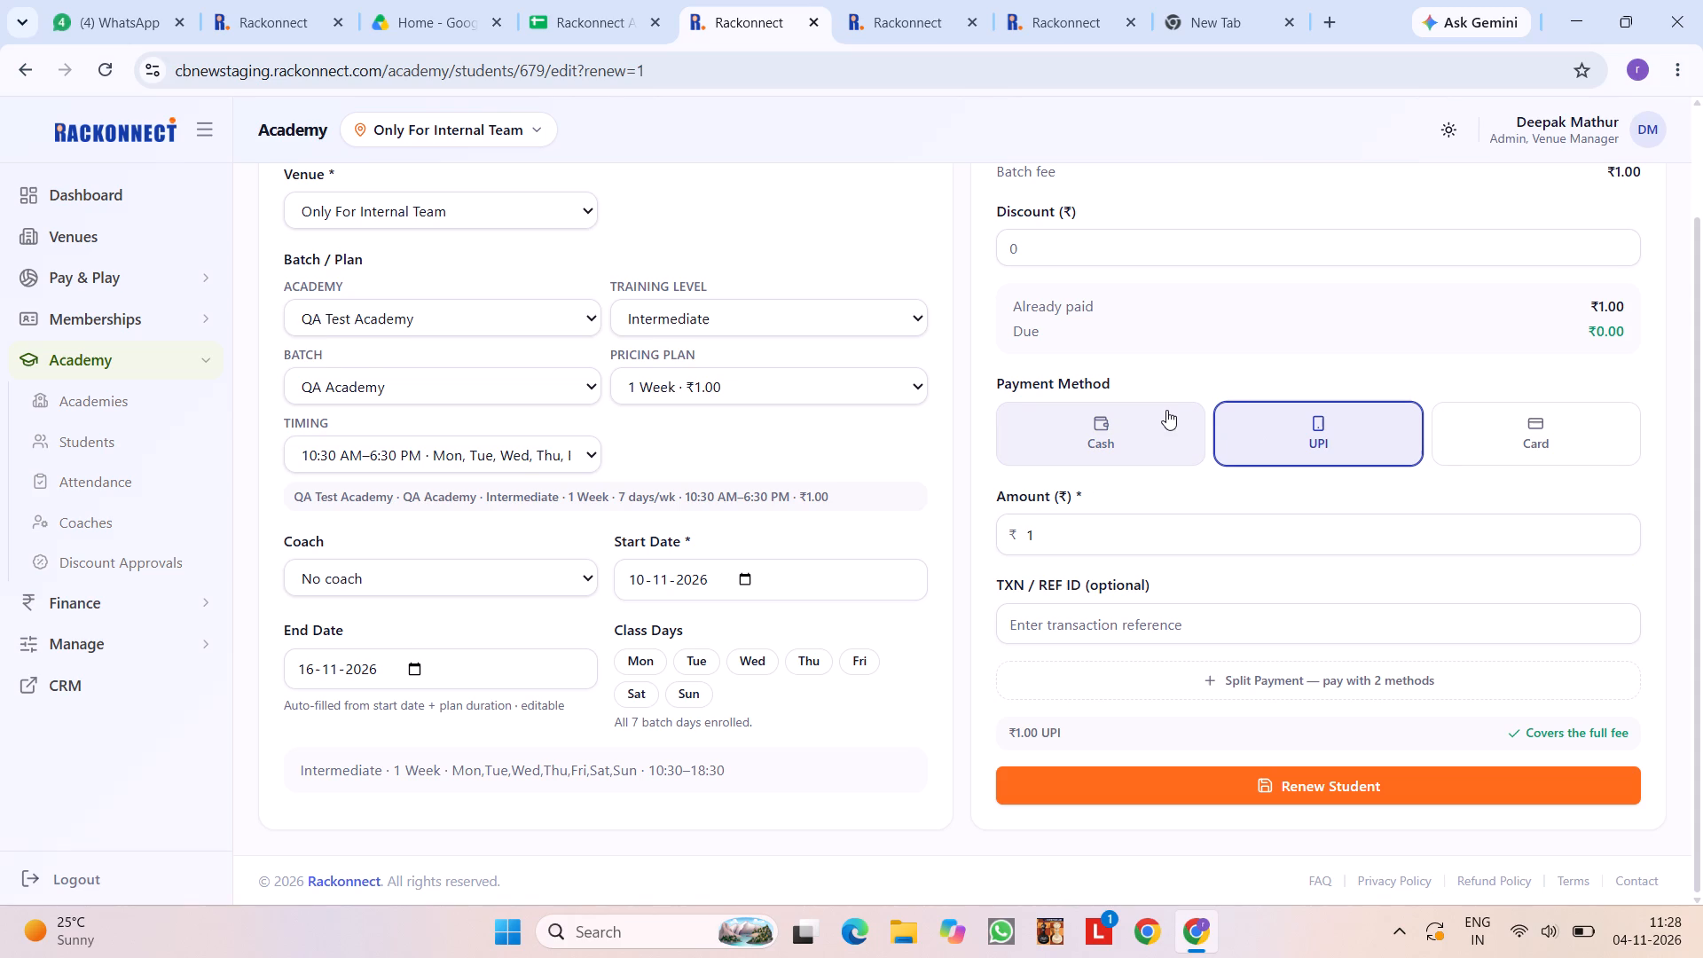
click(1307, 426)
click(1119, 456)
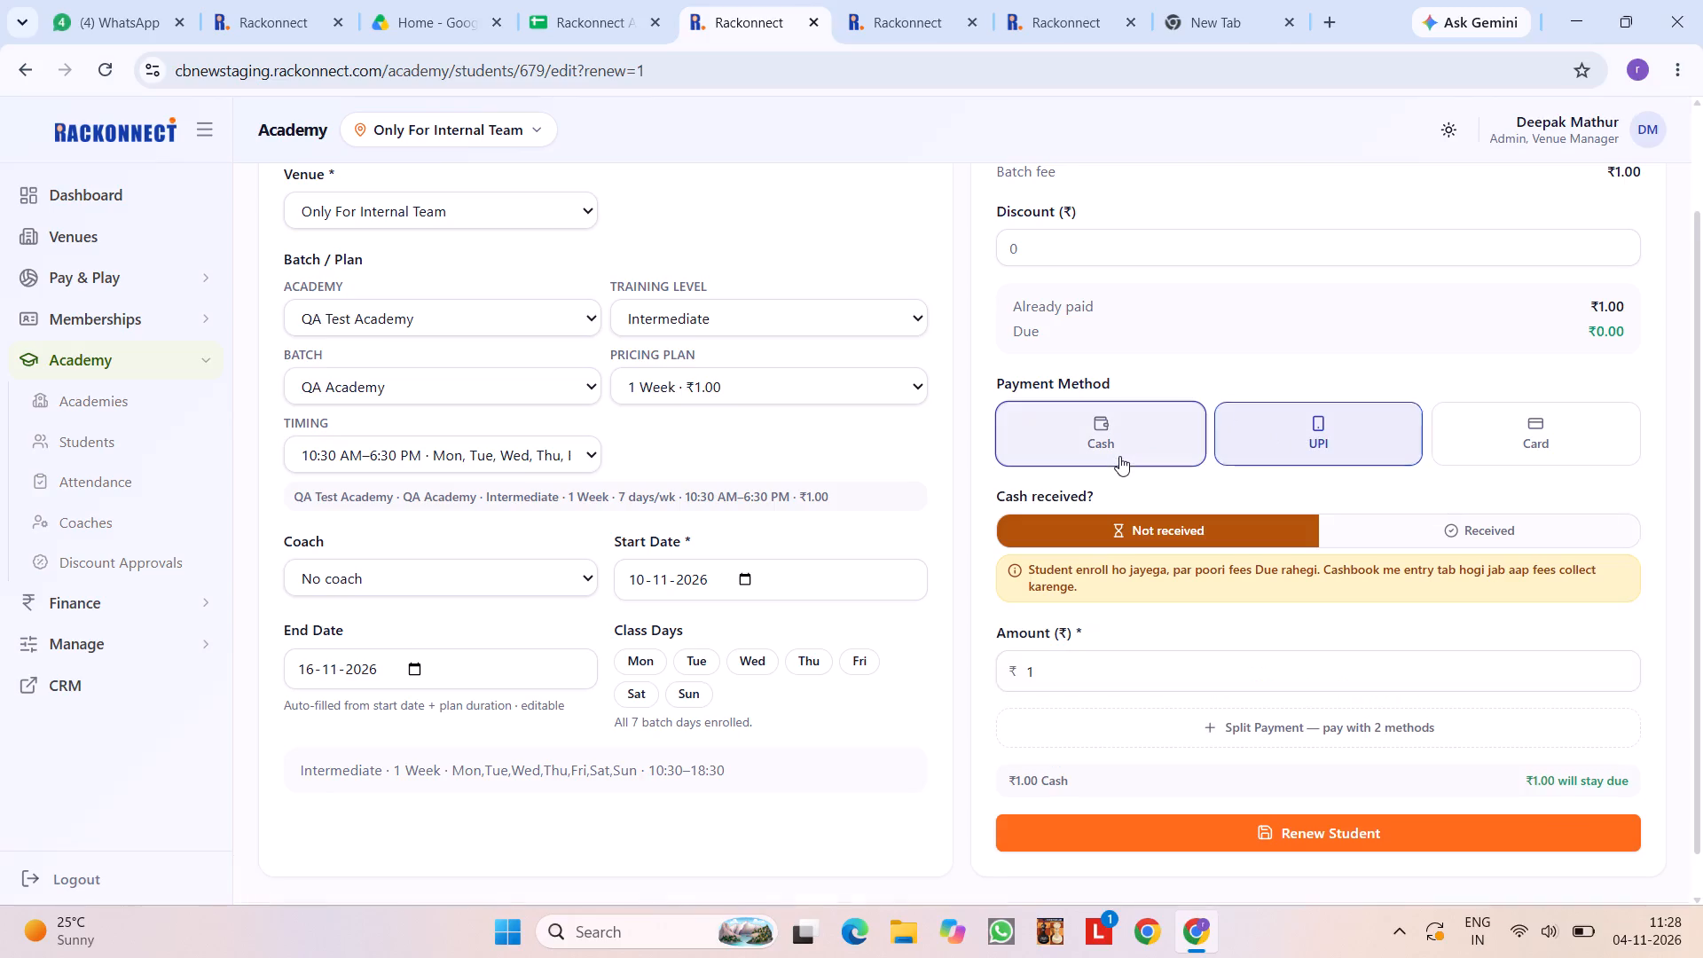
click(1327, 438)
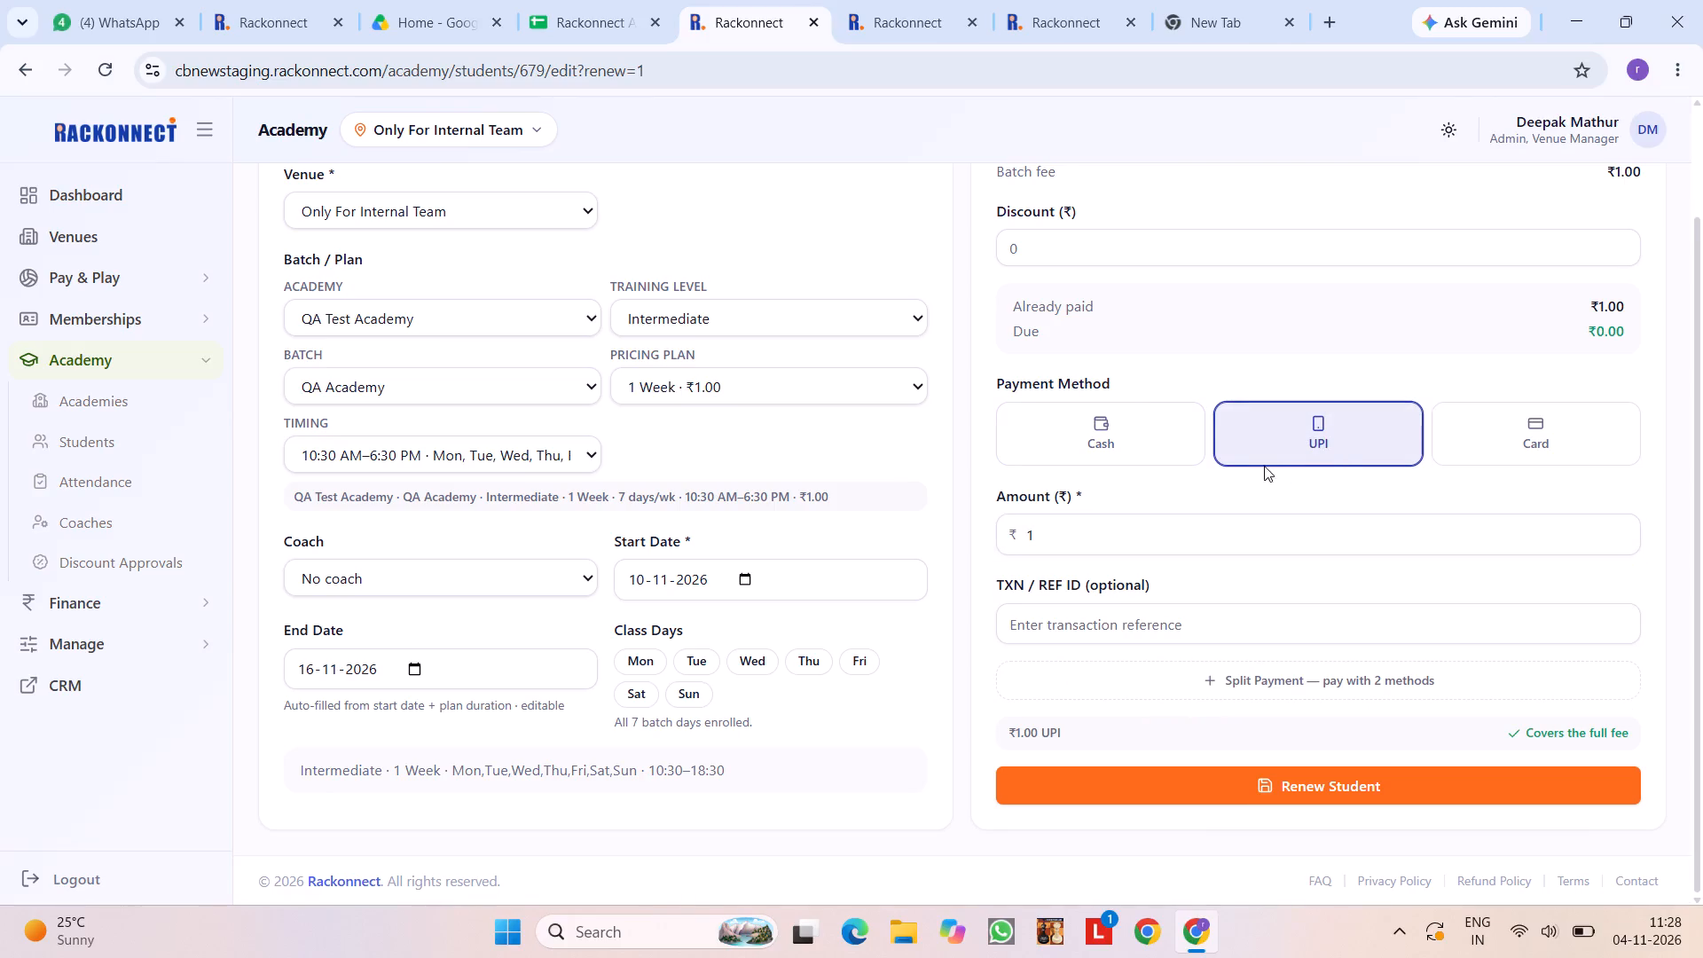
scroll(1225, 463, right, 5)
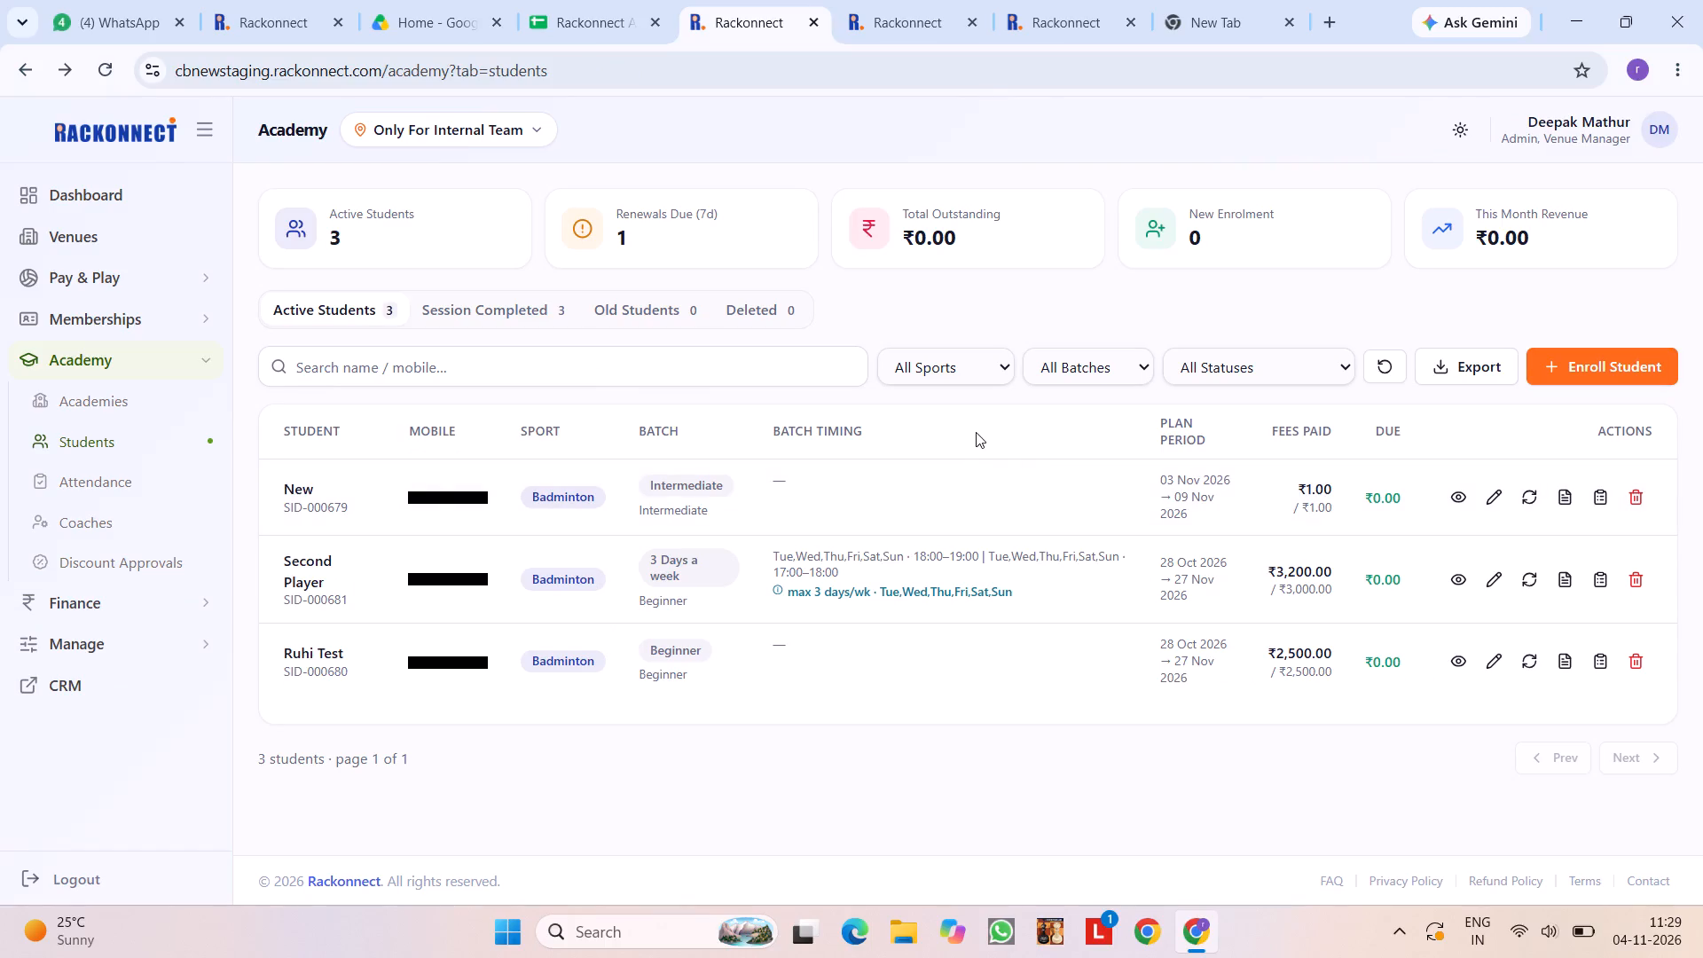
Check the UPI, Card and Cash options on Second Player's academy renewal form, without renewing, and return to the students list.
click(1526, 581)
click(1291, 551)
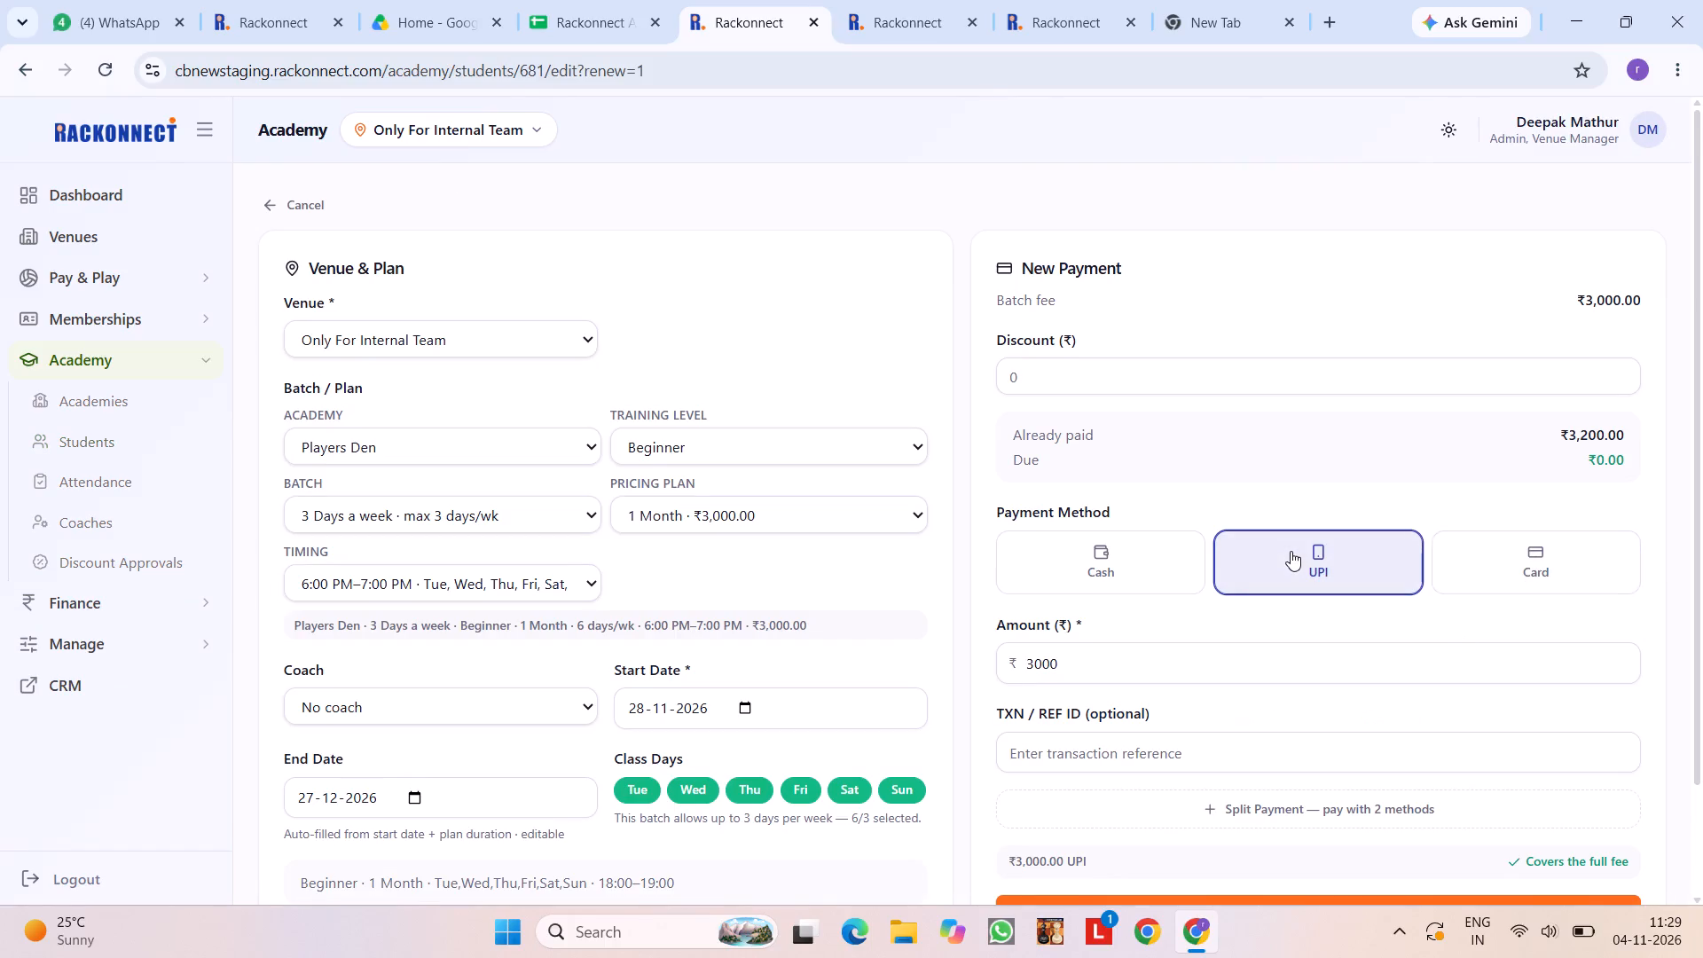
scroll(1291, 551, down, 1)
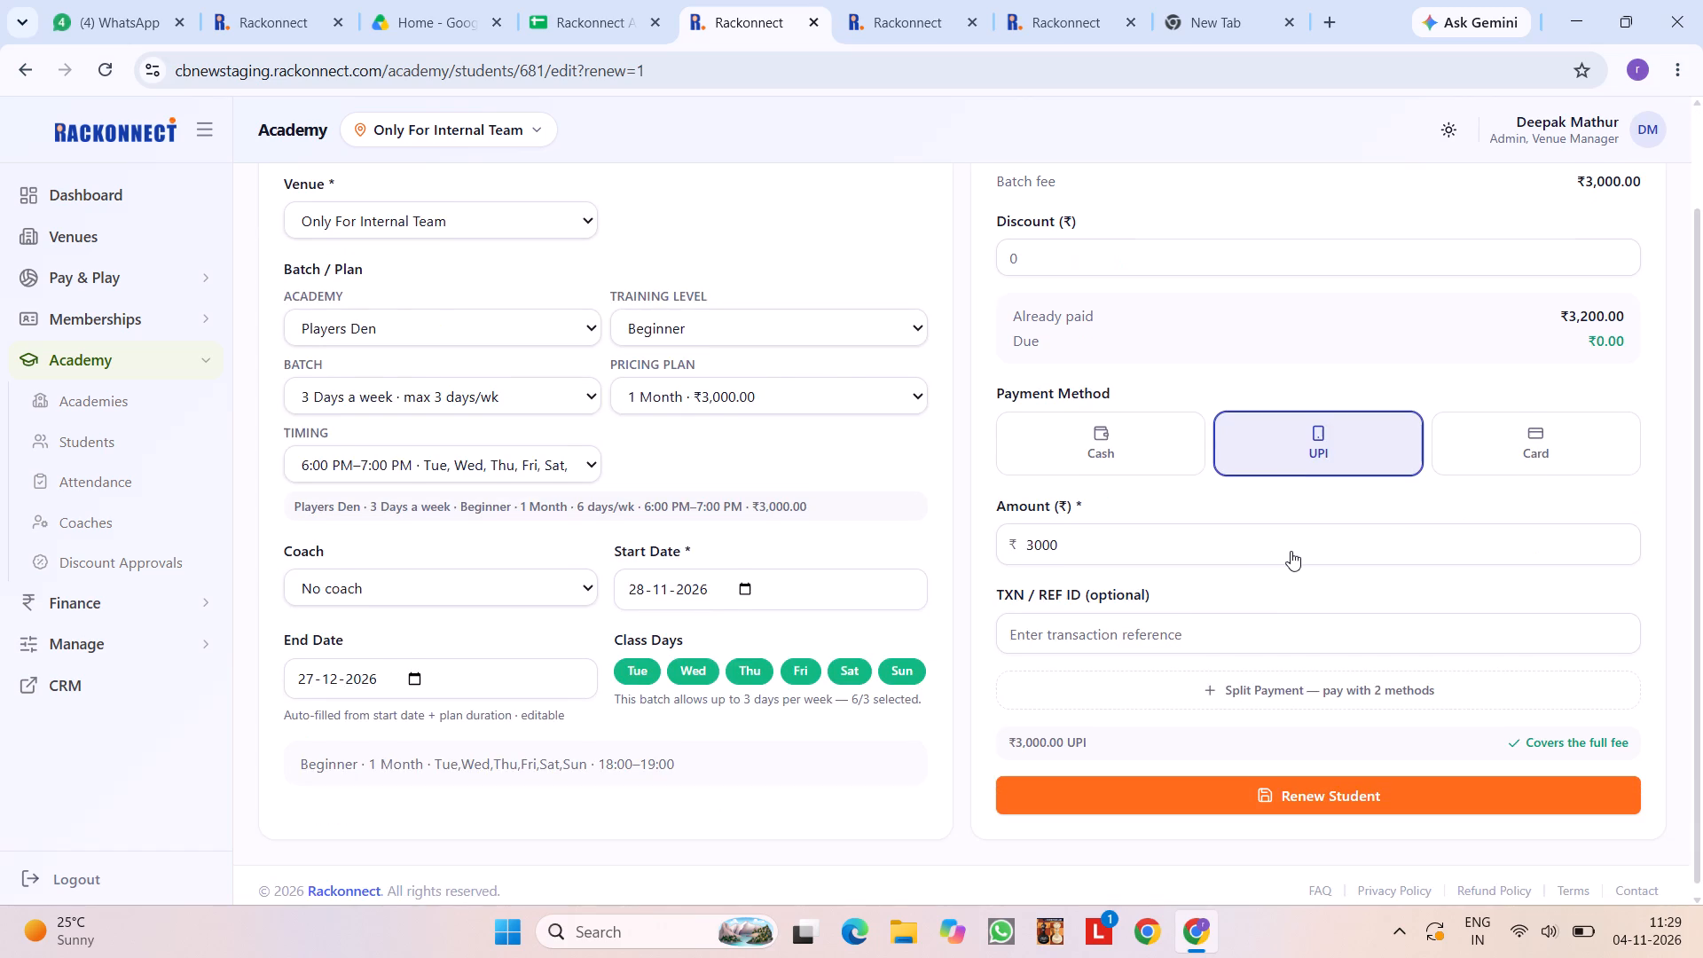
scroll(1291, 551, down, 1)
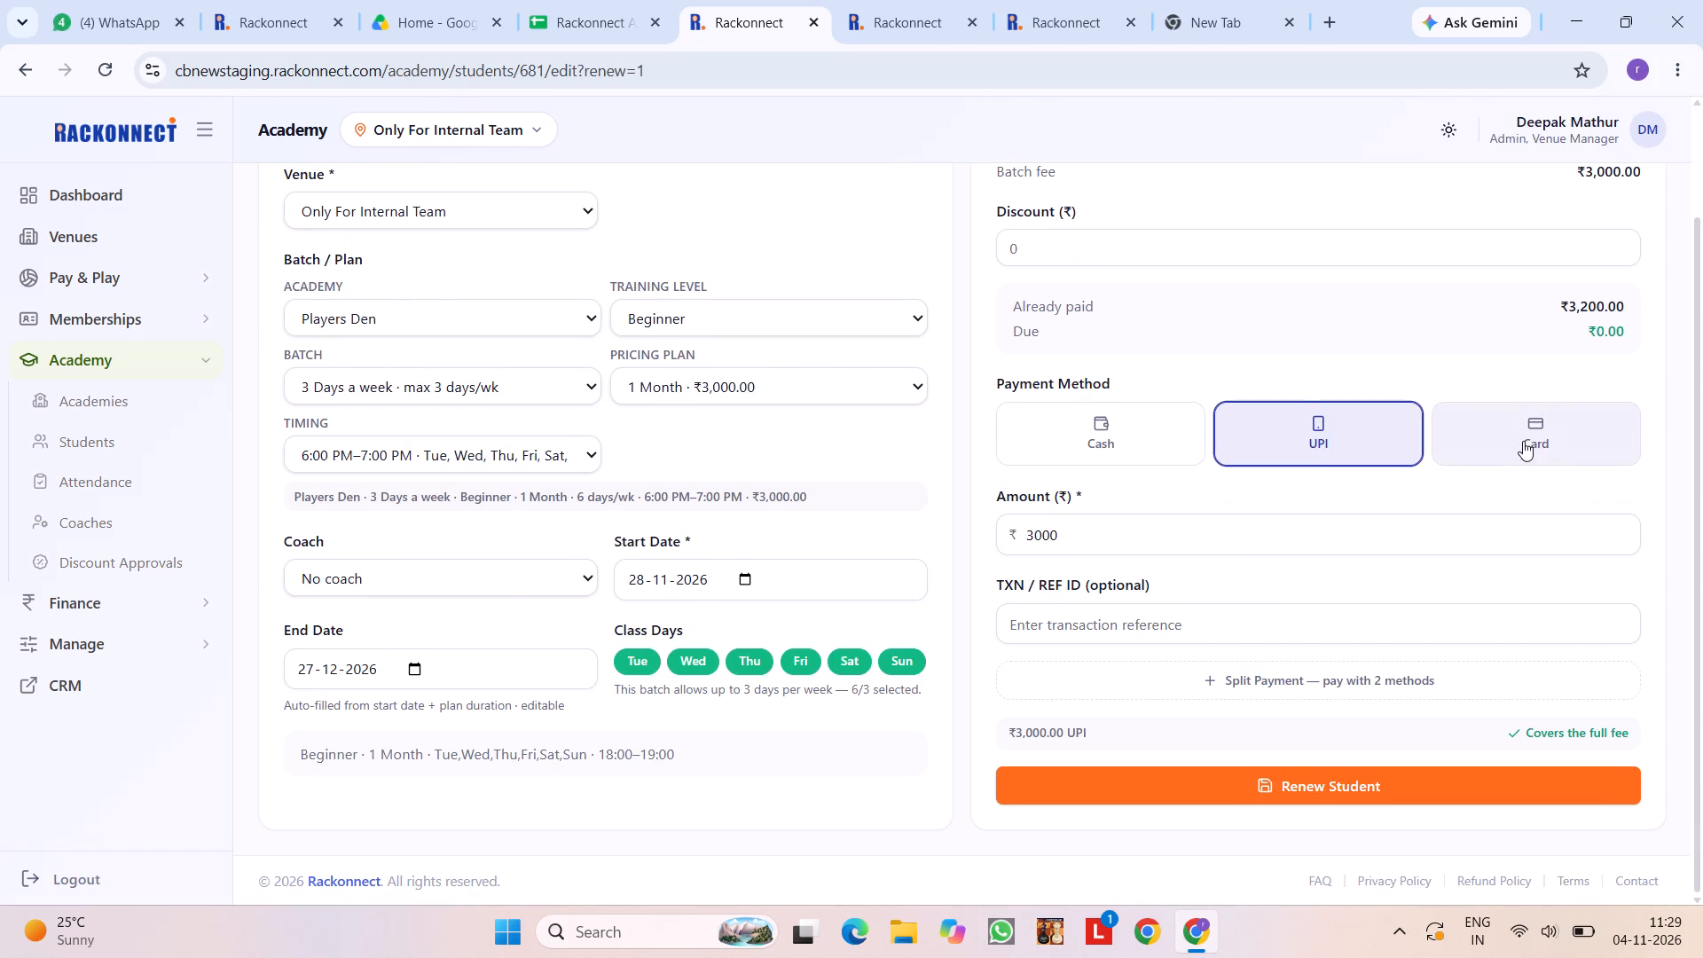
click(1523, 441)
click(1370, 448)
click(1179, 437)
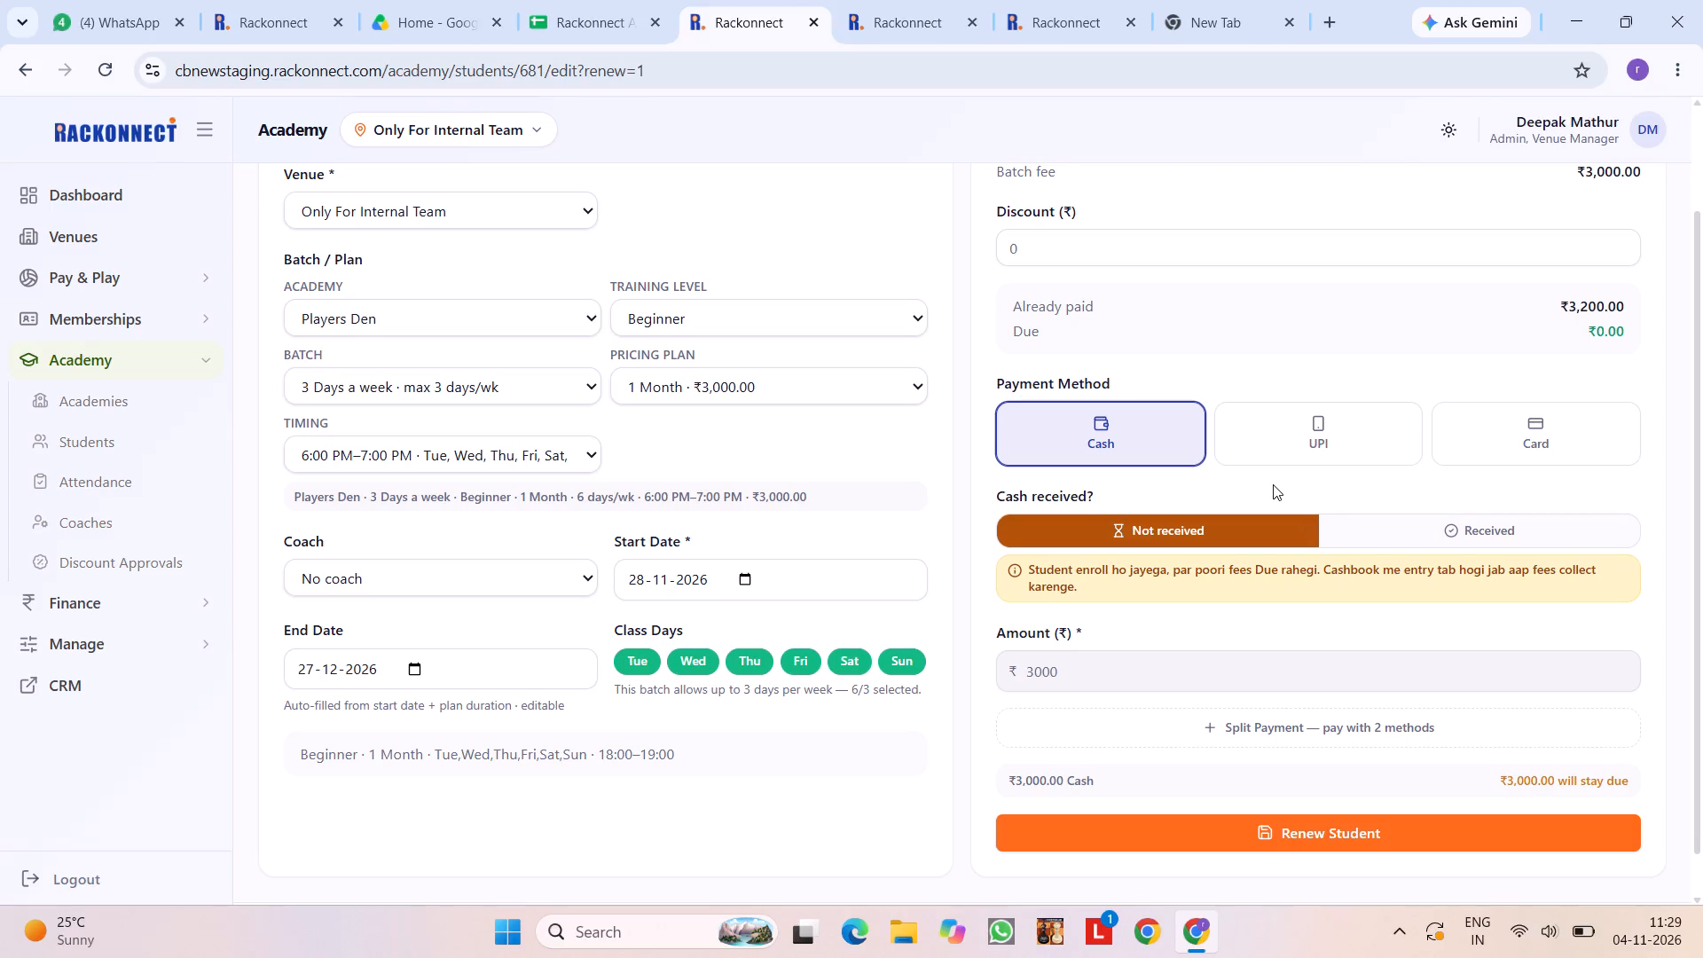
scroll(1273, 484, right, 4)
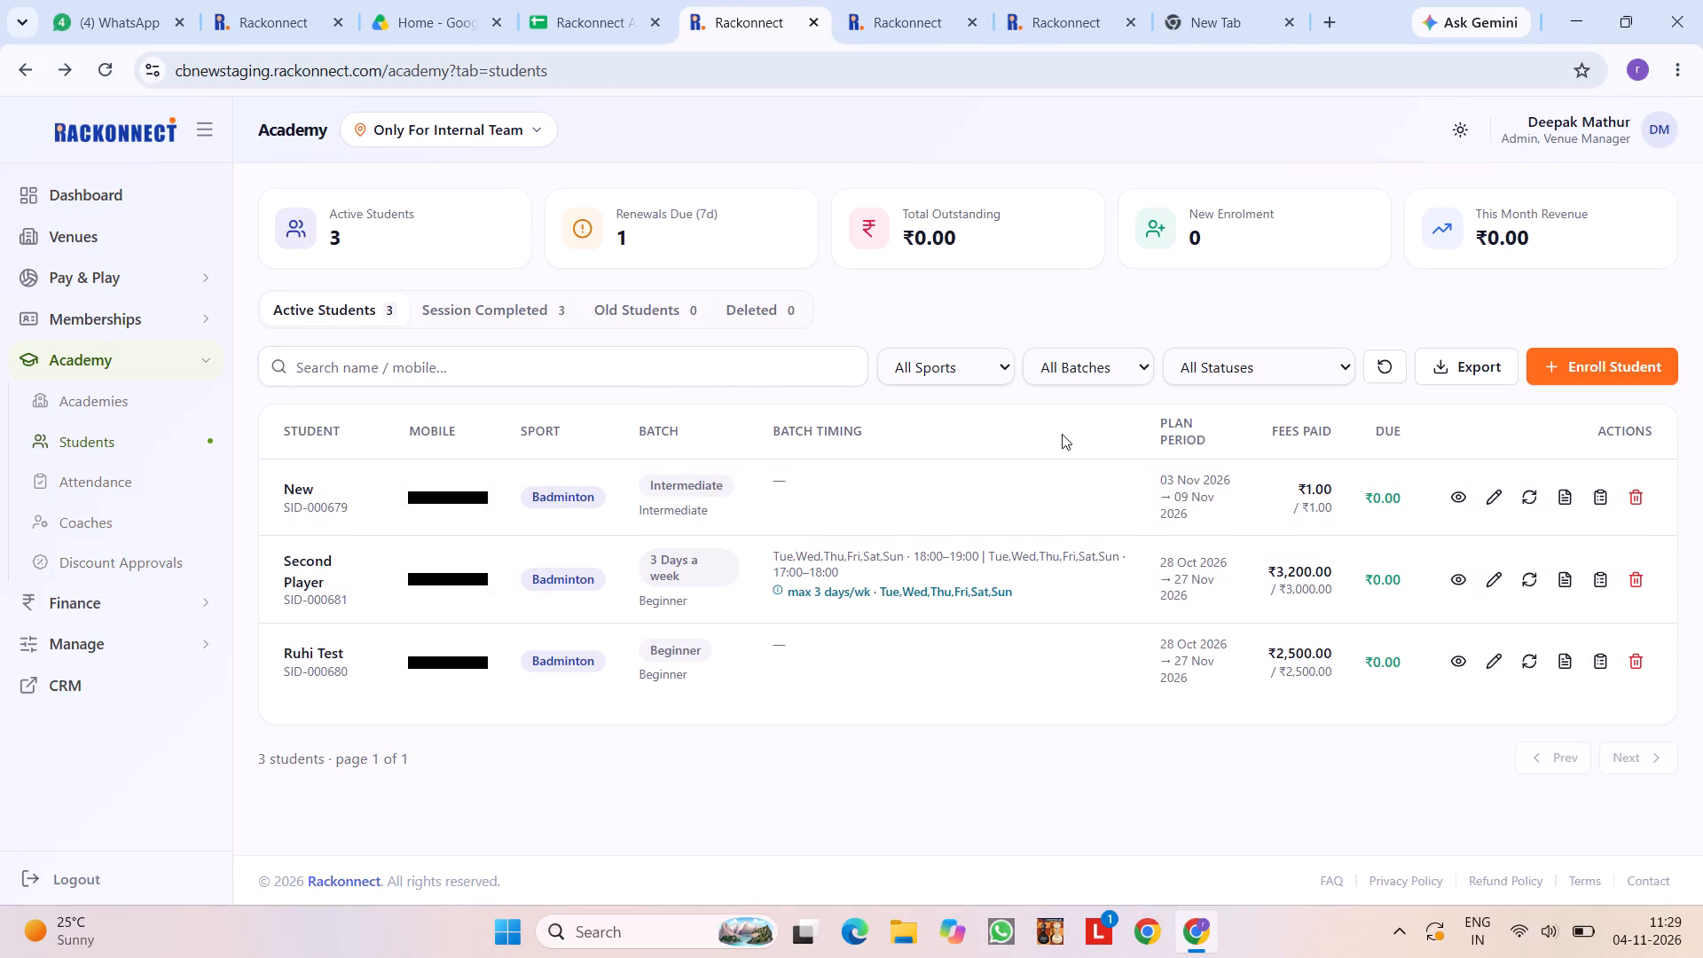
scroll(890, 386, up, 2)
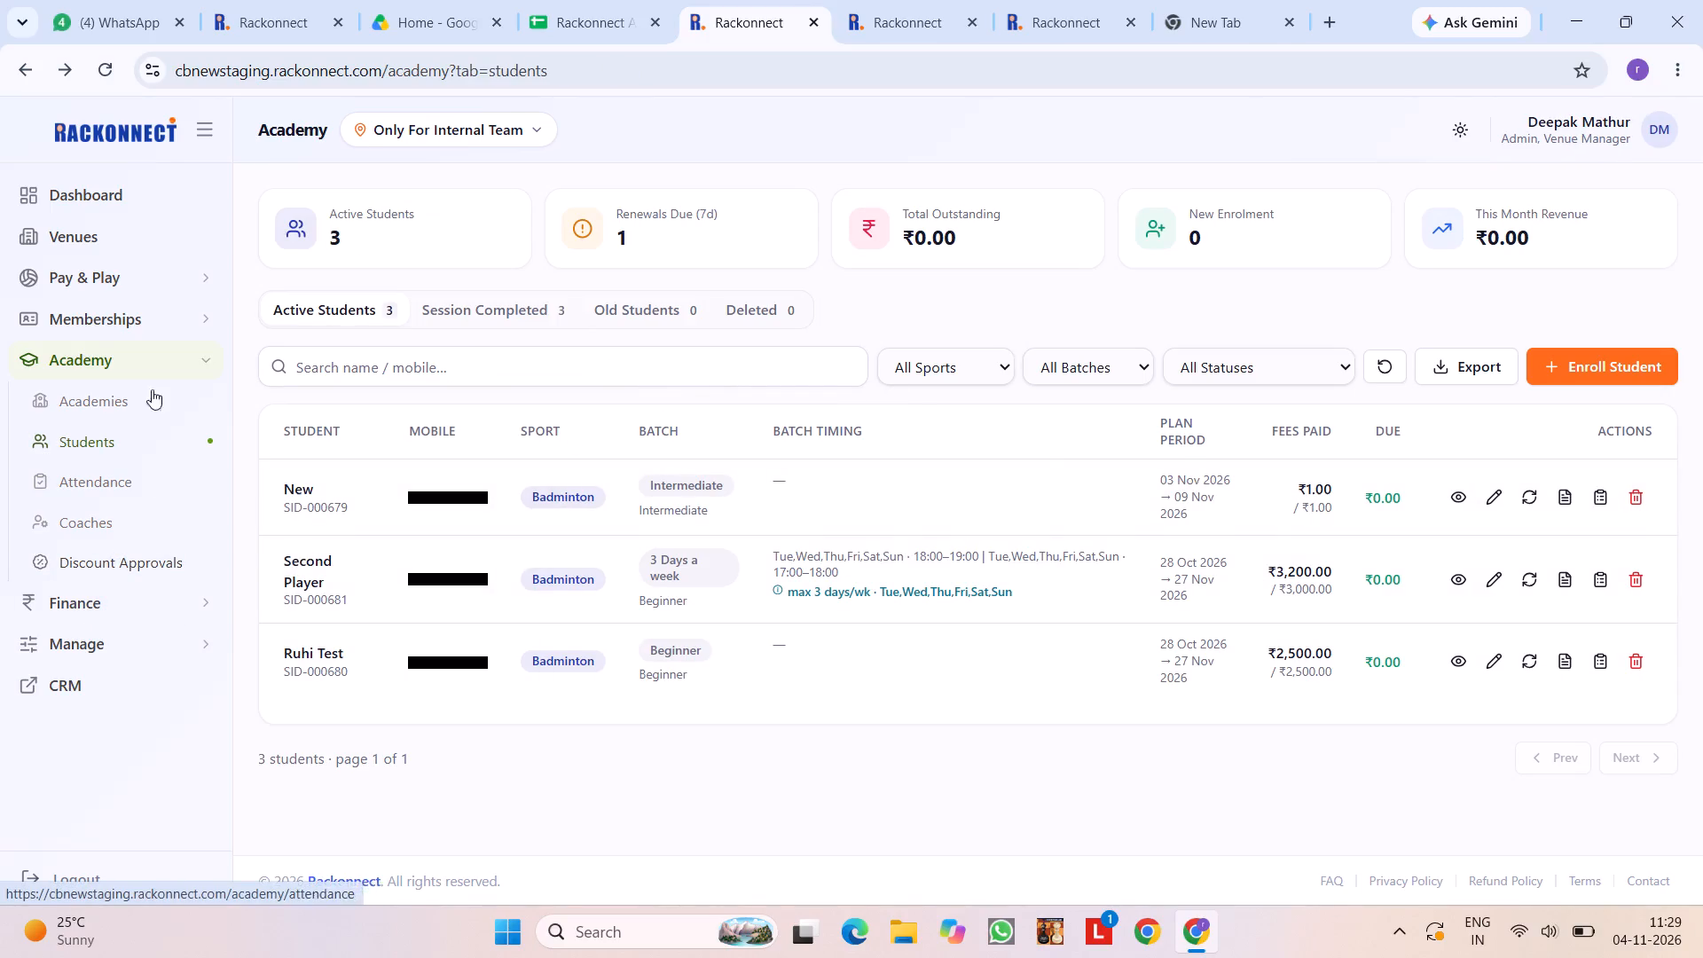
Open the list of membership users for the Only For Internal Team venue.
click(166, 322)
click(138, 410)
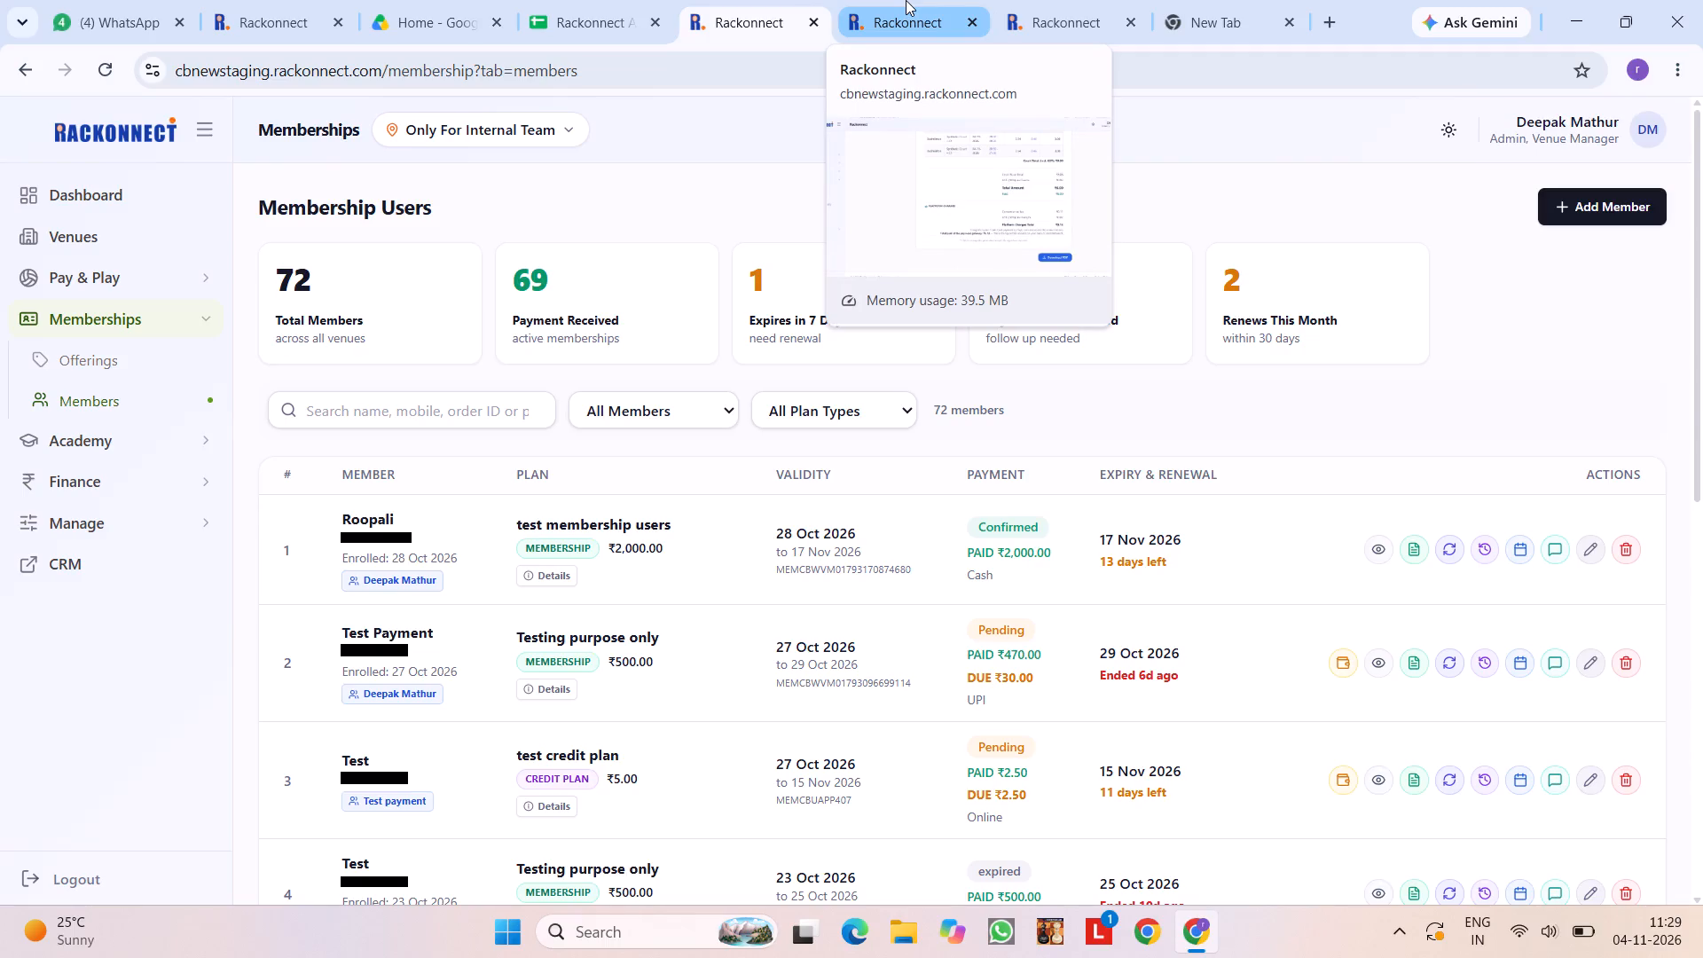
Recheck the CC booking's invoice, from its platform charges up to its court details, and return to the membership users.
click(906, 0)
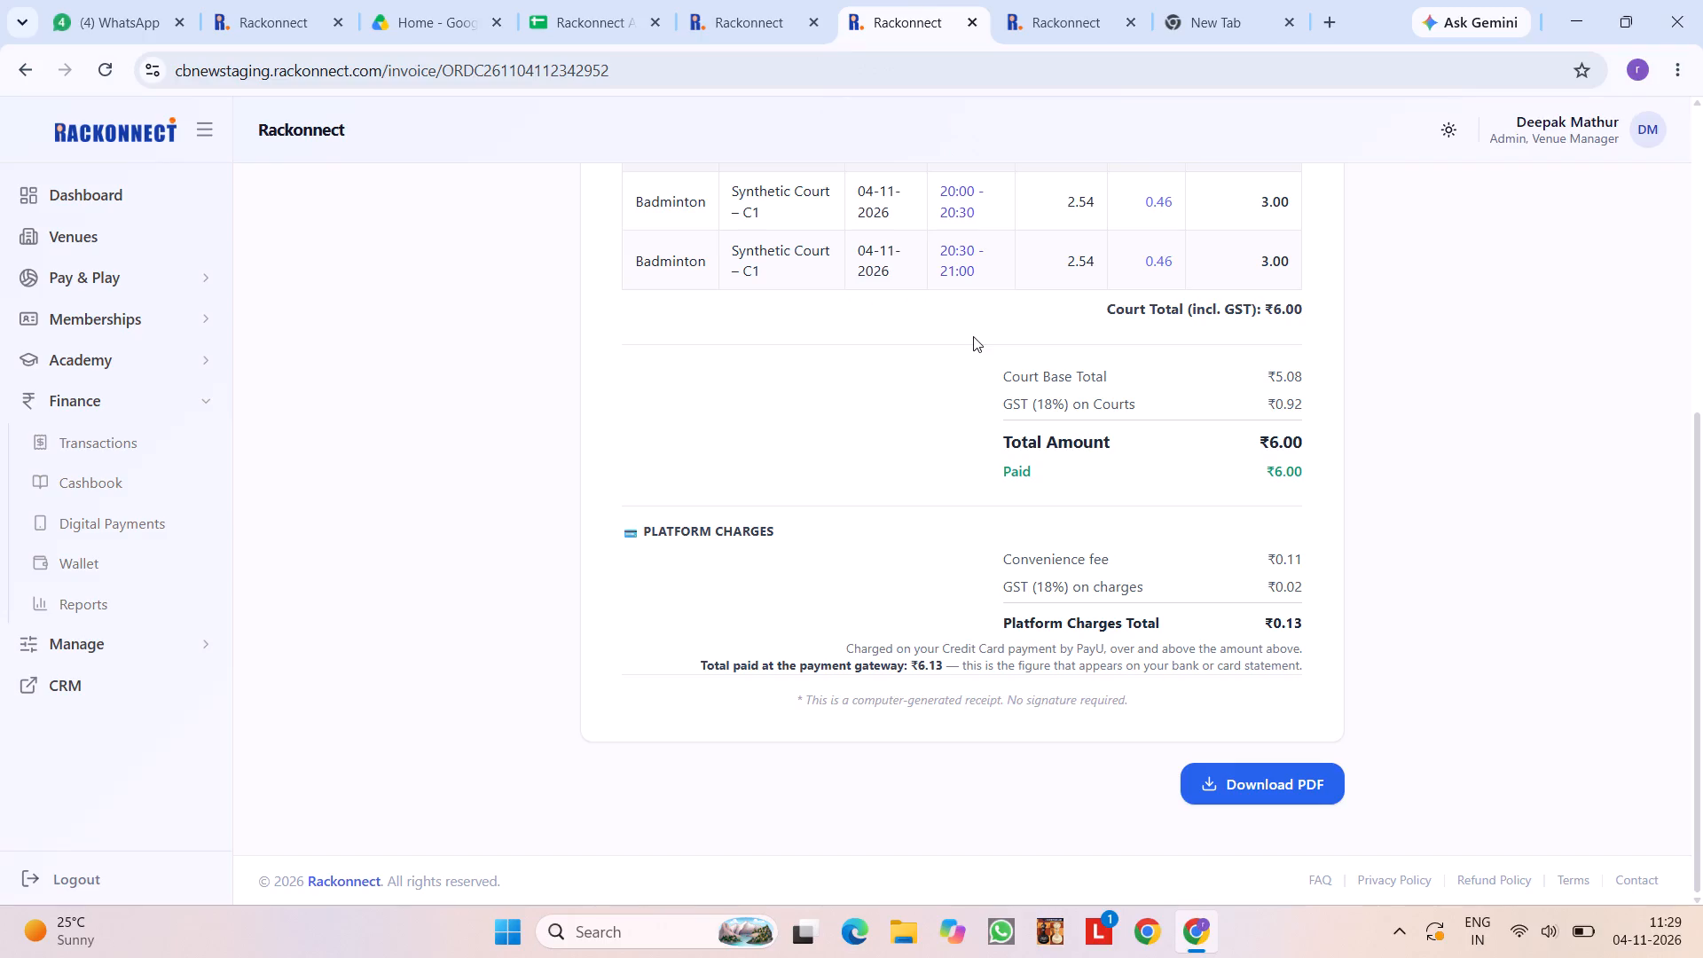
click(726, 0)
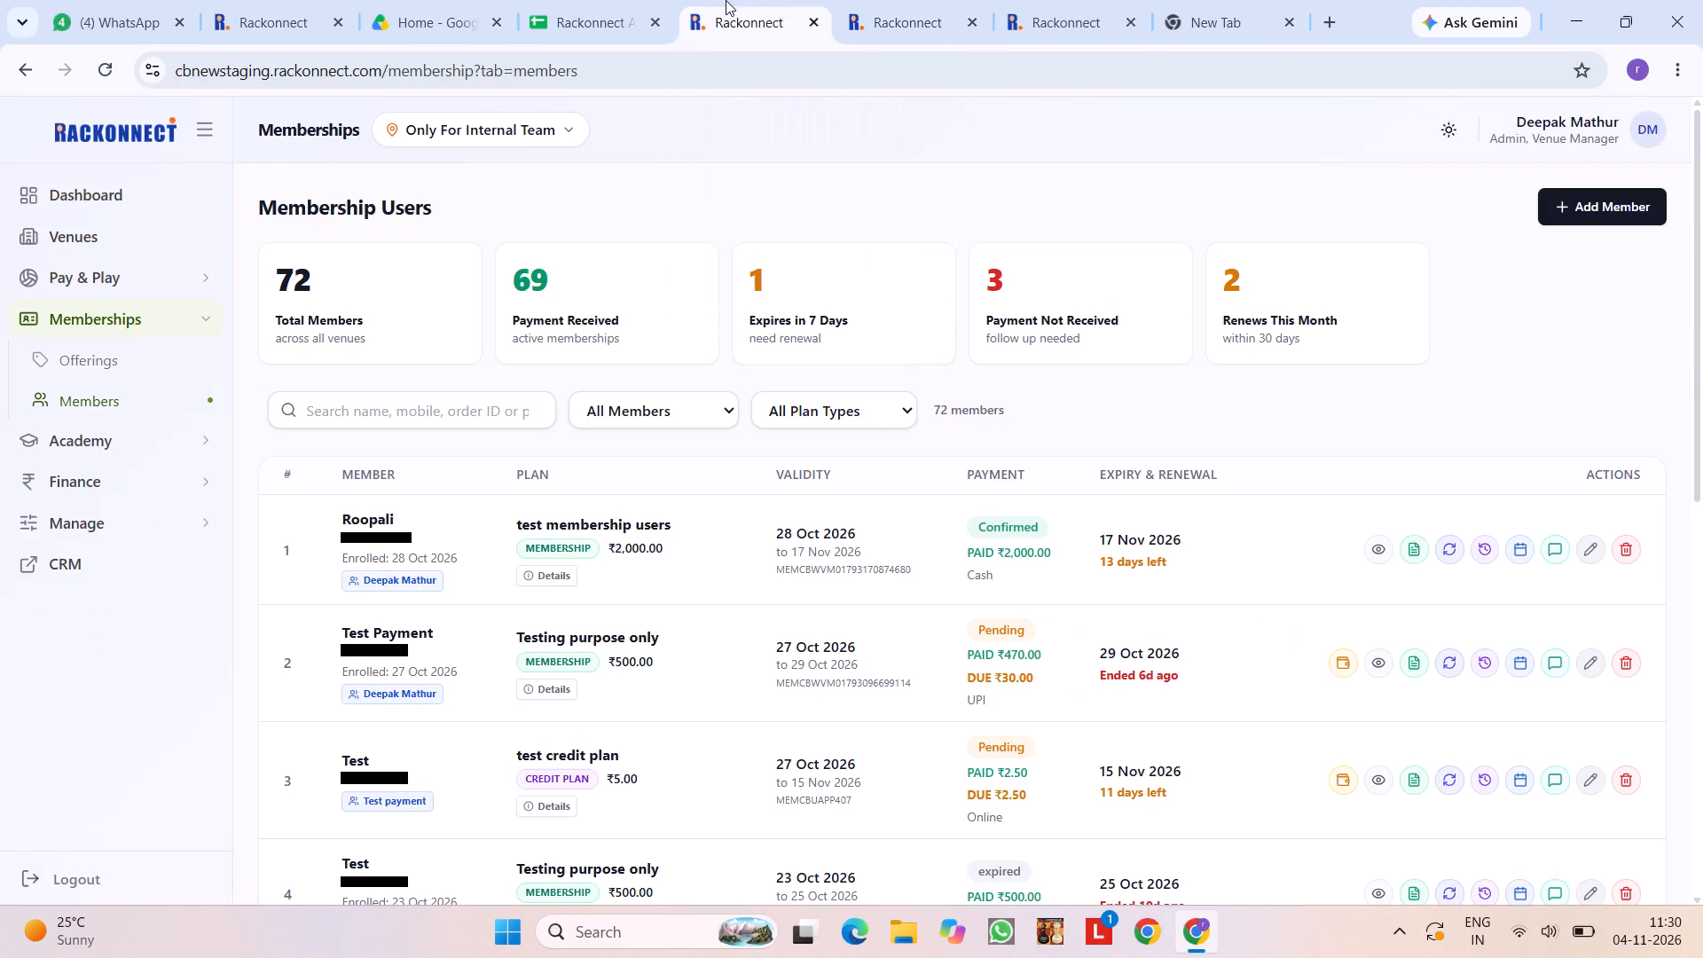
click(892, 0)
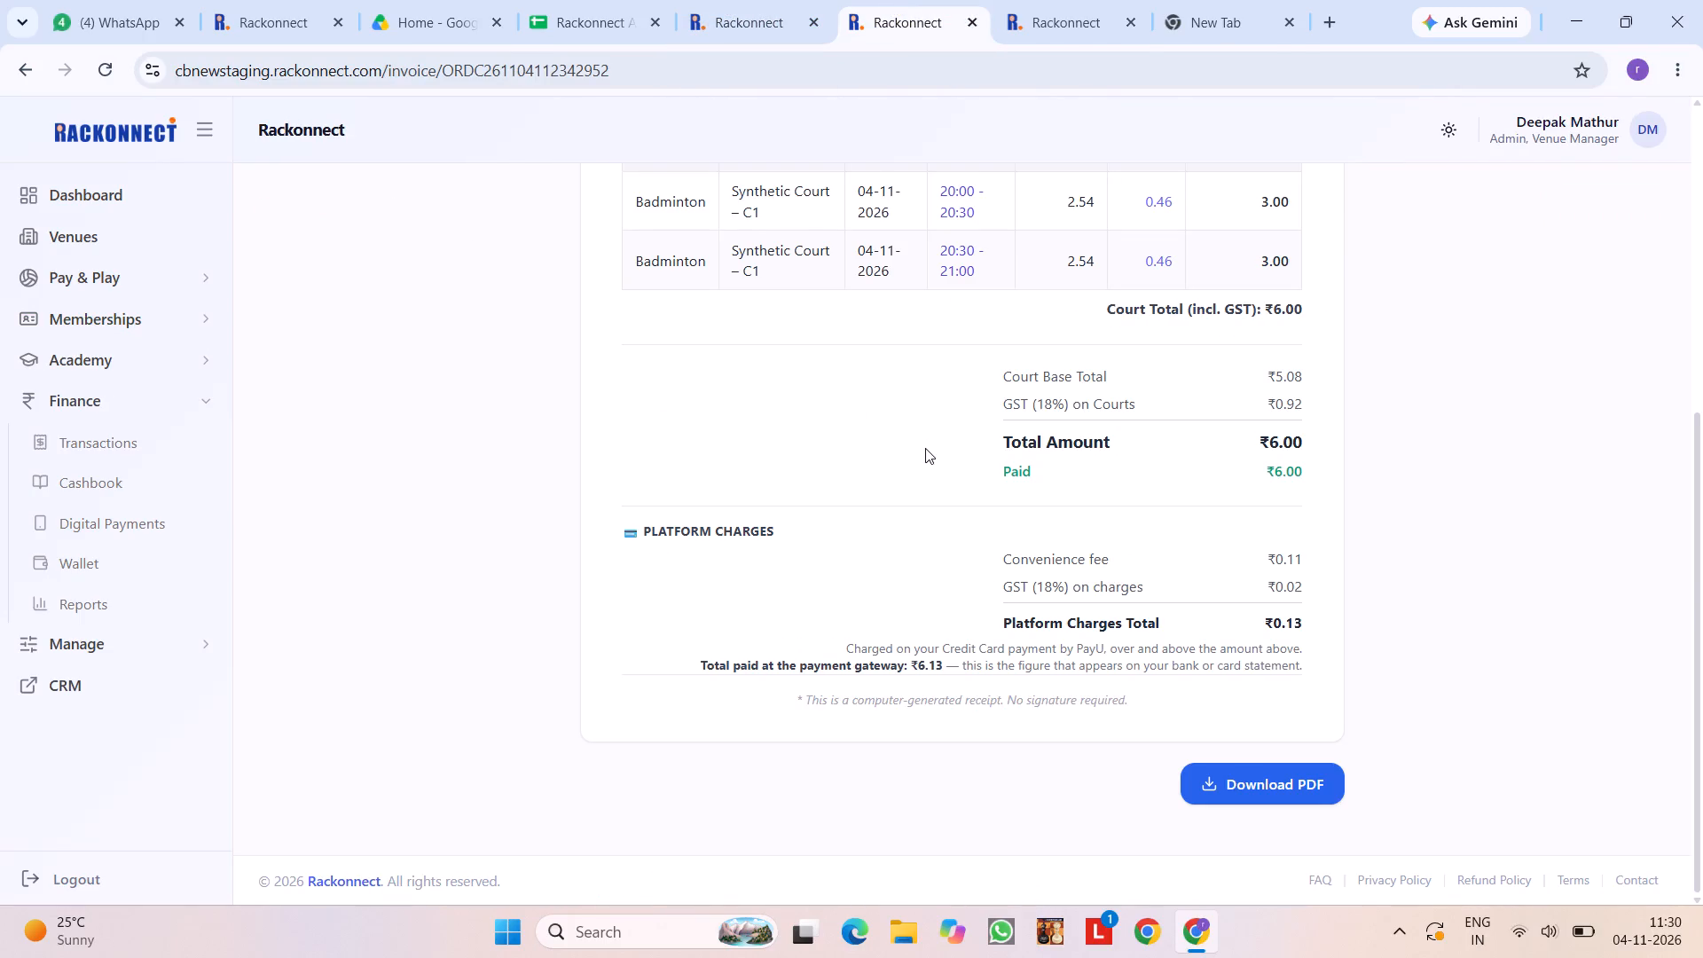
scroll(925, 448, up, 10)
click(748, 0)
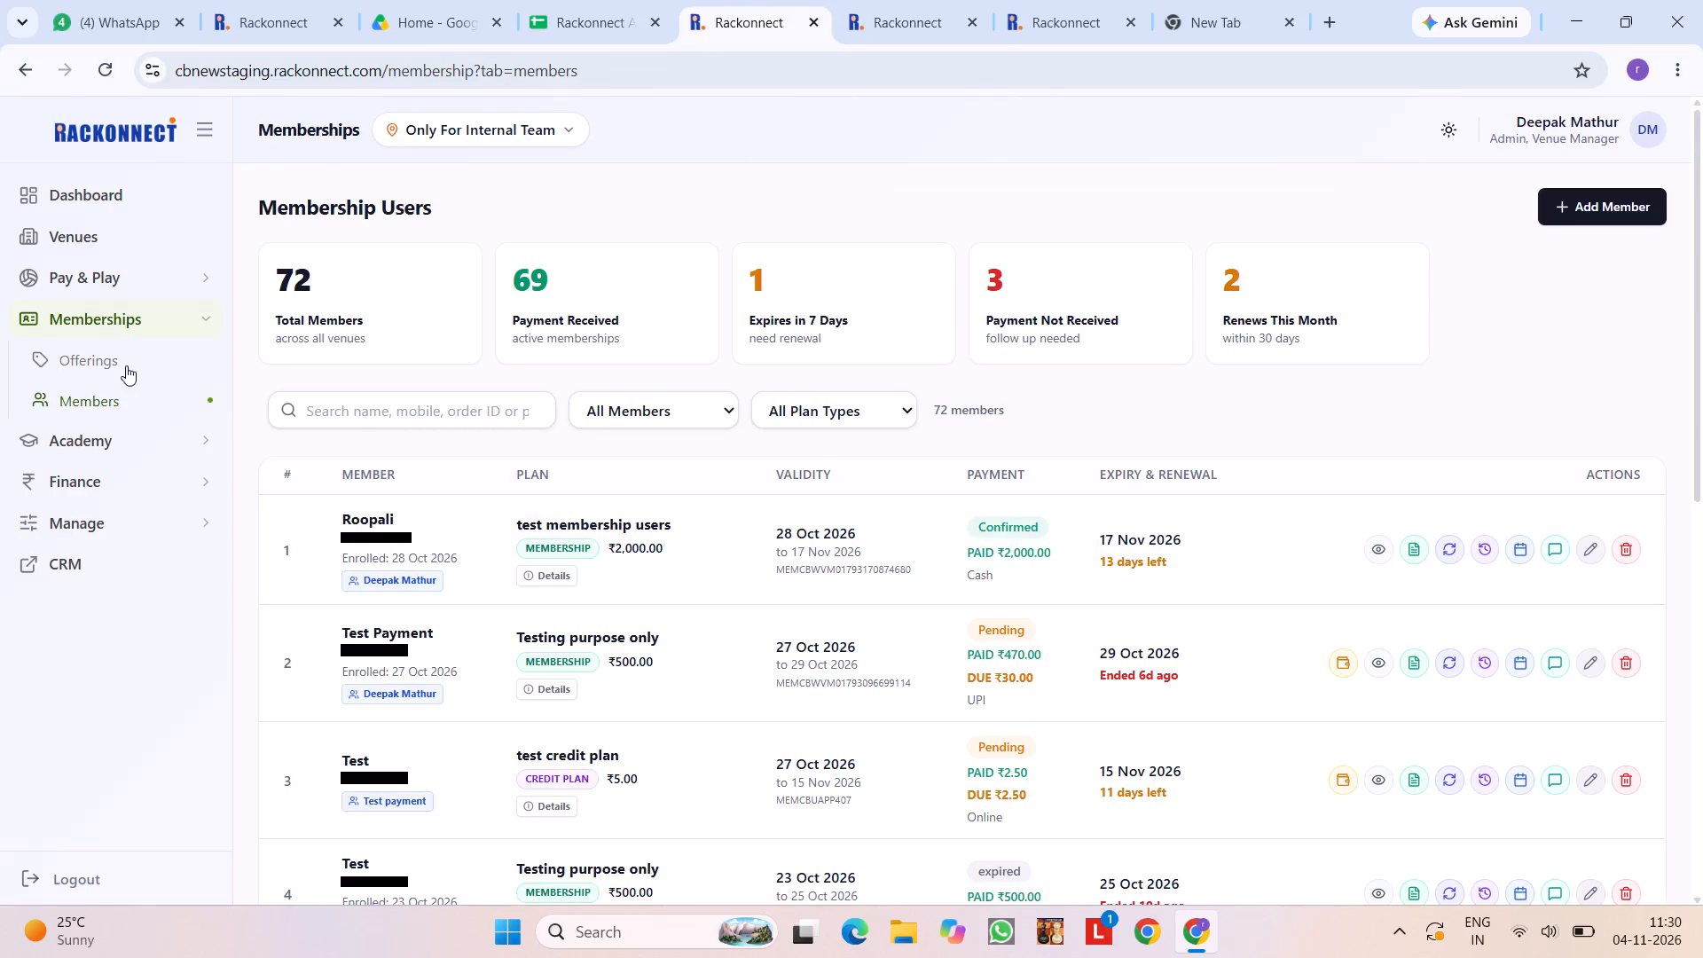
Return to the Pay & Play slot grid for the Badminton Synthetic Court on 04-11-2026.
click(103, 287)
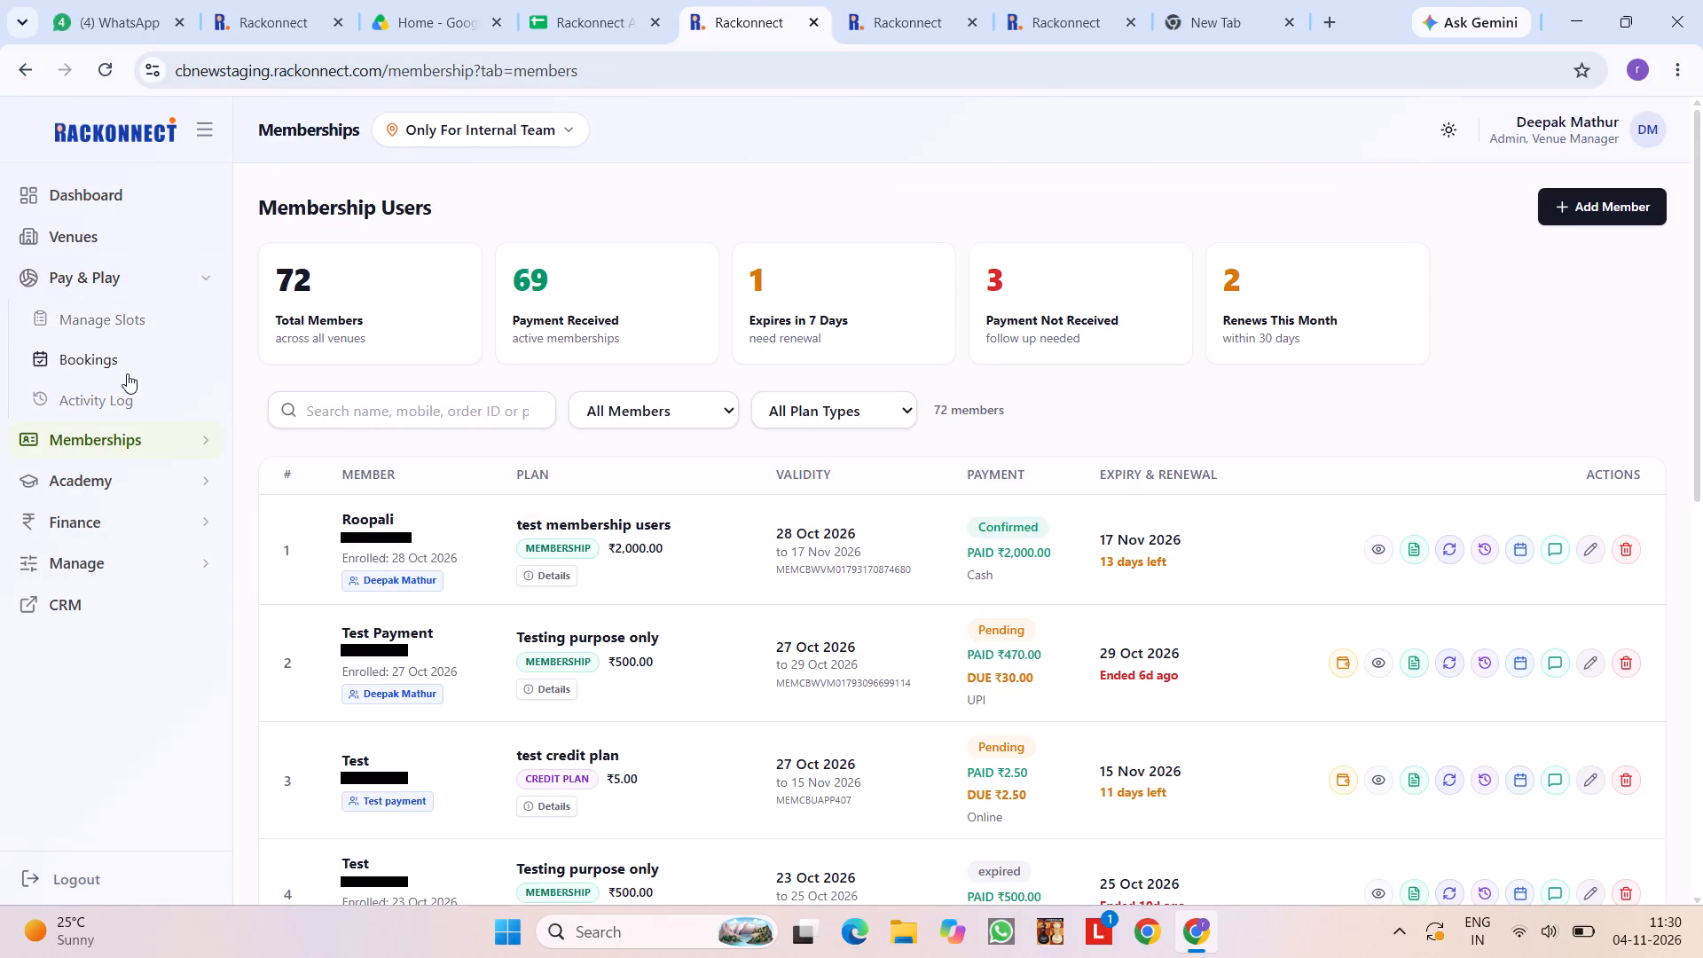
click(126, 323)
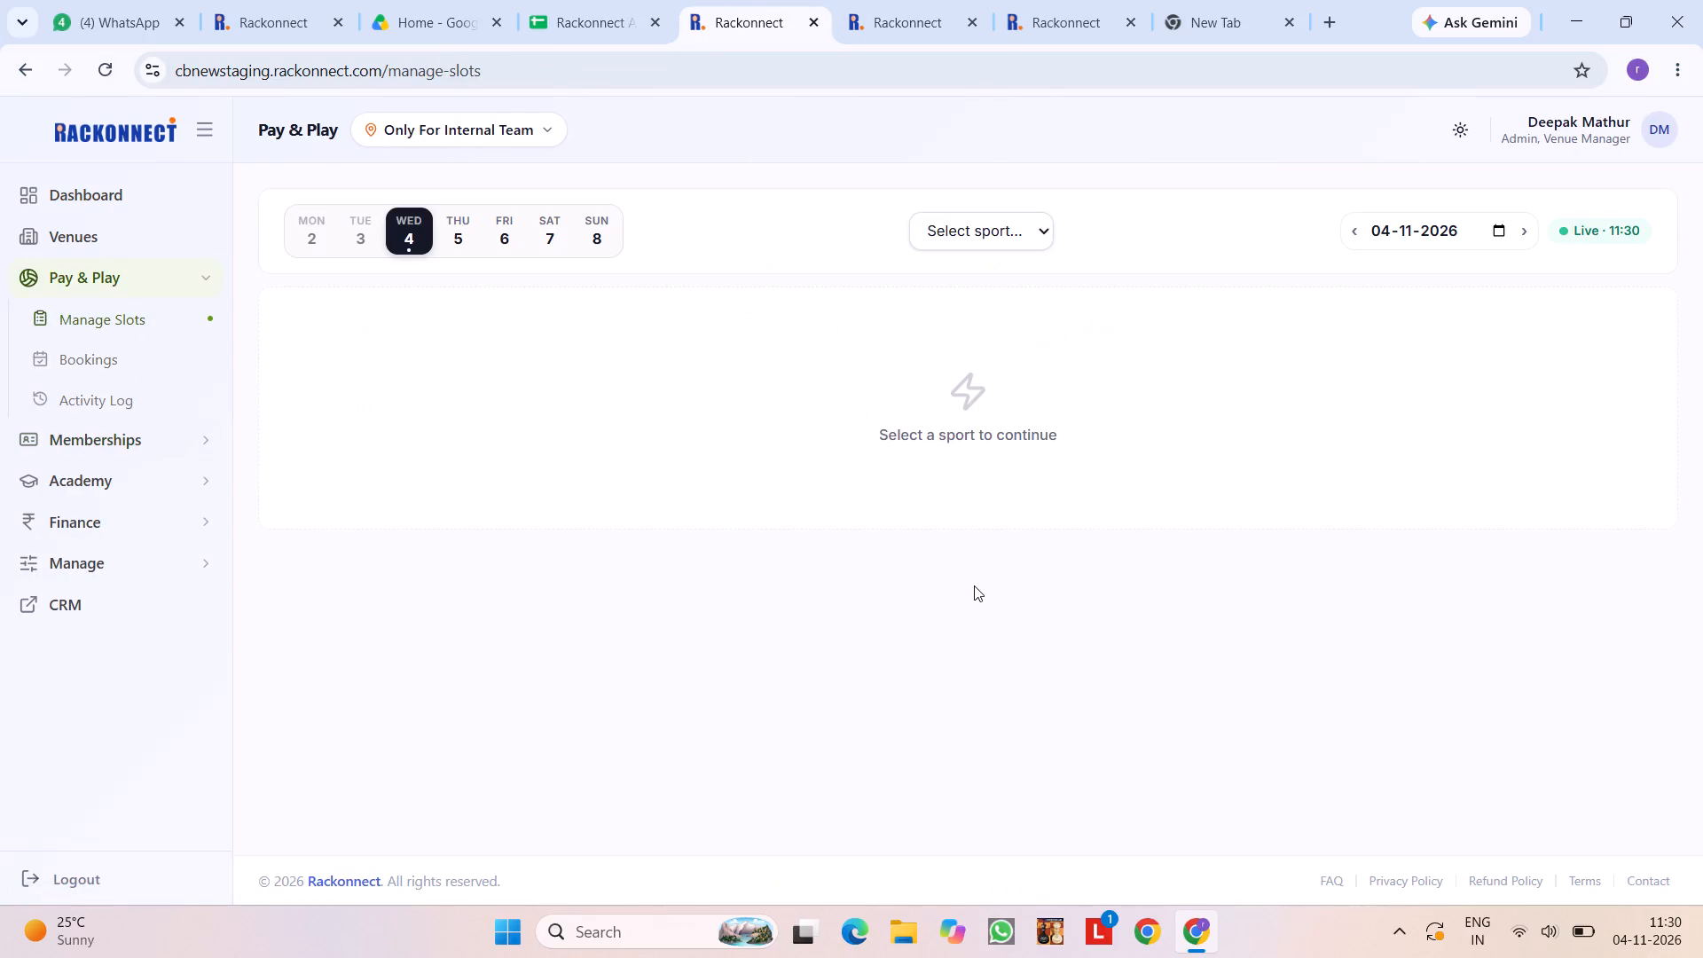
scroll(974, 585, down, 3)
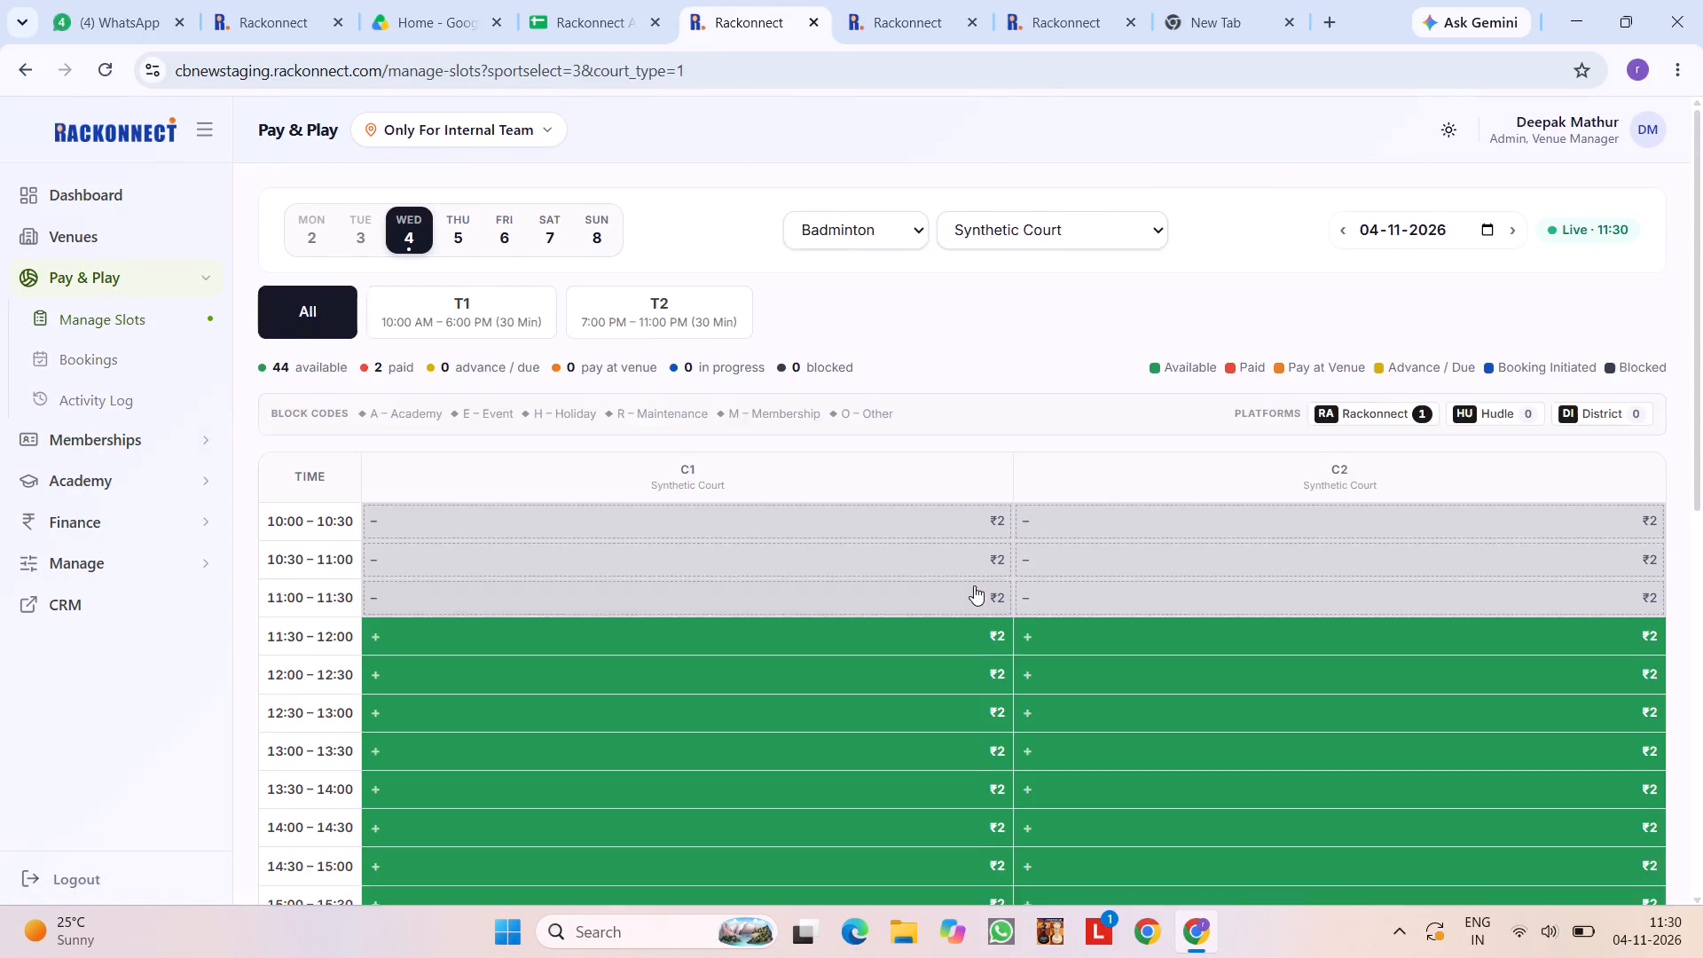
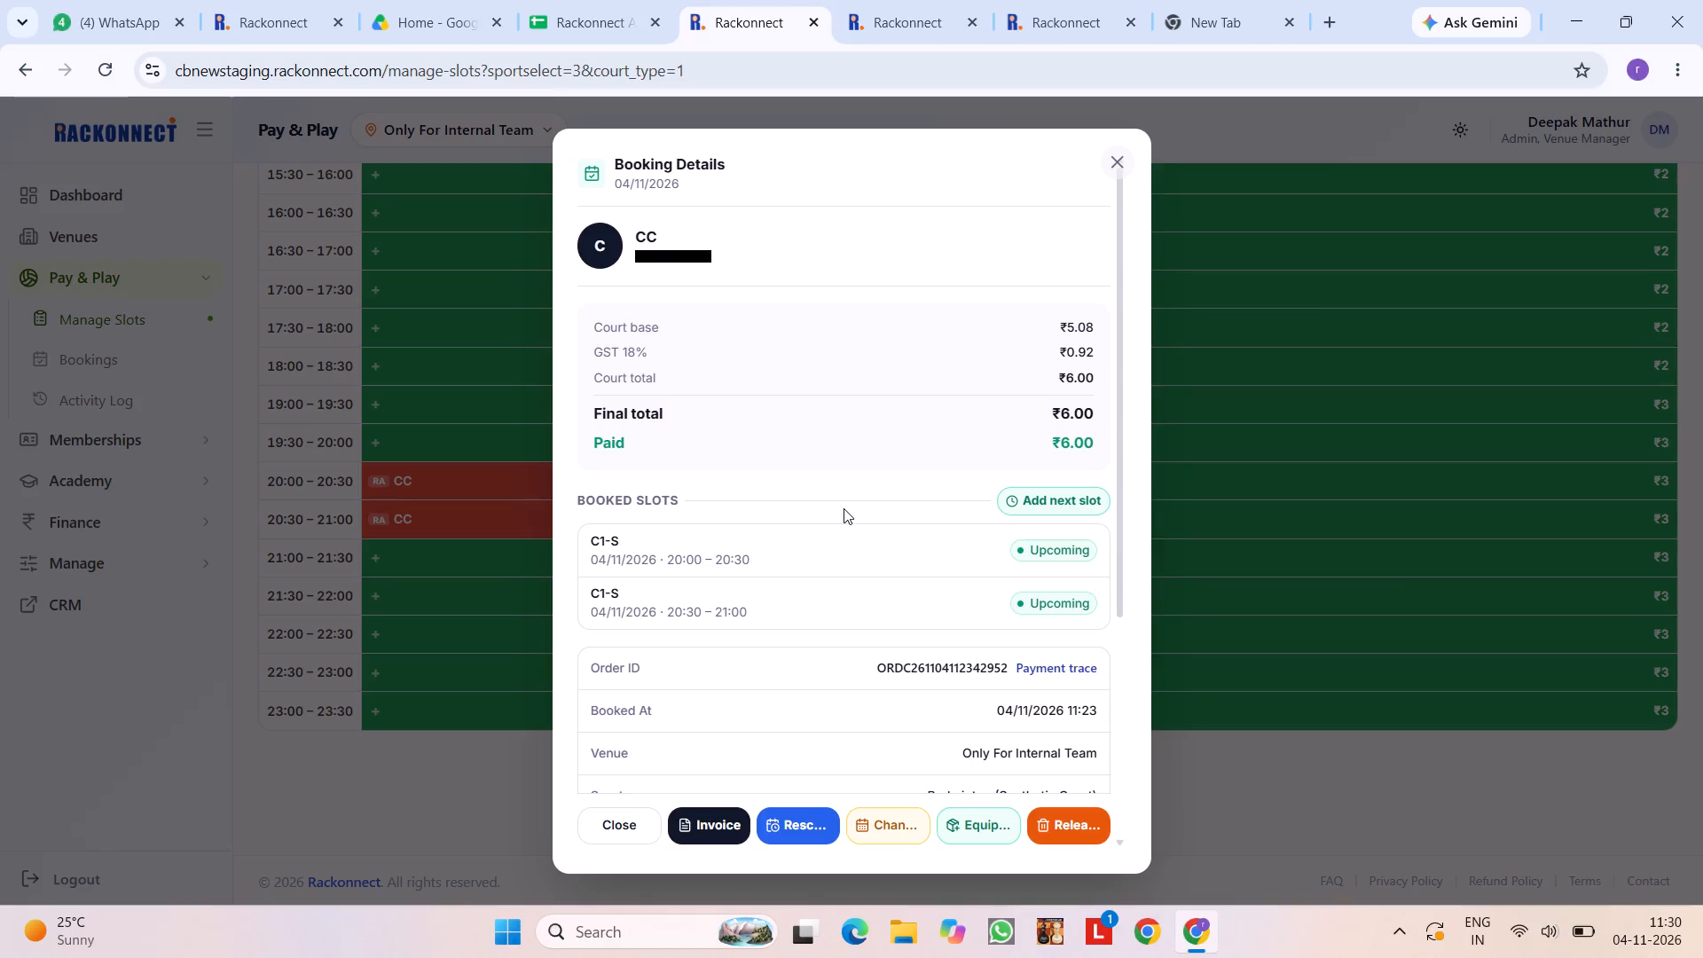
Review the CC booking details for the 20:00–21:00 slots, from the charge breakdown through the paymode to the payment history.
key(Return)
key(Return)
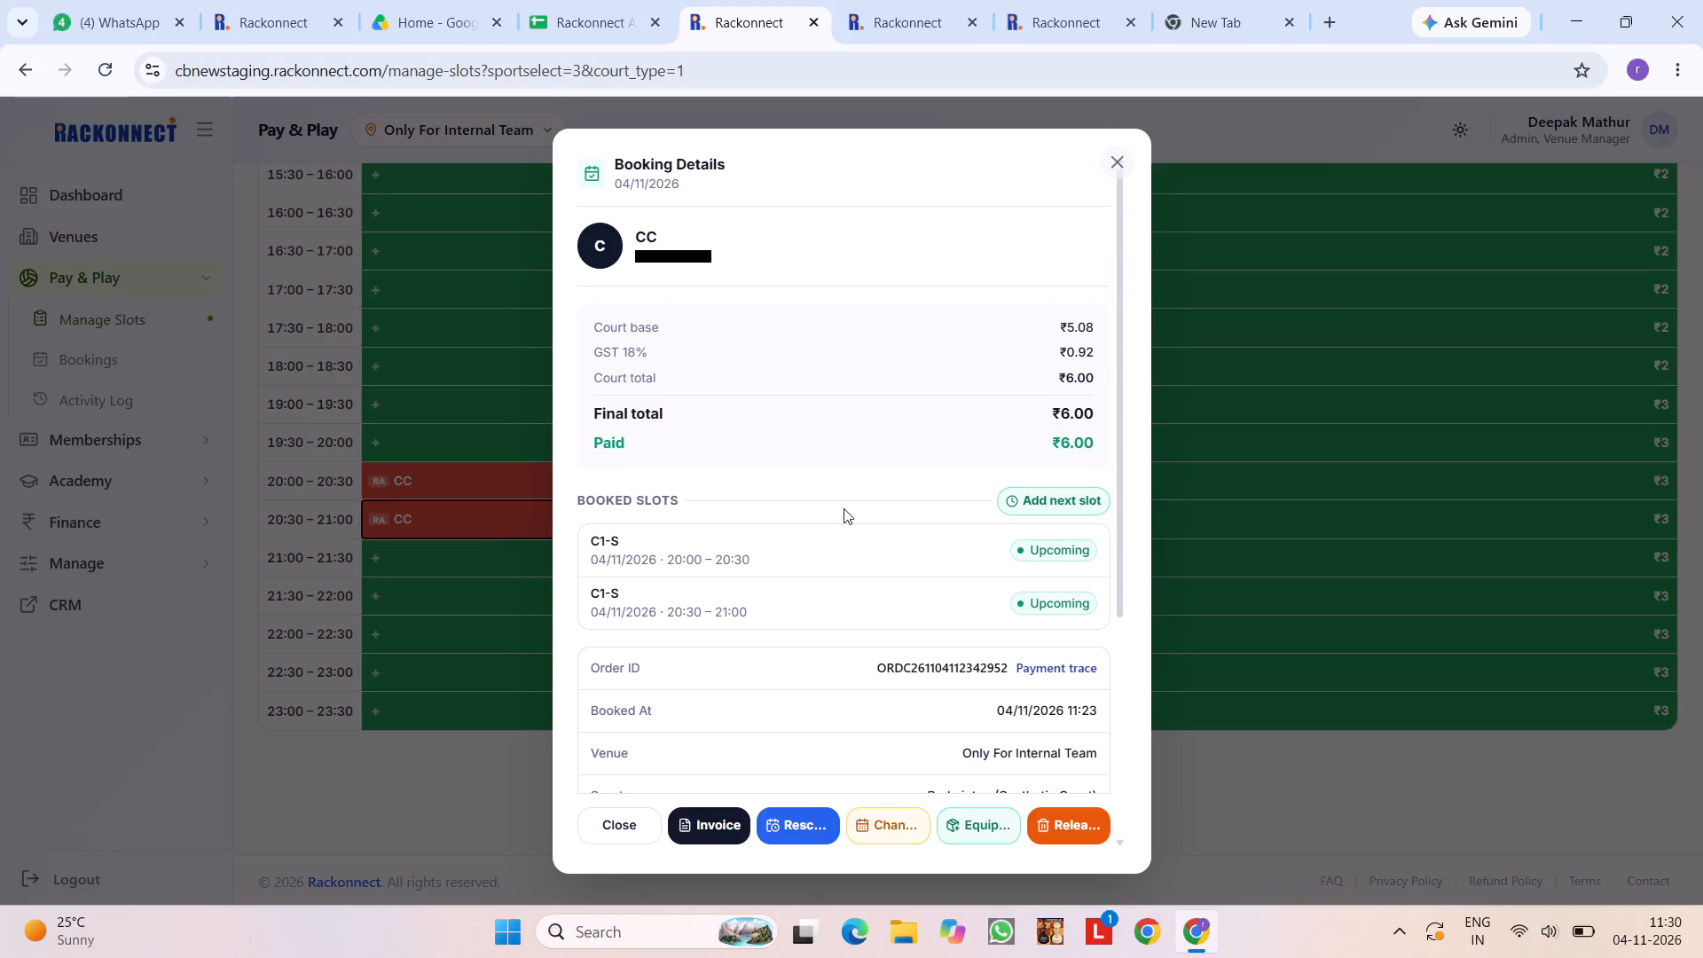
scroll(844, 508, down, 6)
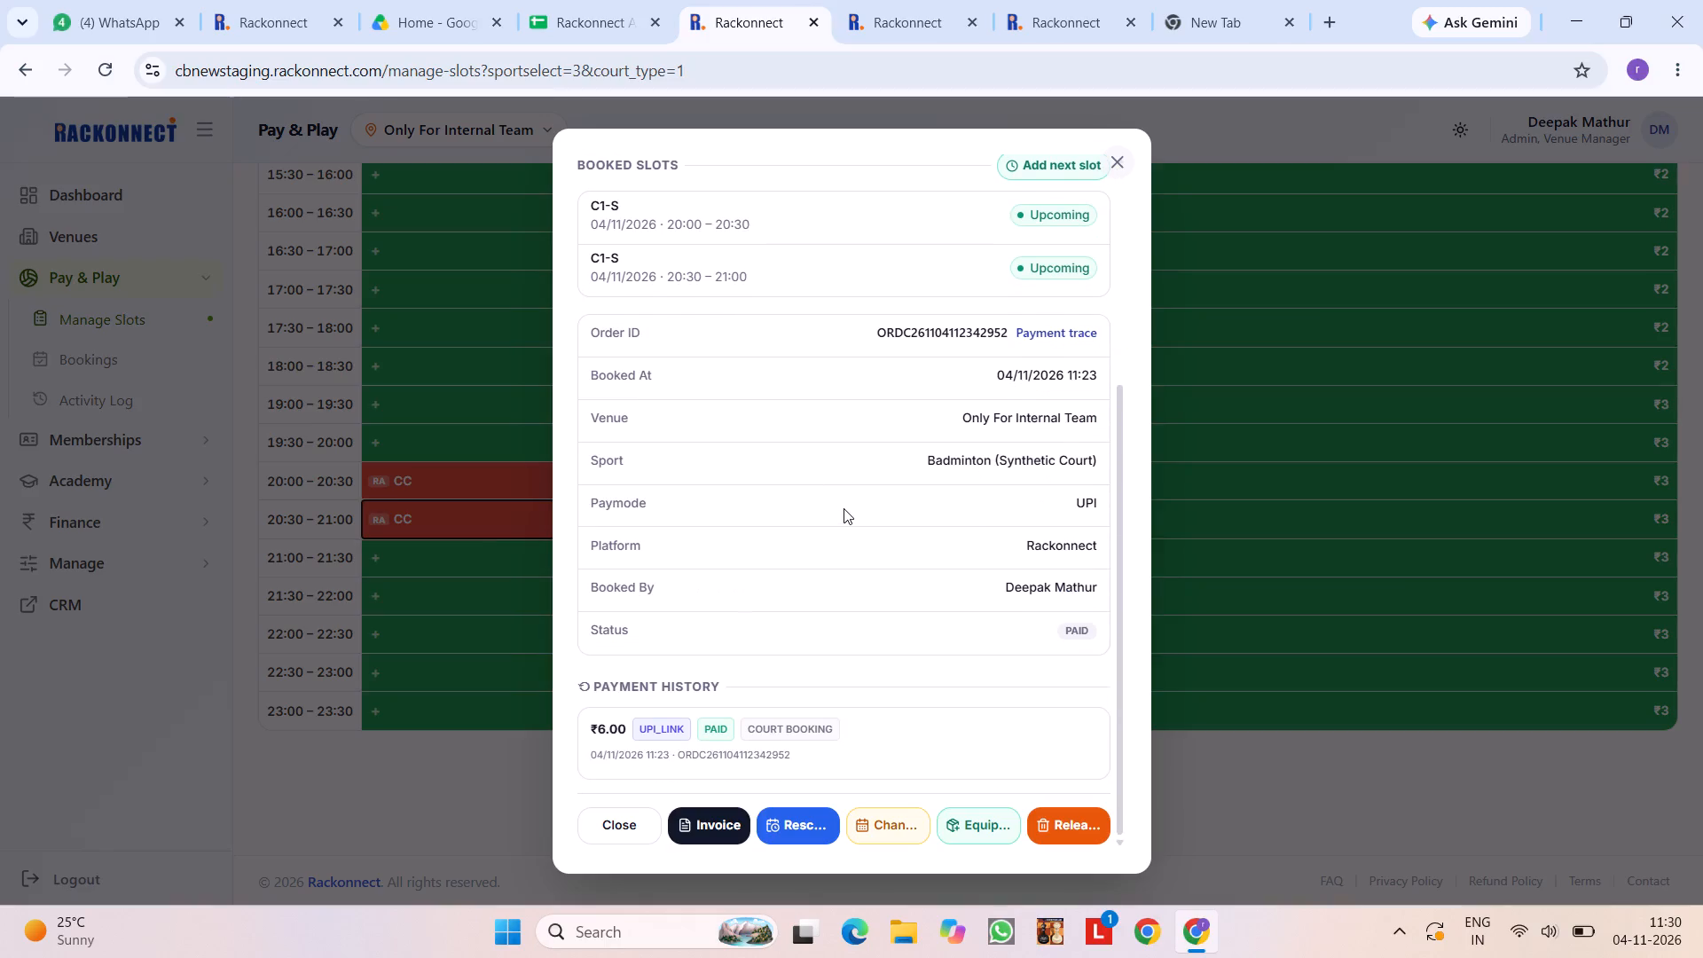
scroll(844, 508, up, 3)
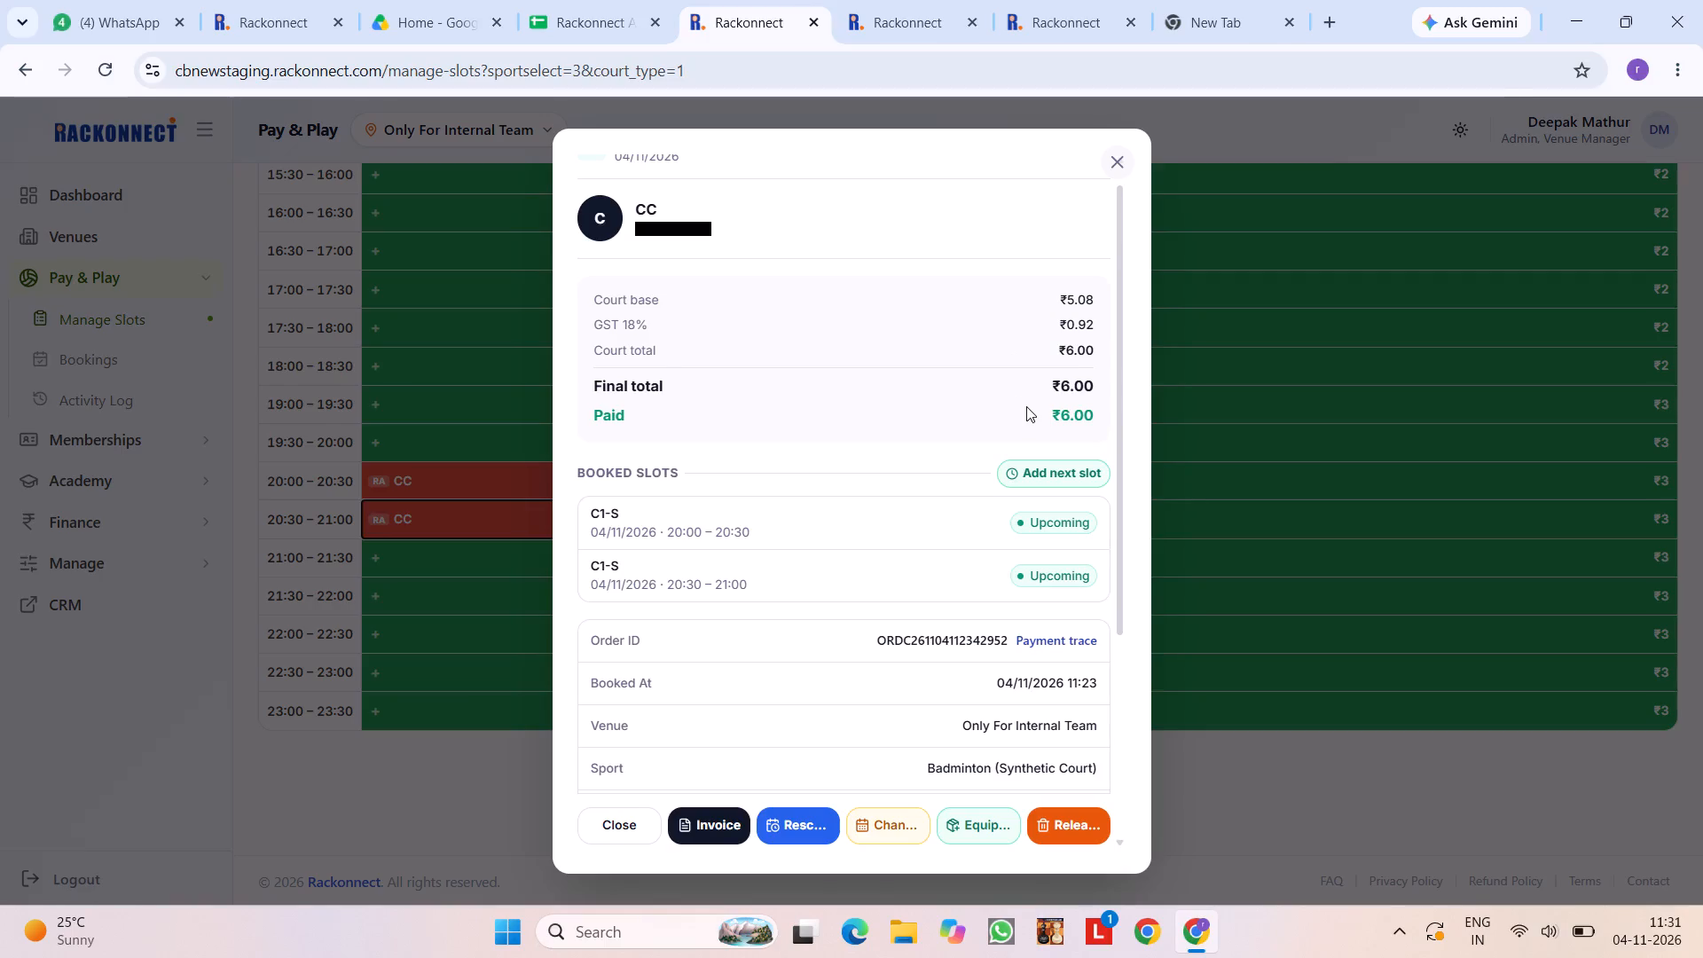
Recheck the CC booking's invoice down to its platform charges, and go back to the Pay & Play transactions in Finance.
click(970, 0)
scroll(998, 456, down, 4)
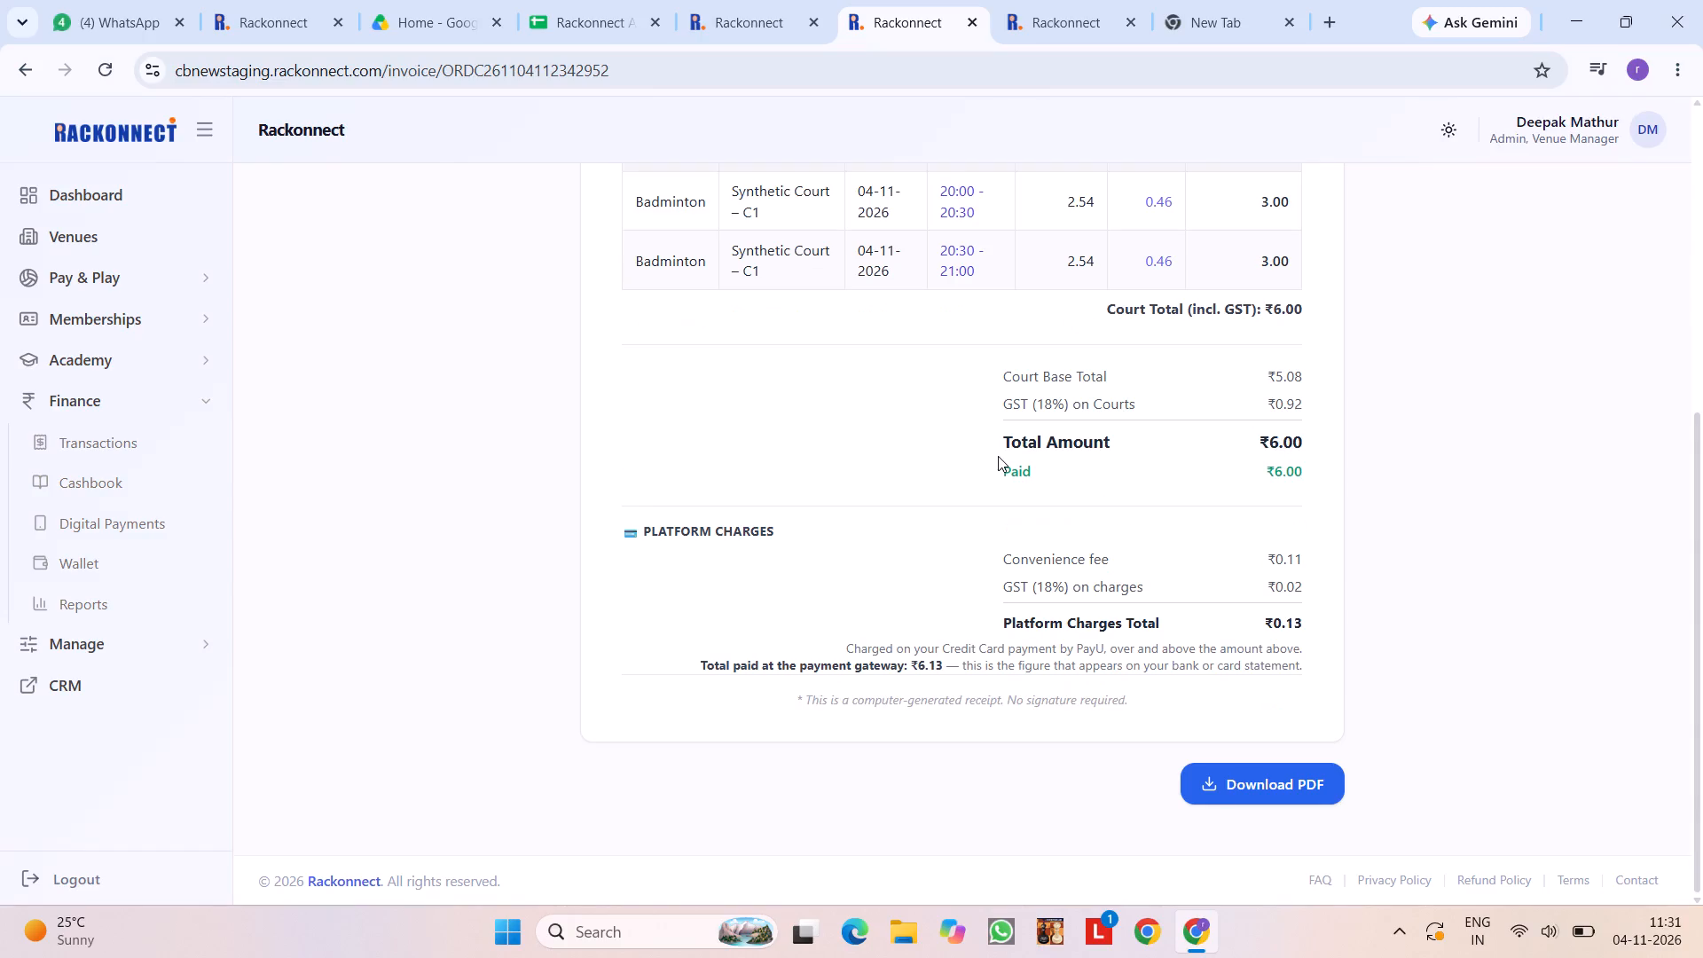
scroll(998, 456, right, 7)
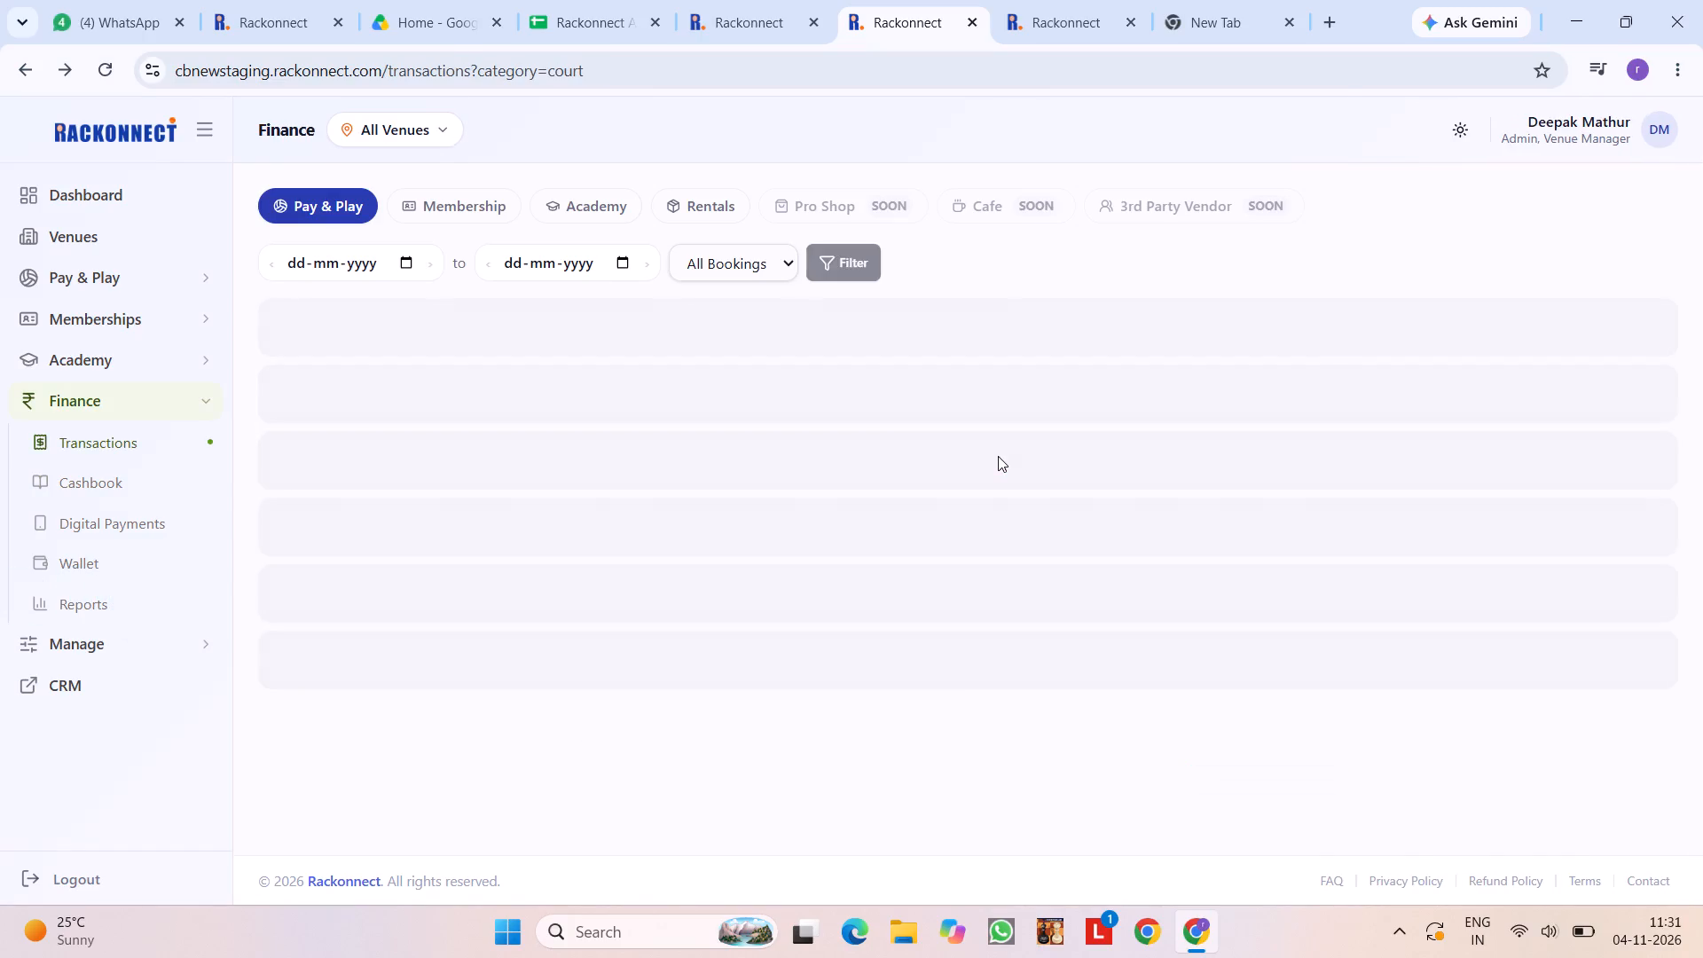
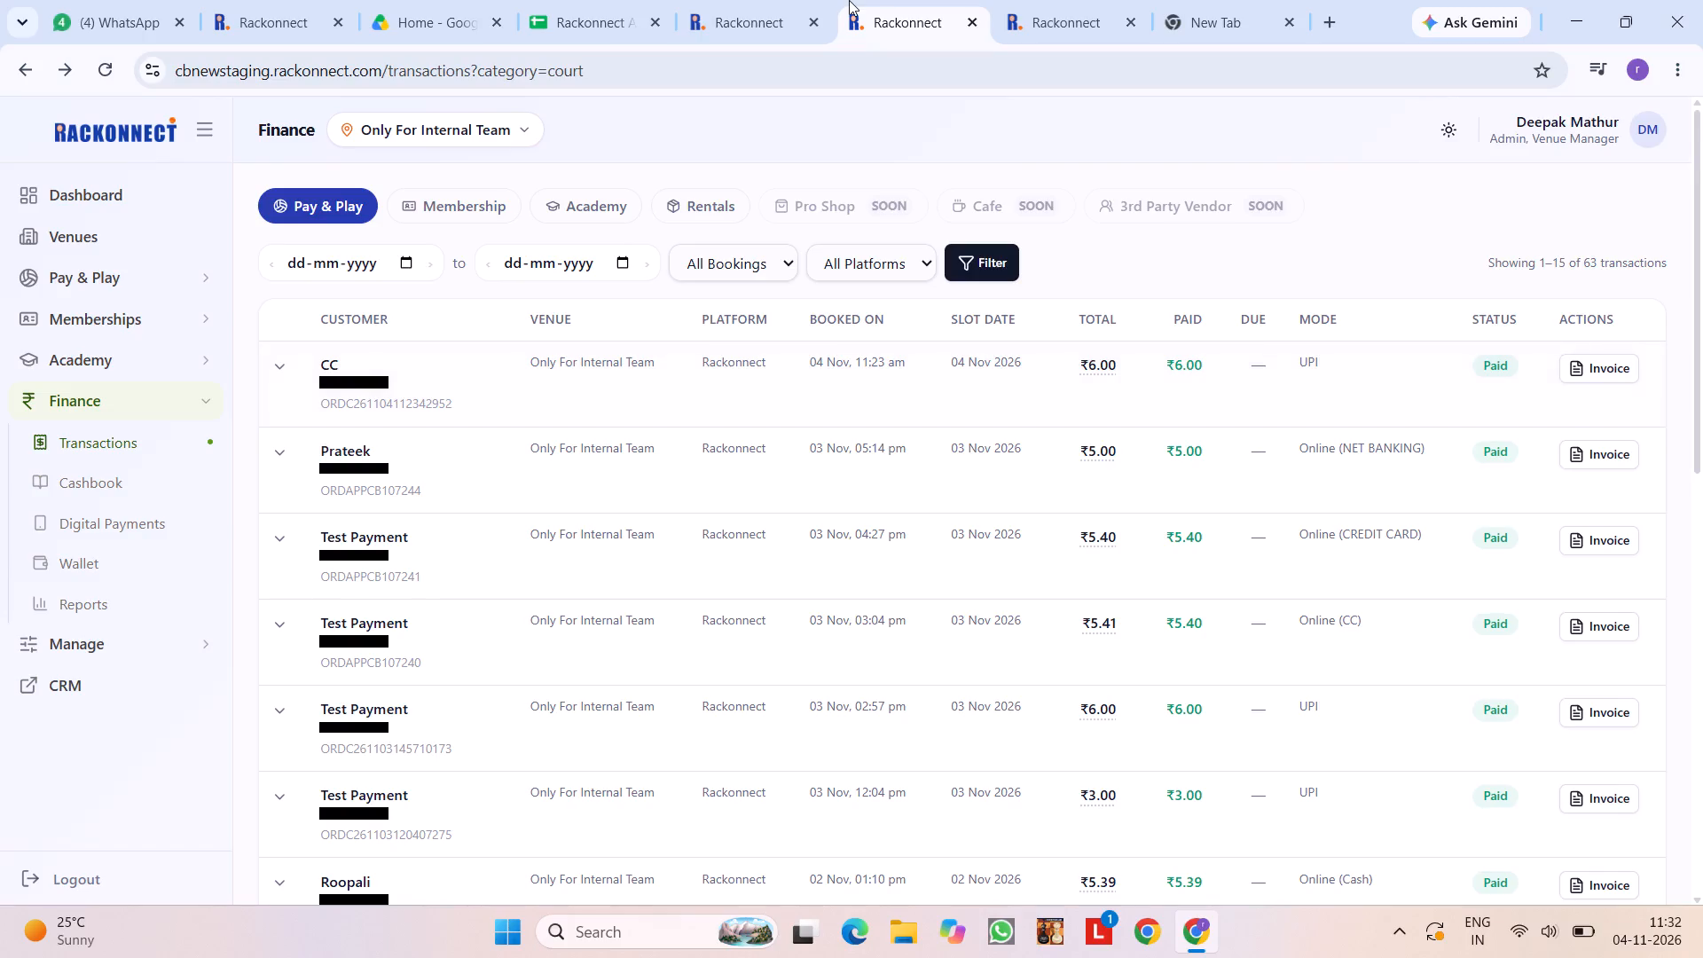
Check the newest entries in the Courtbooking Node.js bug sheet and return to the CC booking details.
click(581, 0)
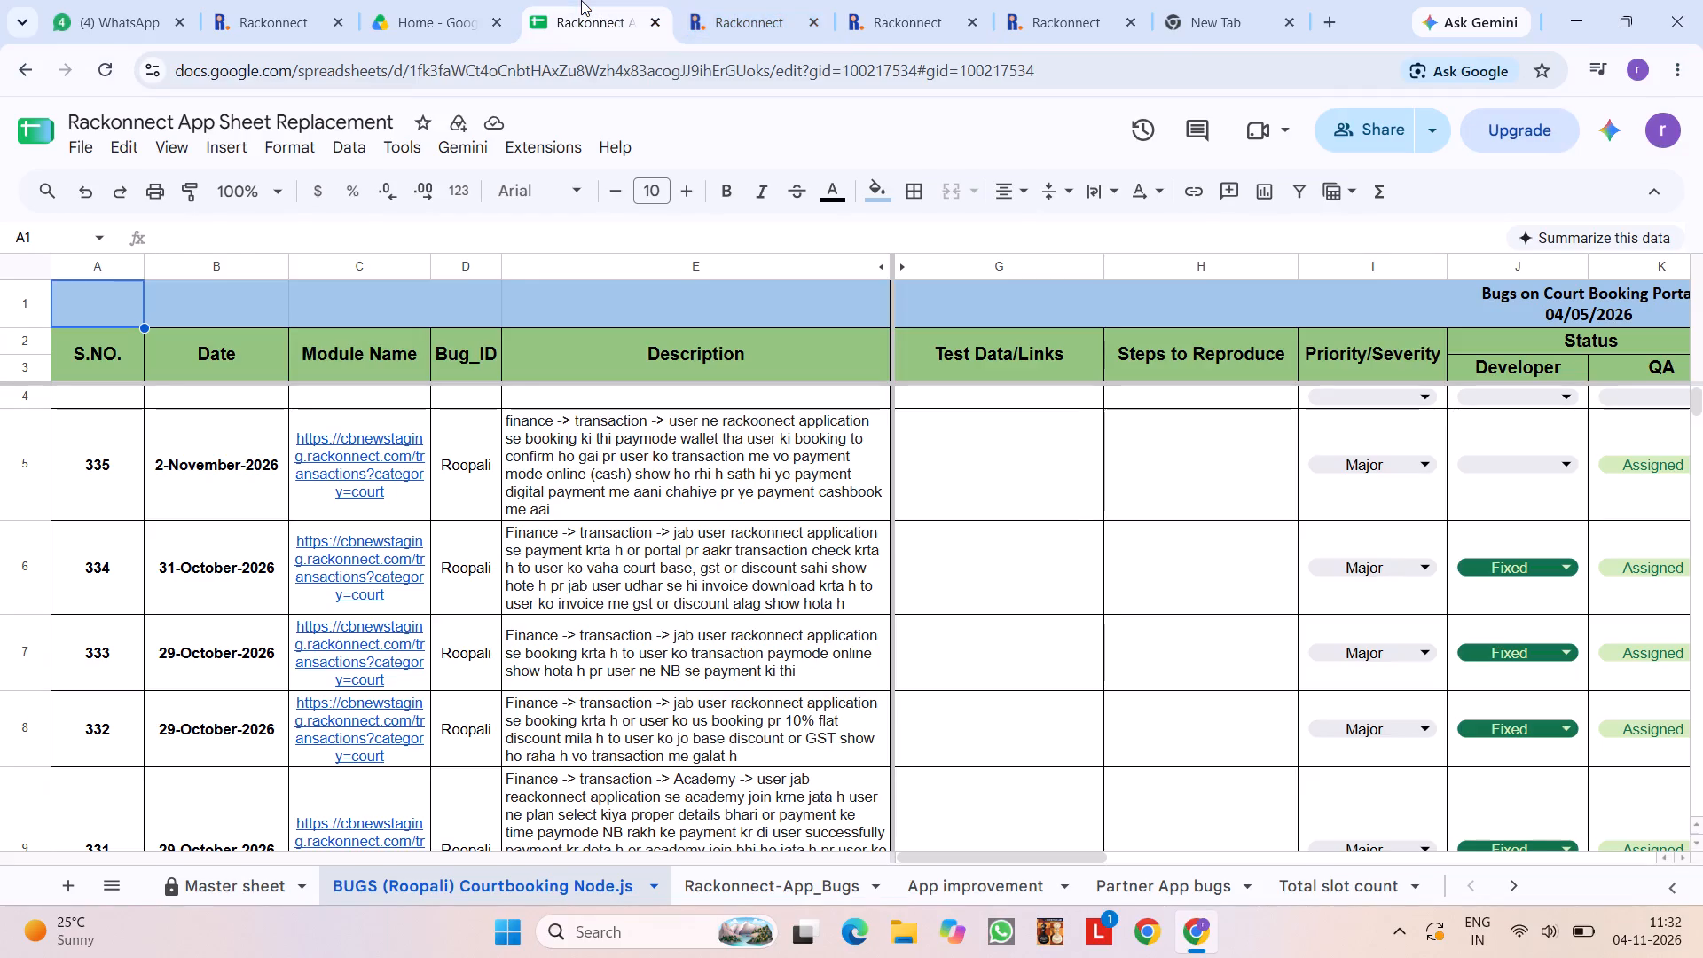
scroll(650, 526, up, 4)
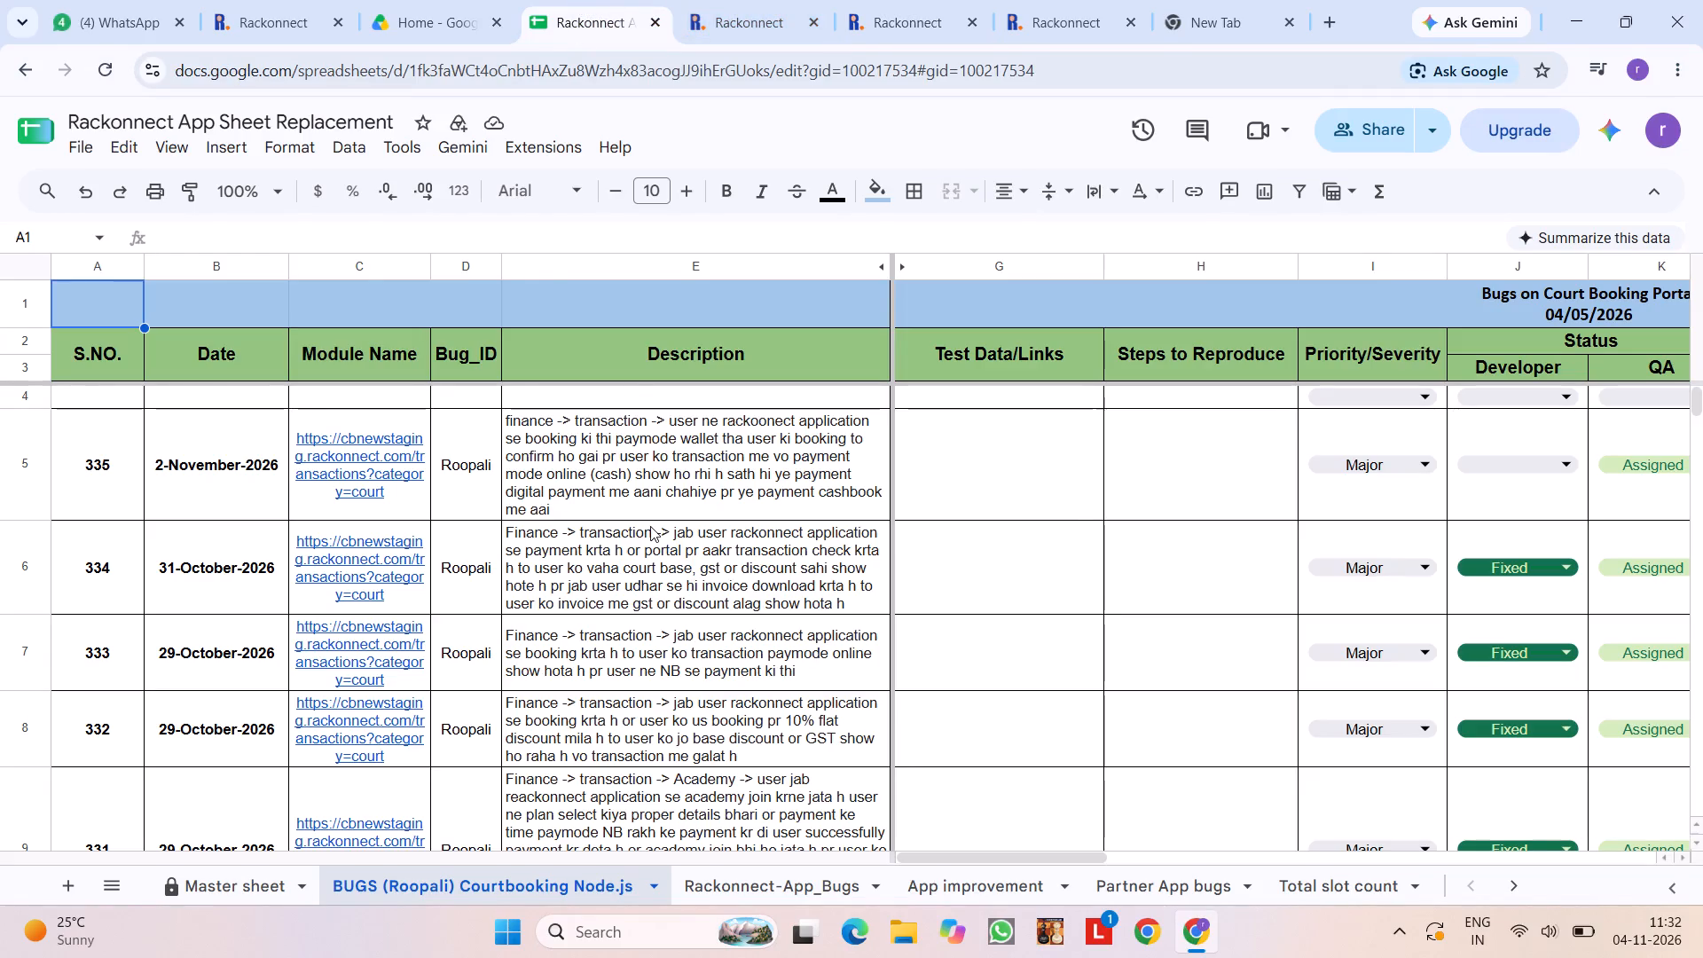
click(710, 0)
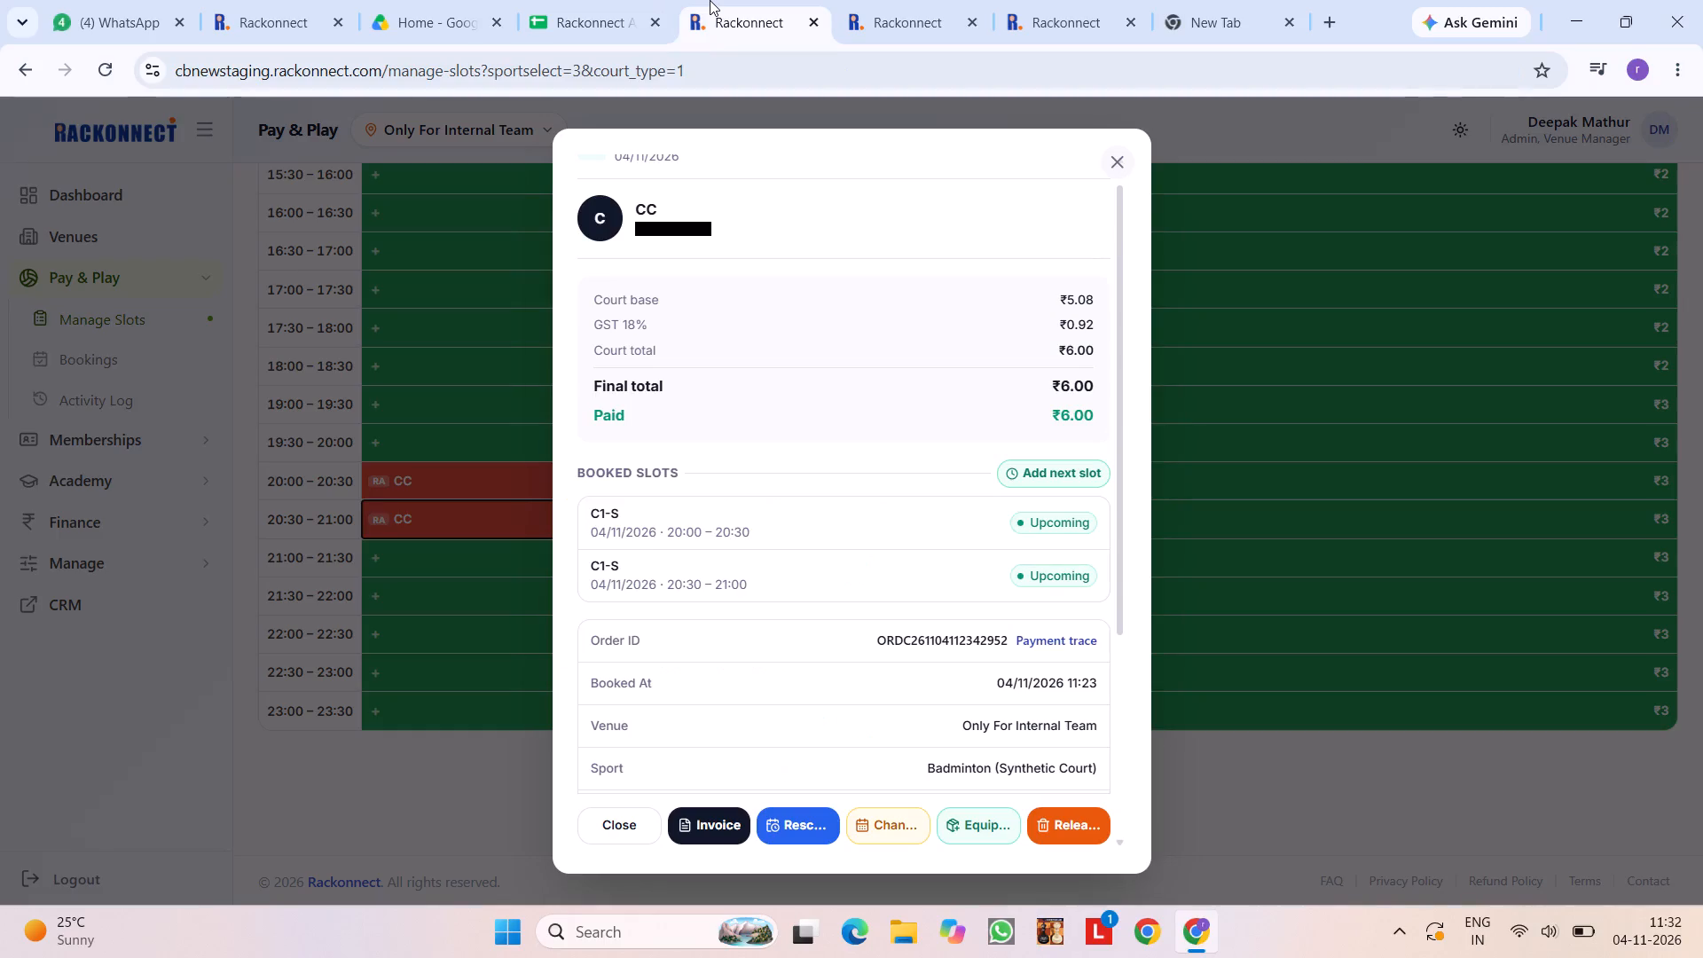
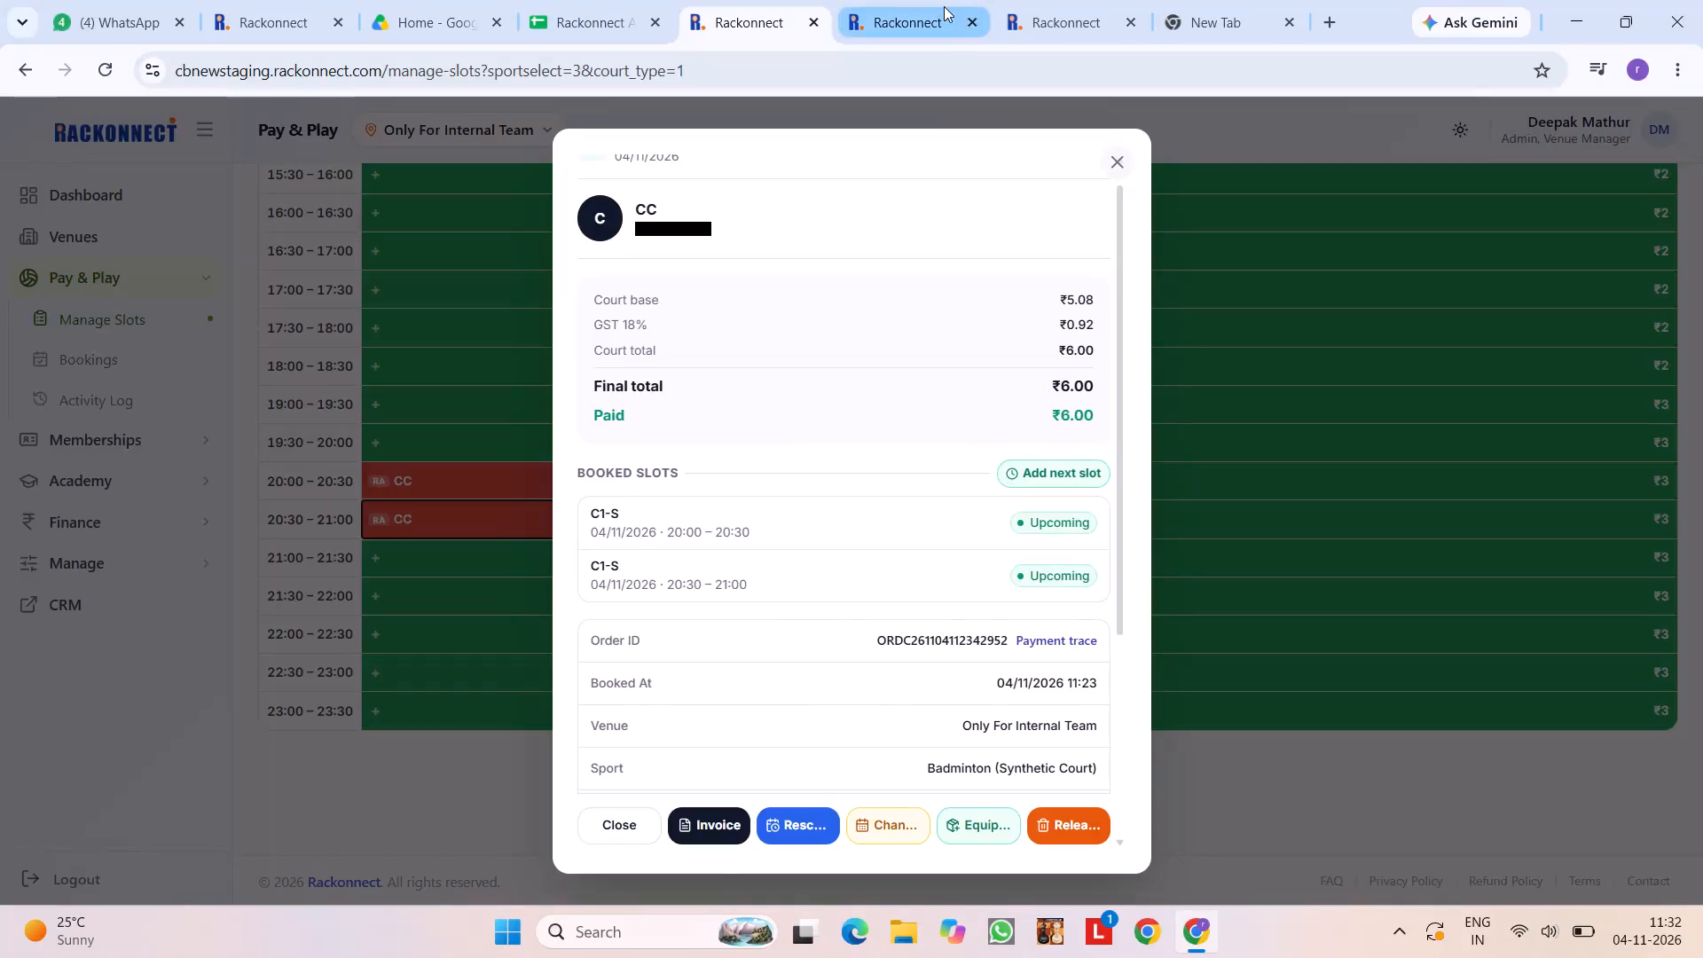
Return to the Pay & Play finance transactions list to compare the CC booking's entry with its booking details.
click(944, 6)
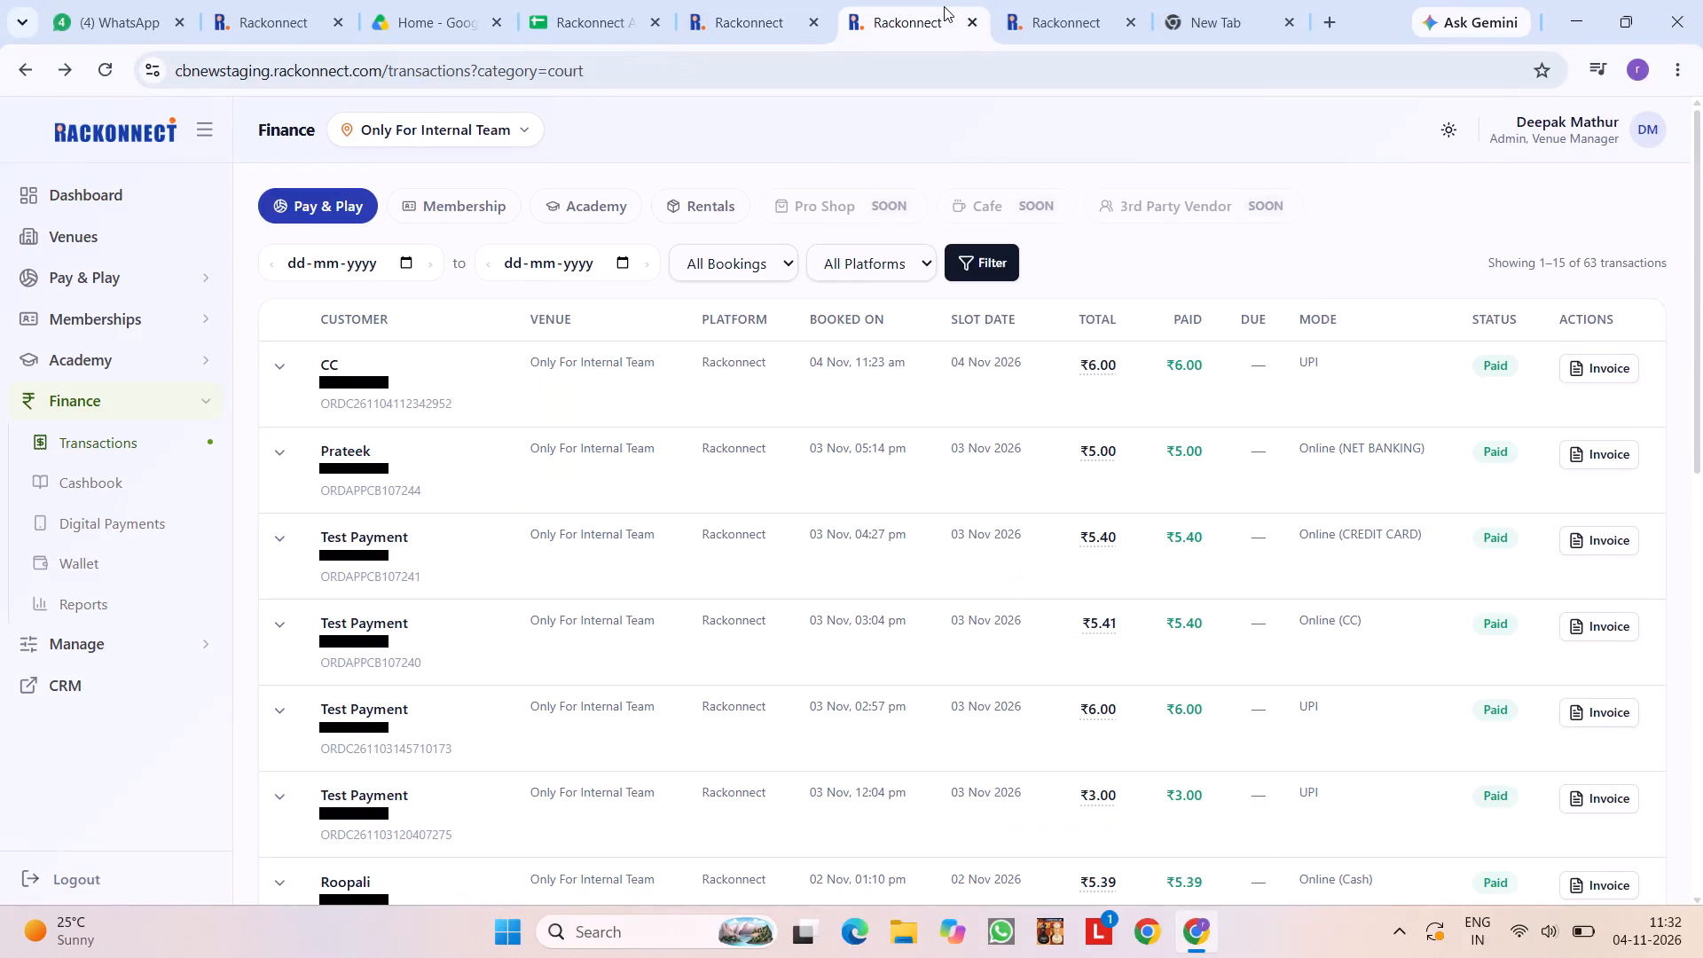